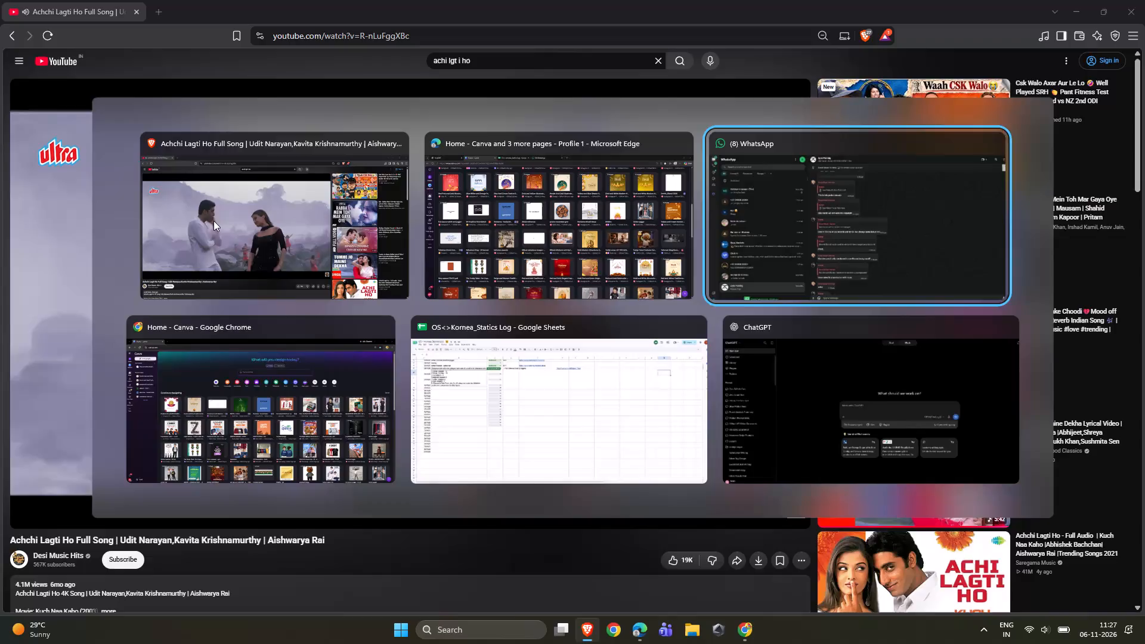
Switch to the Google Chrome window showing the Canva home page and close that window.
key(alt+Tab)
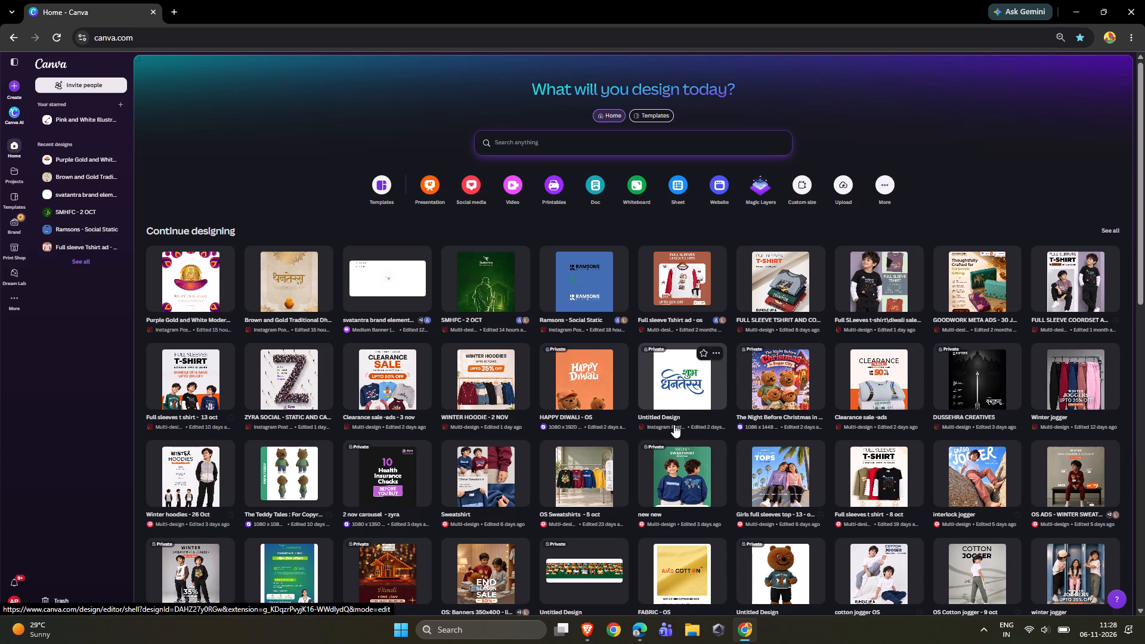
click(1142, 4)
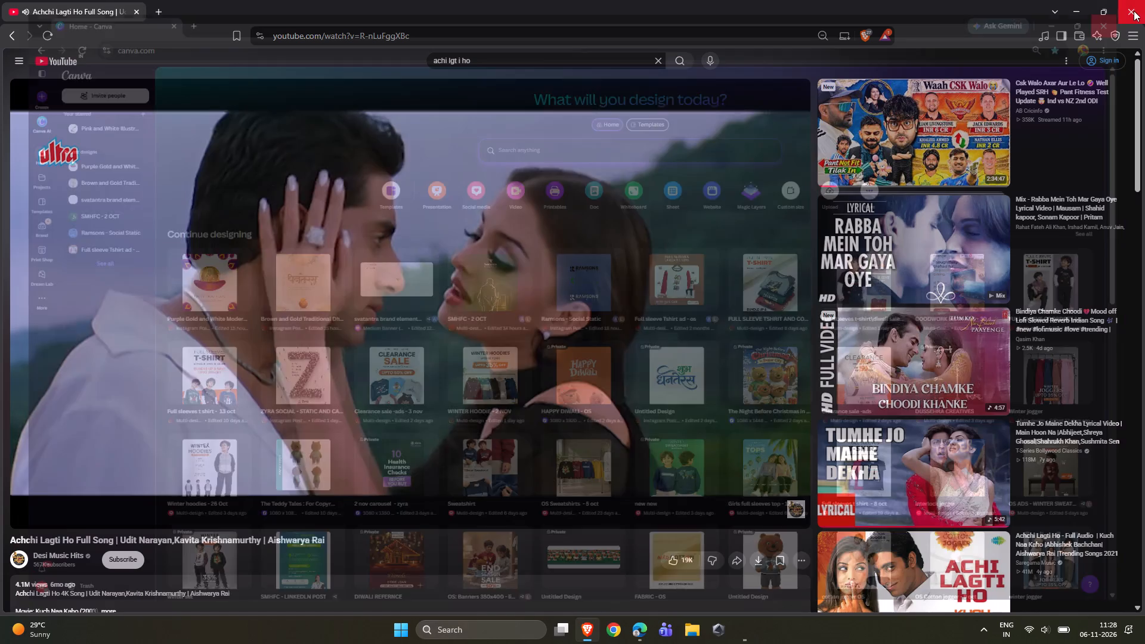
Switch to Canva in Microsoft Edge and browse the recent designs, loading more of them at the end of the list.
click(655, 636)
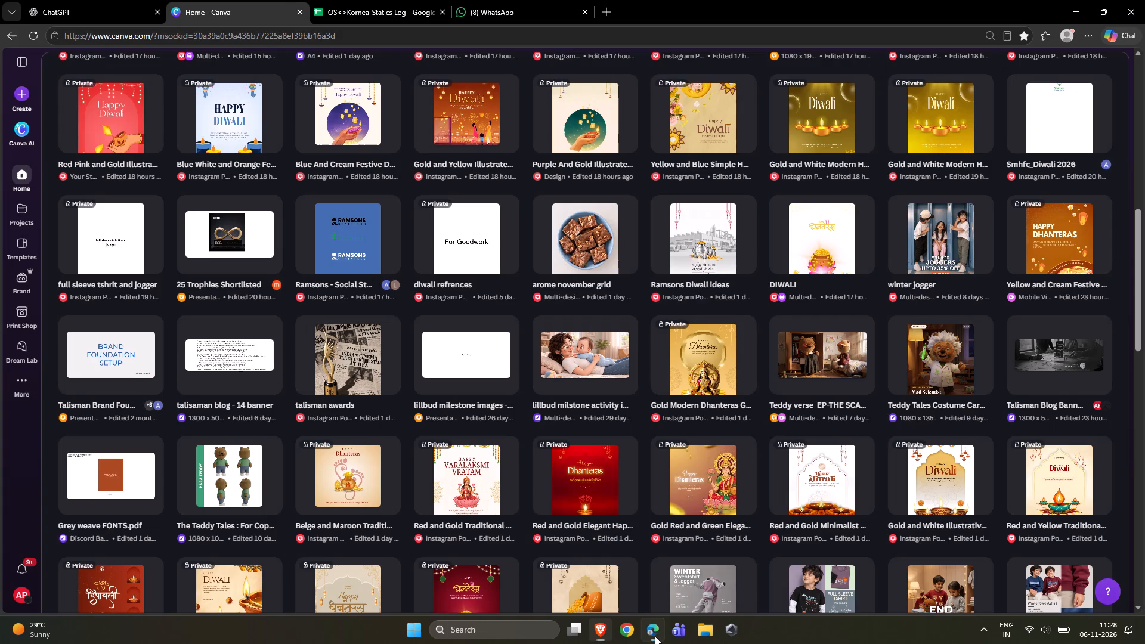
scroll(603, 501, up, 9)
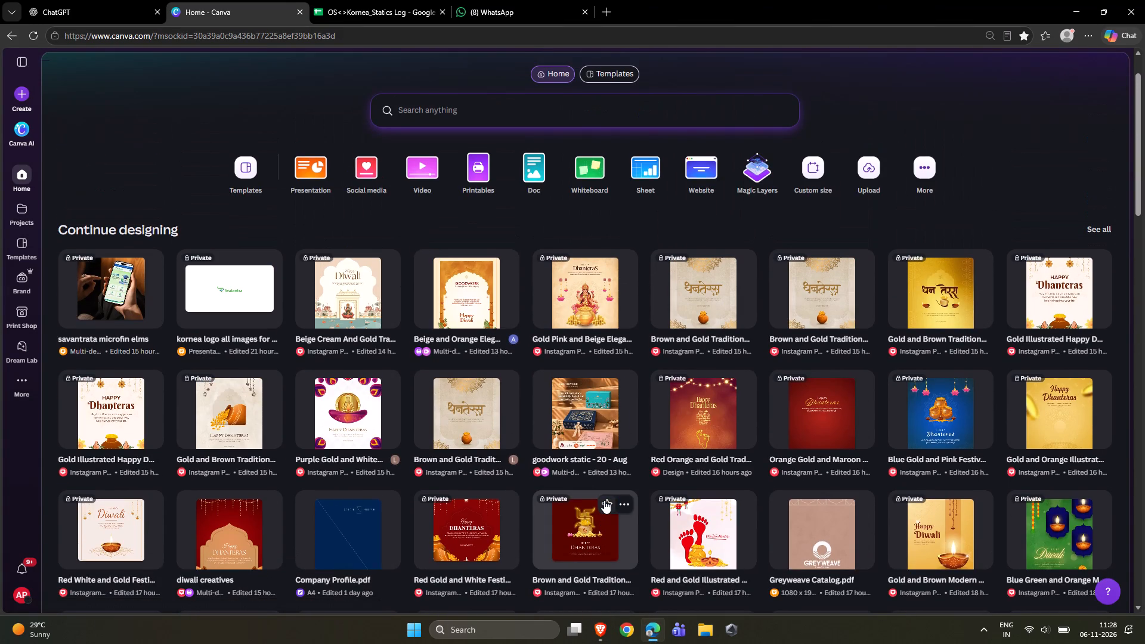
scroll(604, 500, down, 2)
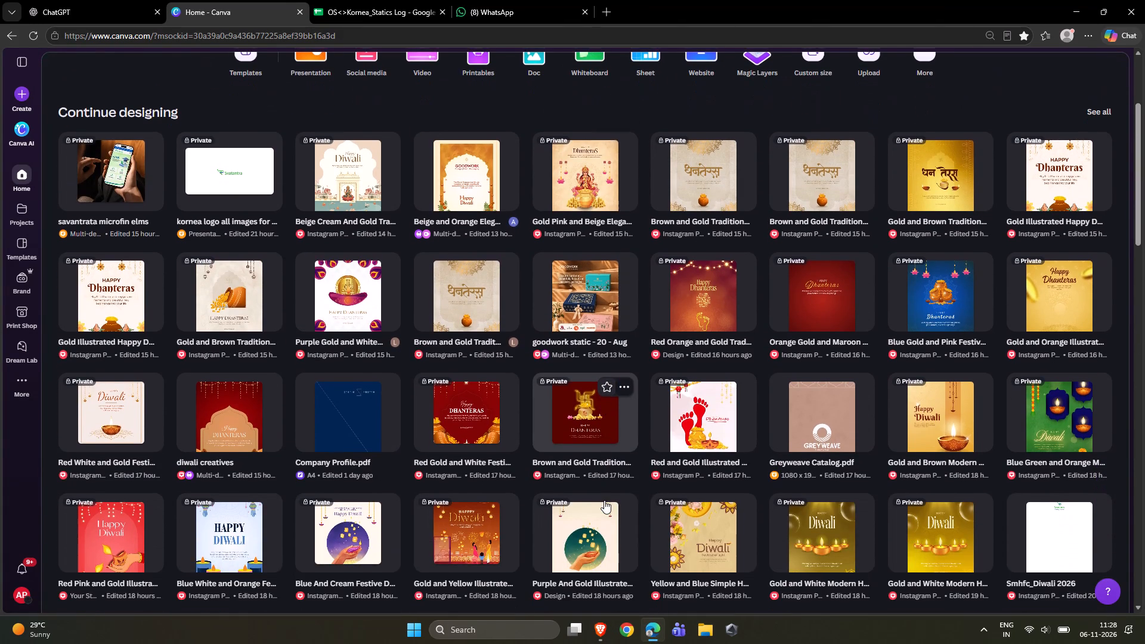
scroll(604, 502, down, 3)
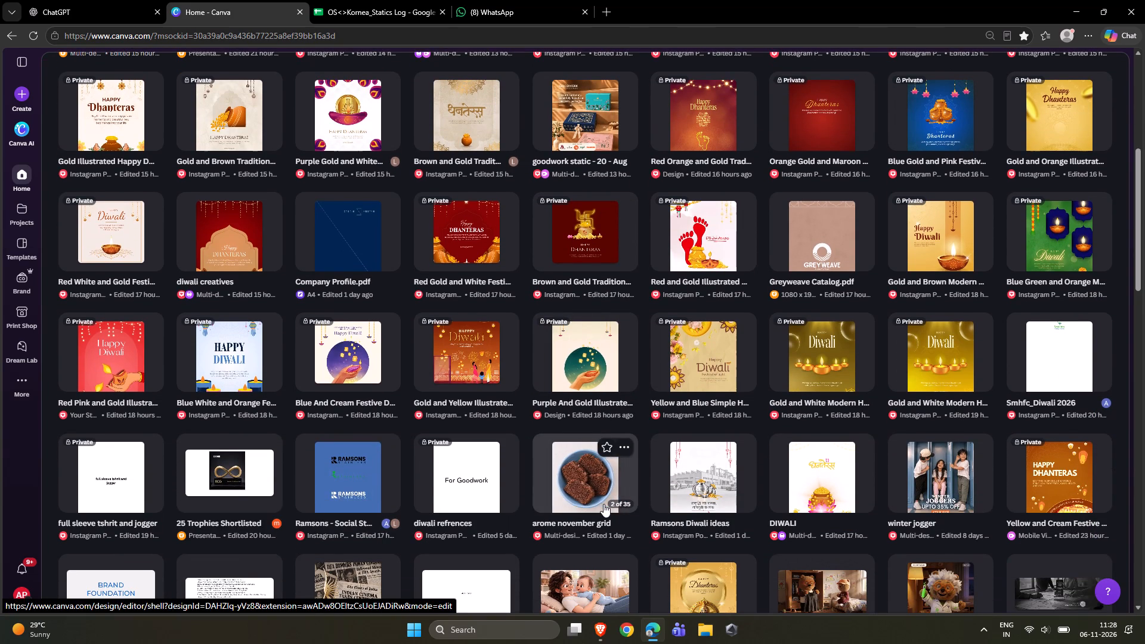
scroll(604, 504, down, 5)
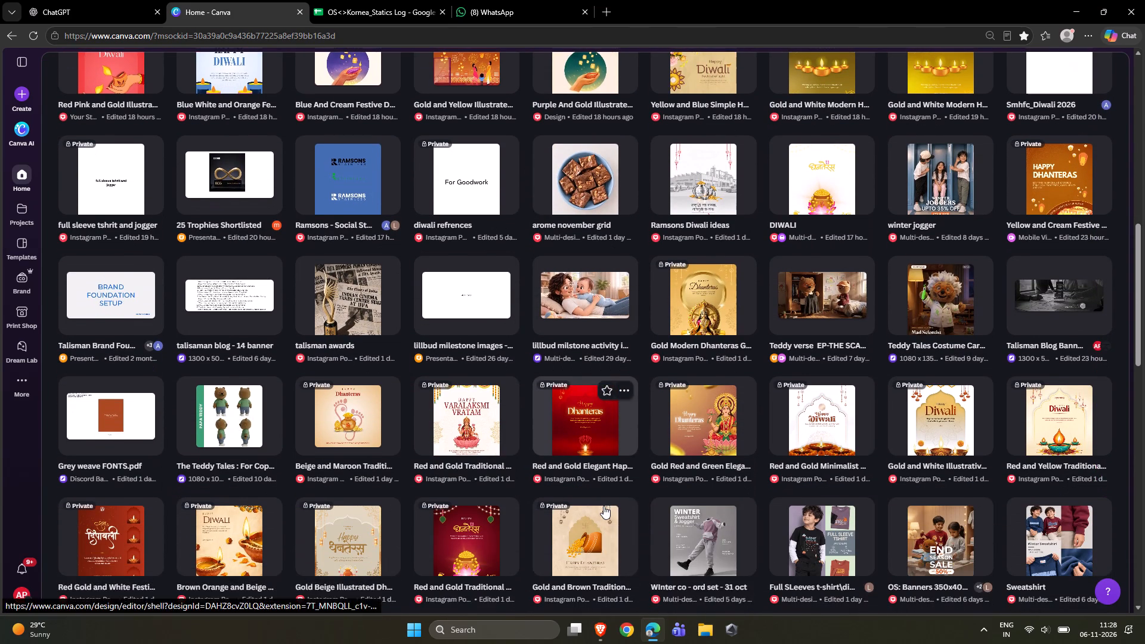
scroll(604, 506, down, 2)
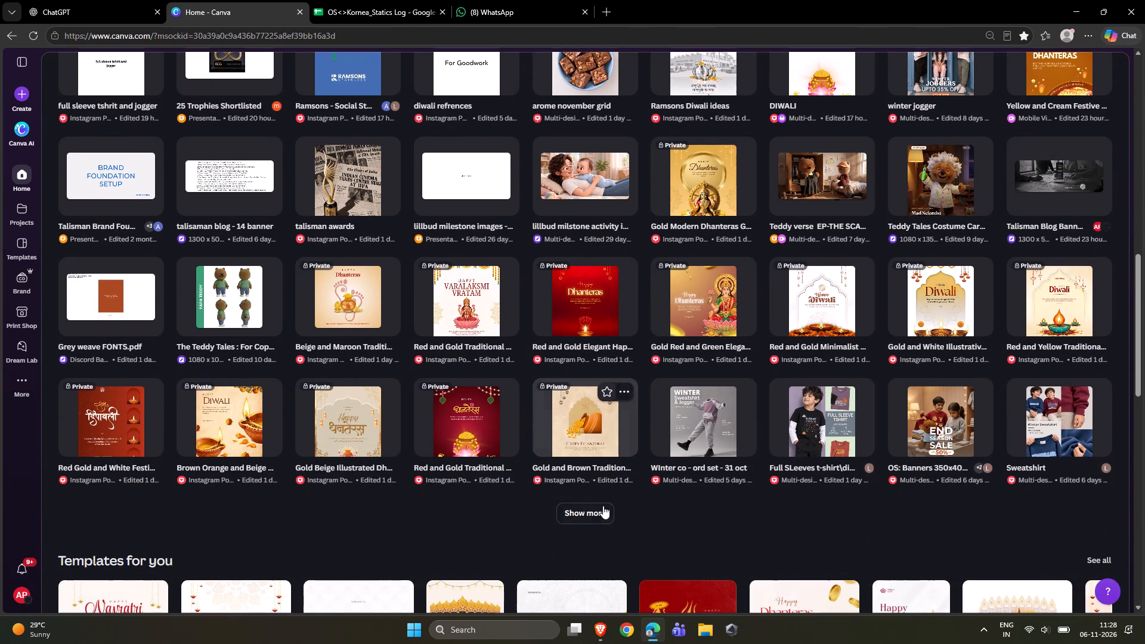
click(609, 505)
click(608, 512)
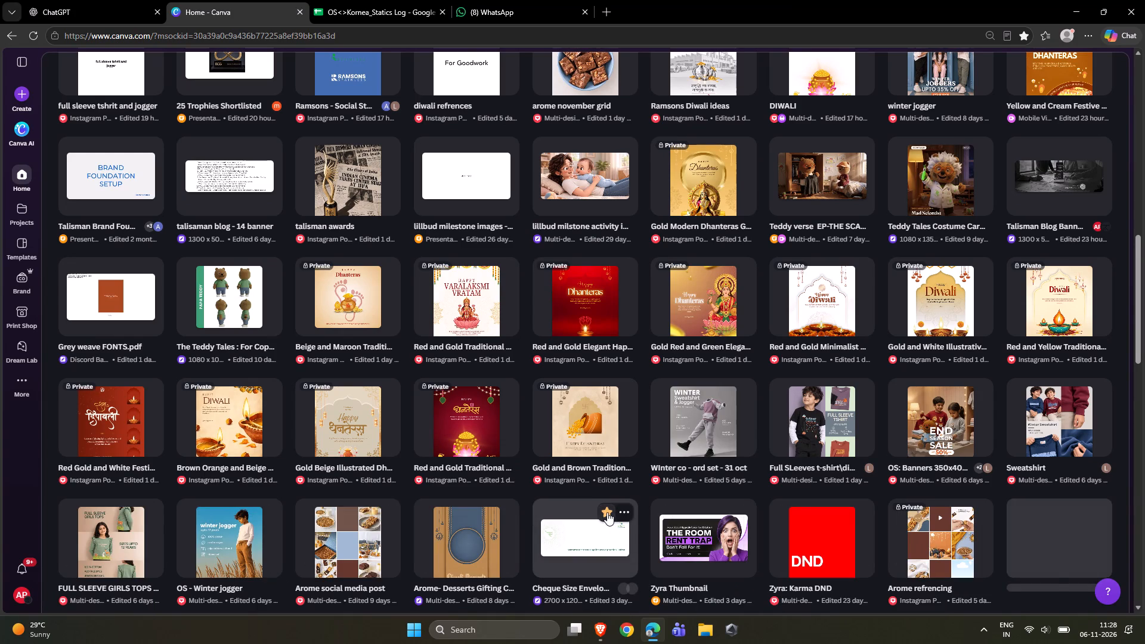
scroll(606, 510, down, 2)
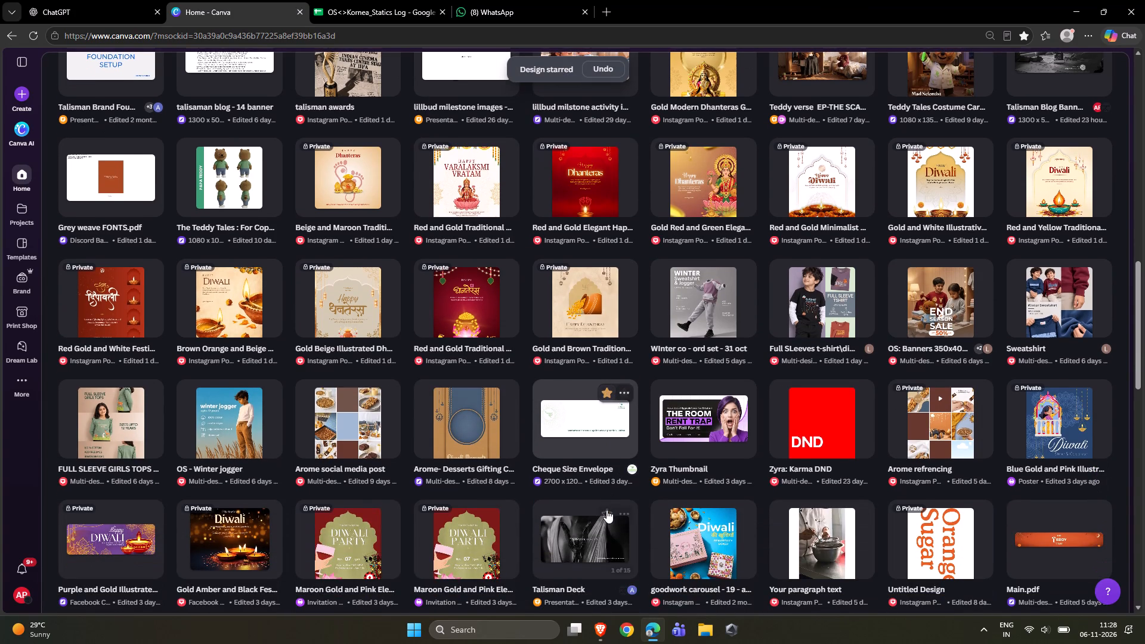
scroll(520, 502, down, 1)
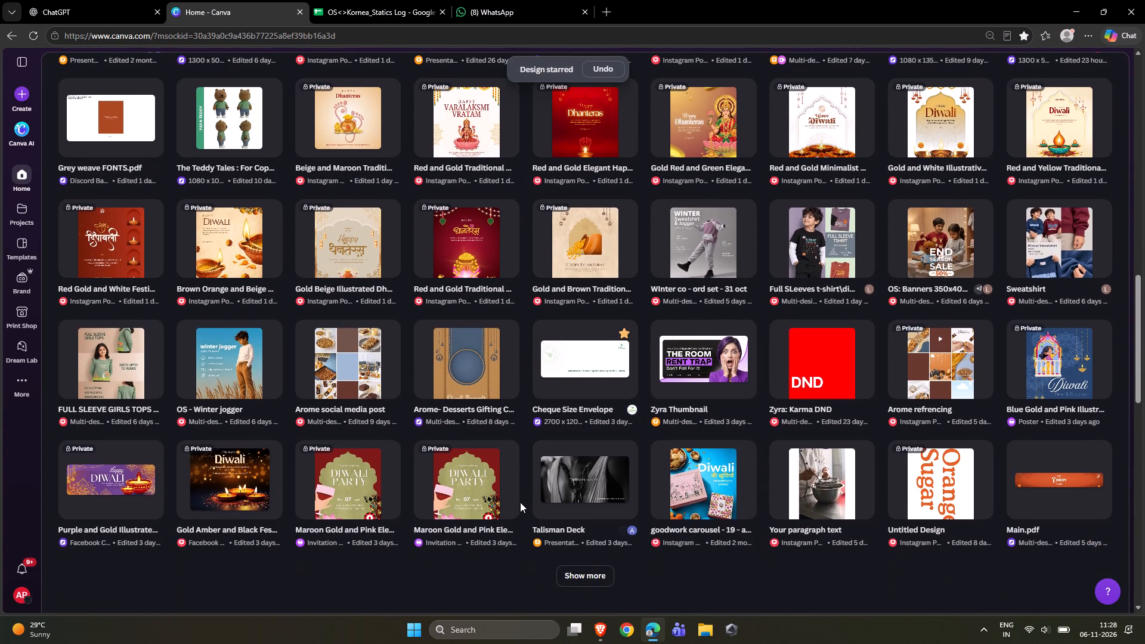
Open the "full sleeve tshrit and jogger" design from the recent Canva designs.
scroll(525, 499, up, 4)
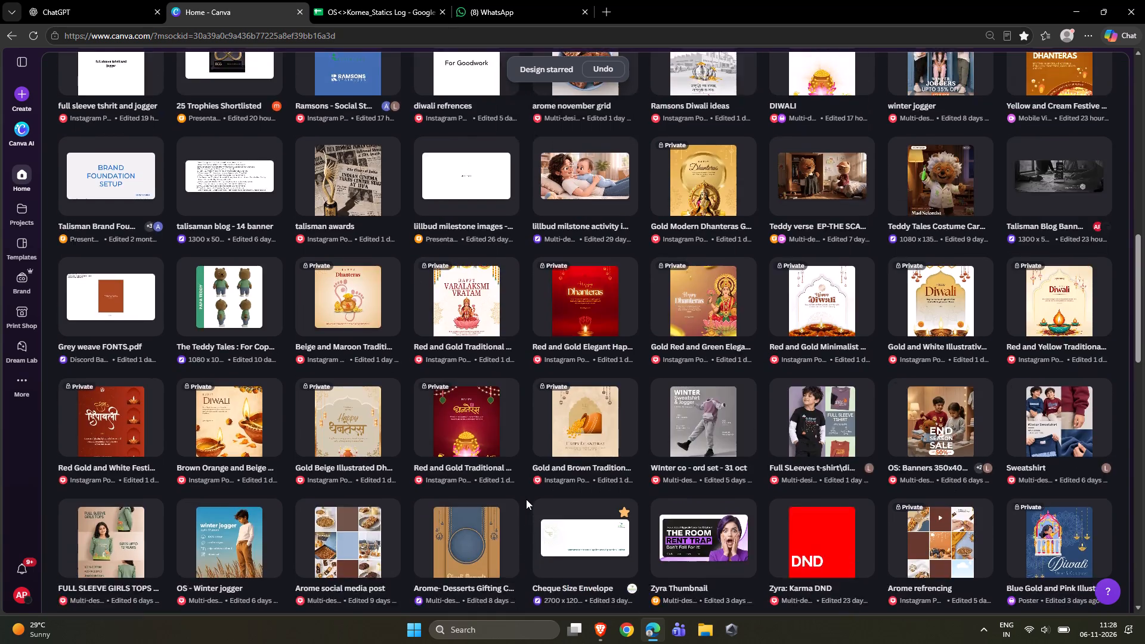
scroll(526, 499, up, 6)
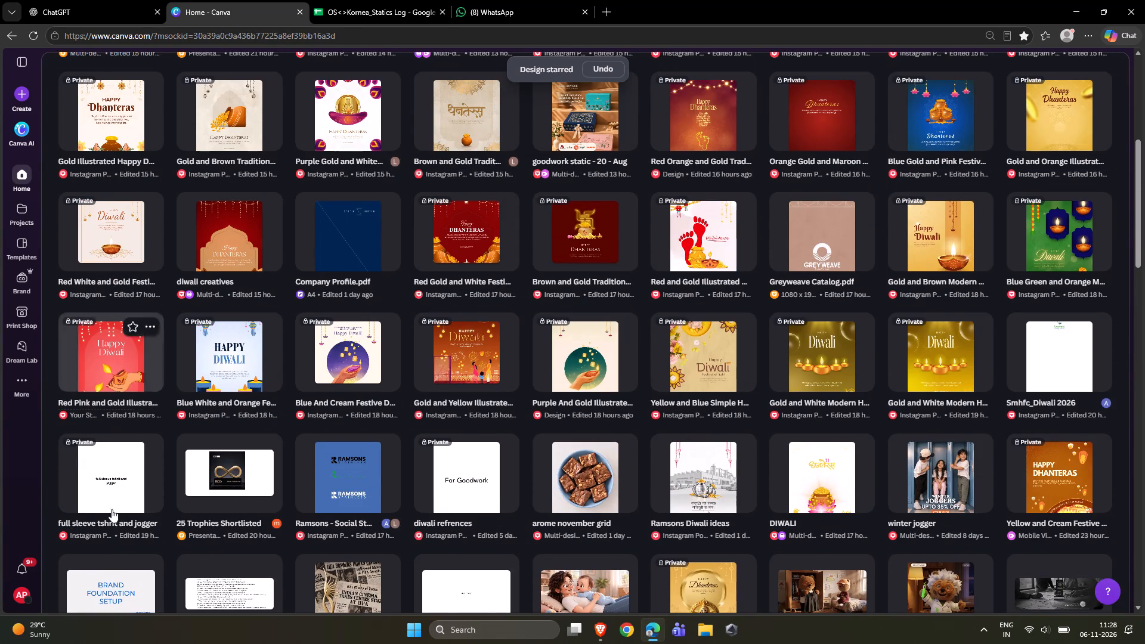
click(95, 513)
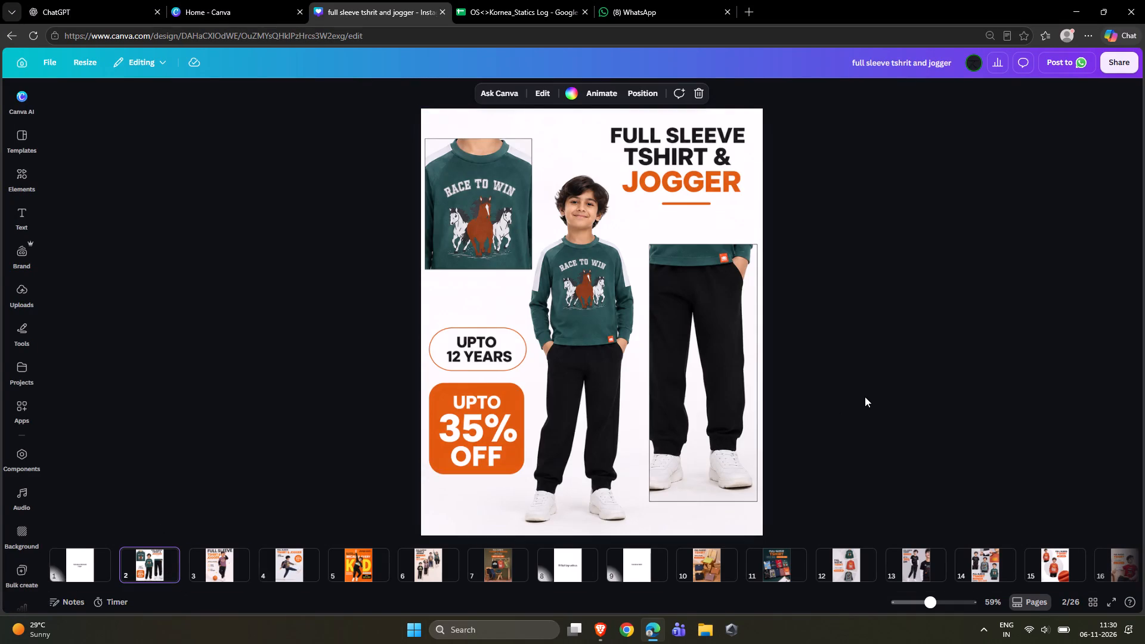
key(Right)
key(Right)
key(Right)
key(Right)
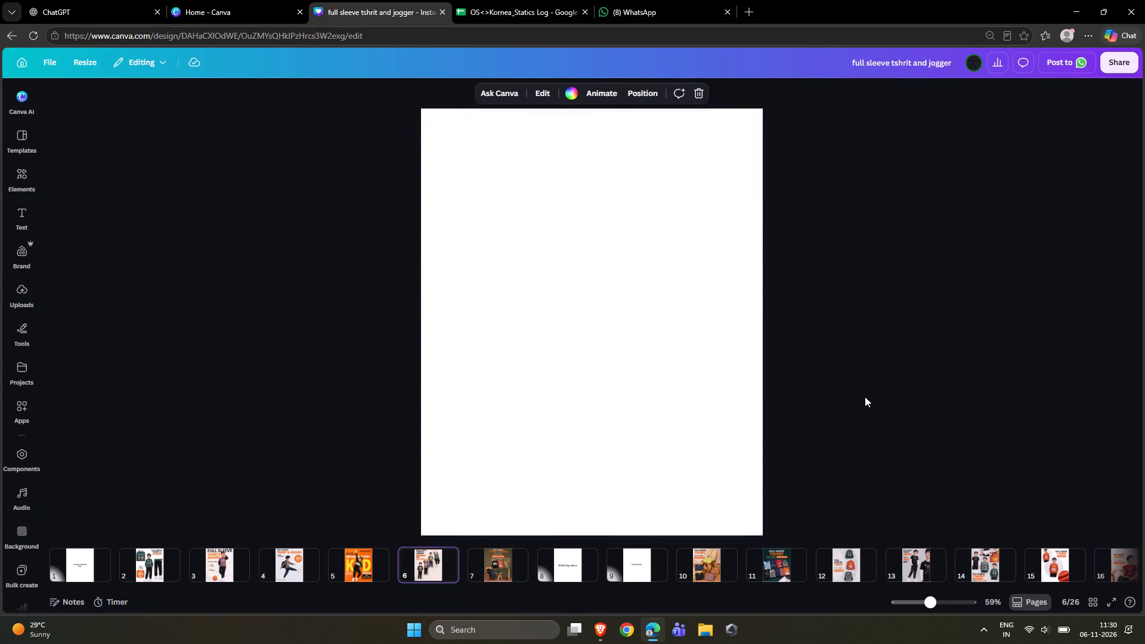
key(Left)
key(Left)
key(Left)
key(Left)
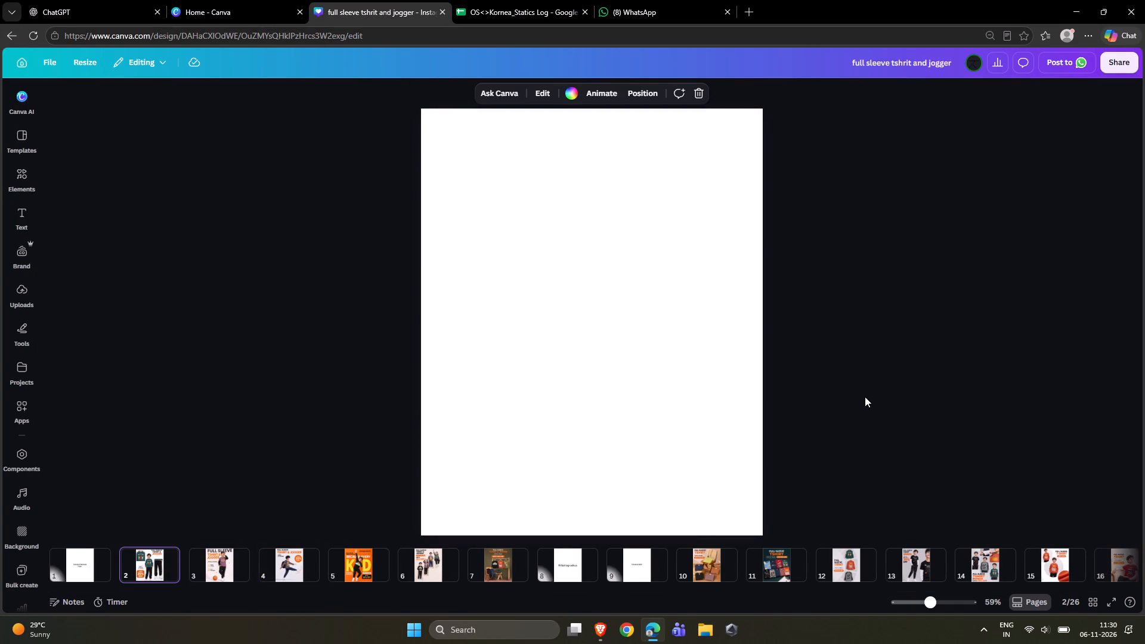
Delete the "change cloth" note from the orange BECAUSE EVERY KID creative on page 5.
key(Right)
key(Right)
key(Right)
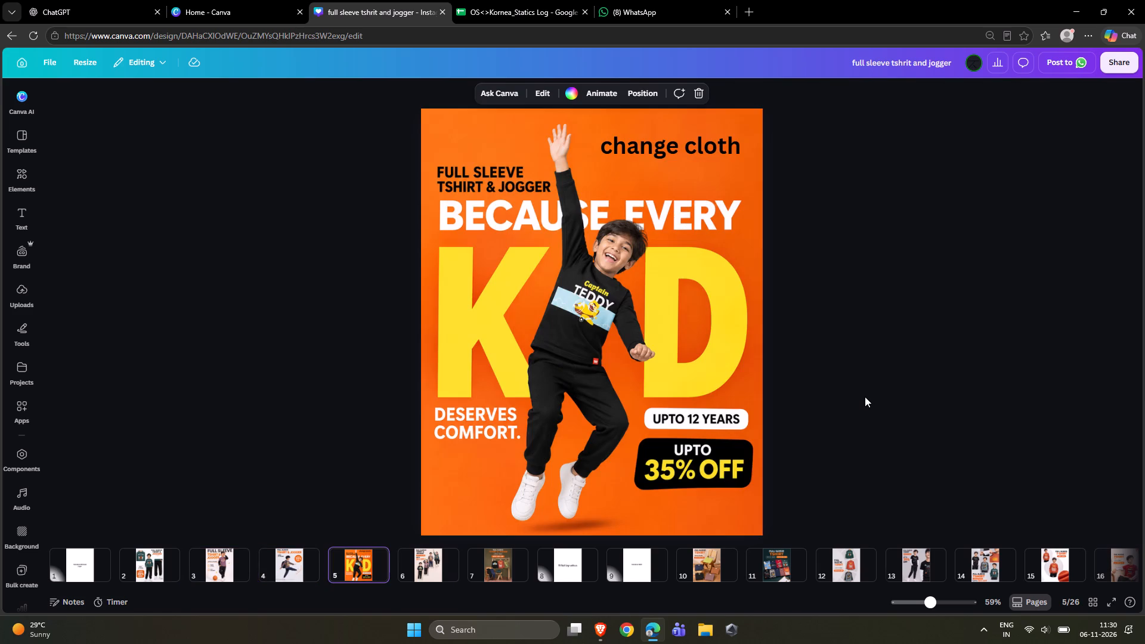
click(682, 140)
key(Delete)
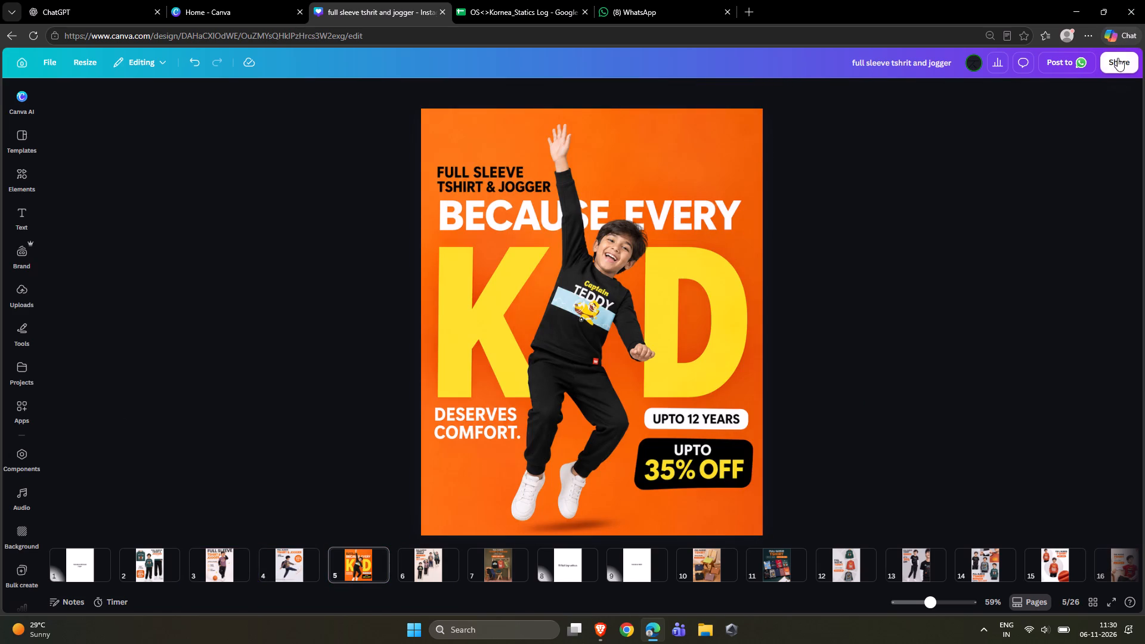
Download only page 5 as a high-quality PNG at size 2.25.
click(1118, 58)
click(948, 284)
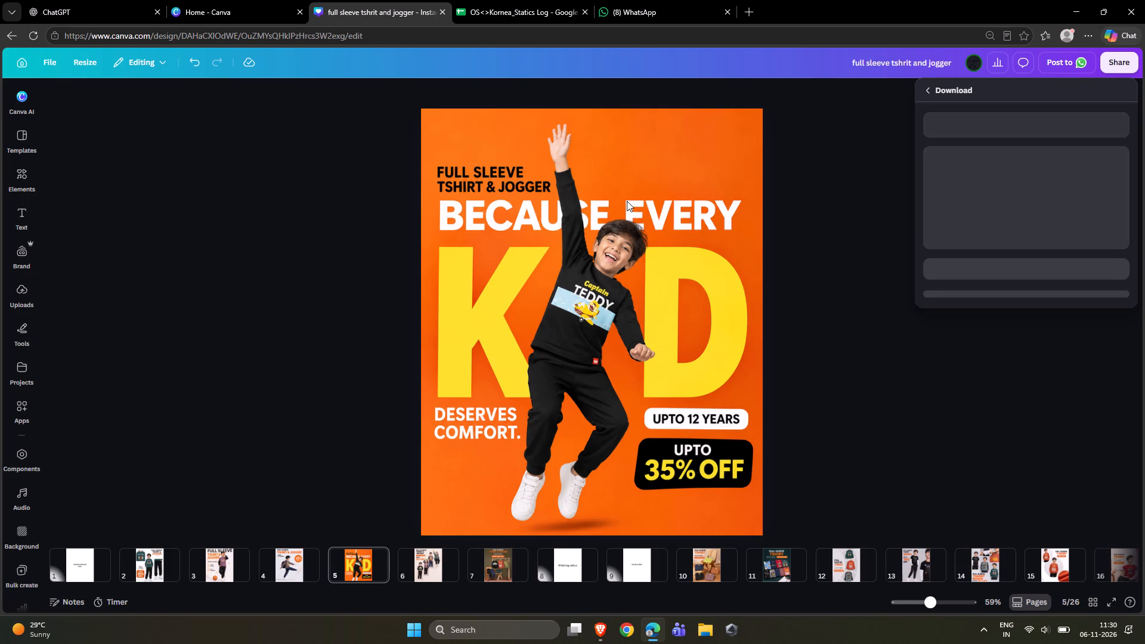
click(1042, 181)
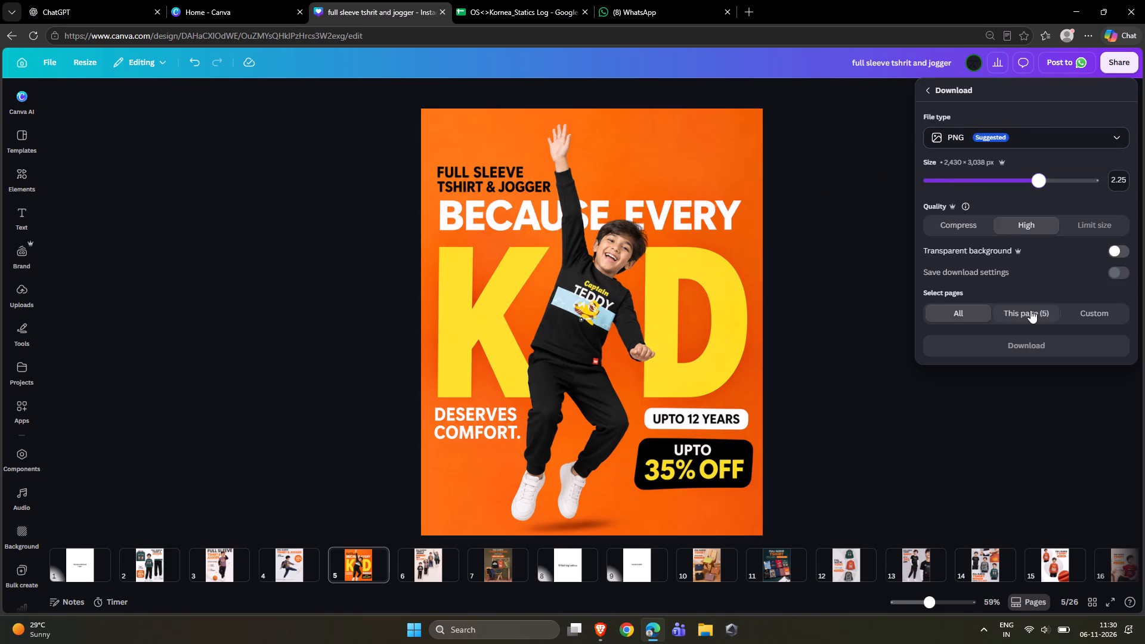
click(1030, 310)
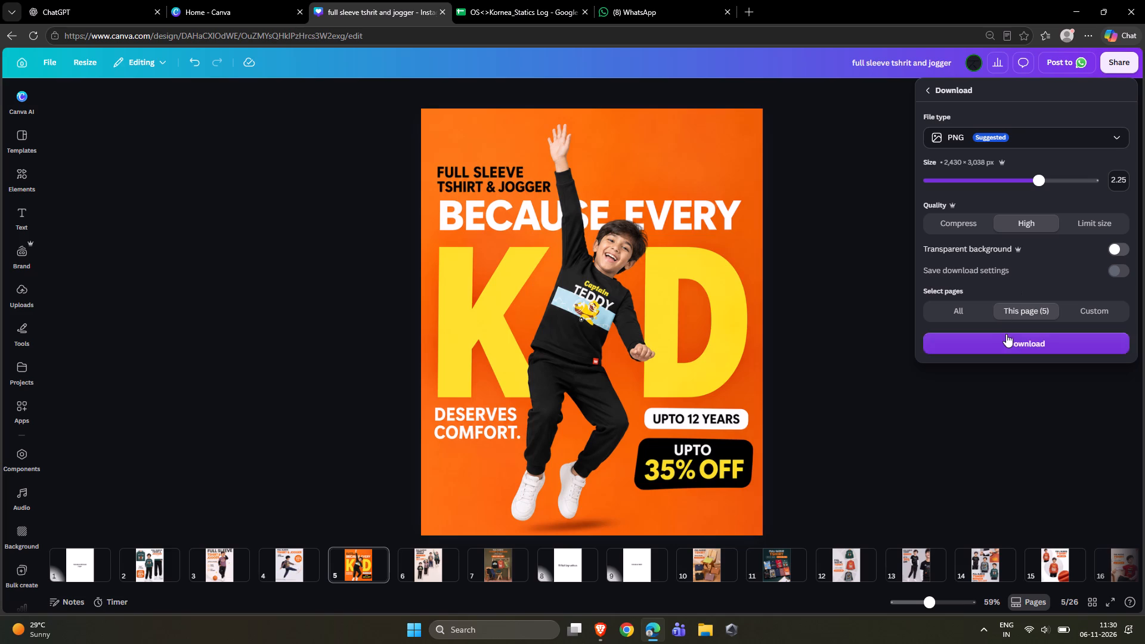
click(1007, 342)
double_click(276, 293)
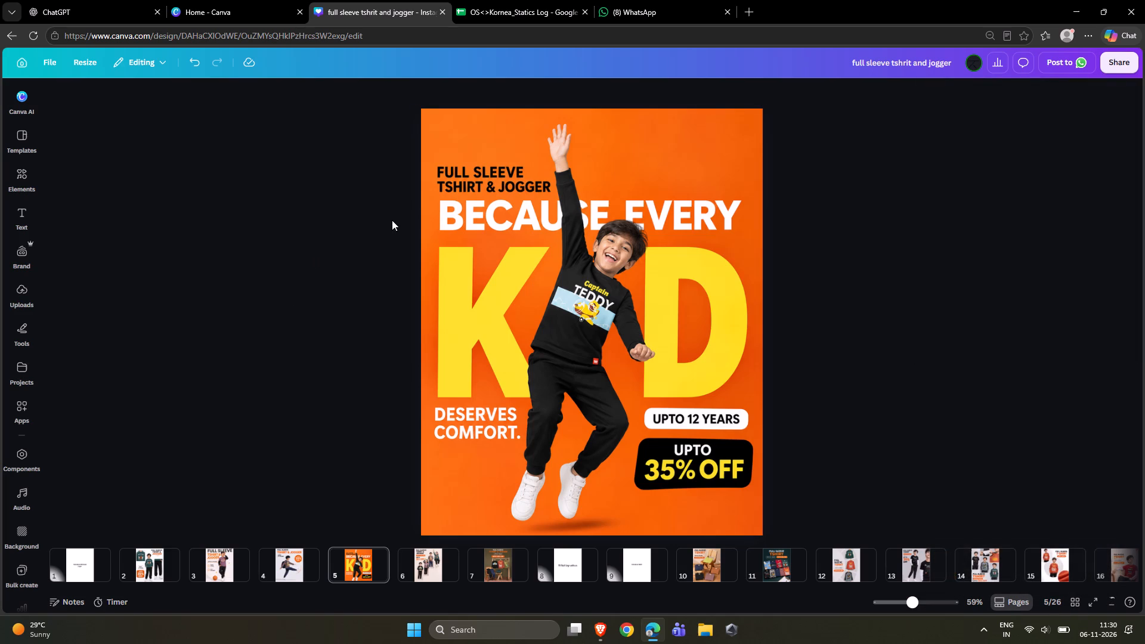
Review the T-shirt and jogger creatives on pages 2 to 7, going back to page 2 and forward to page 7.
key(Right)
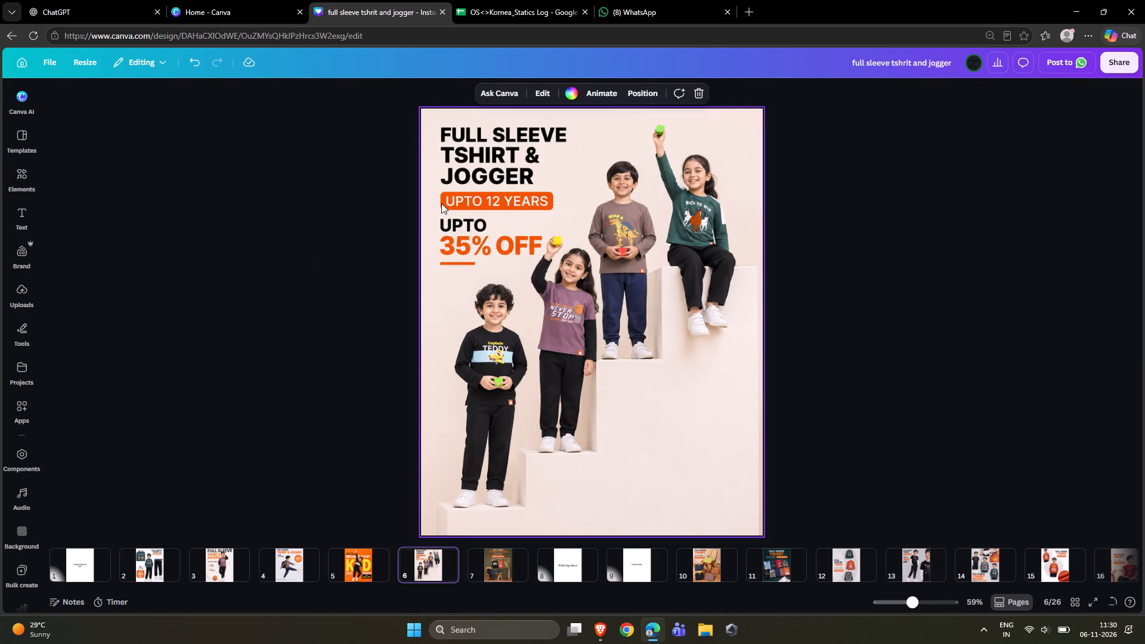
key(Right)
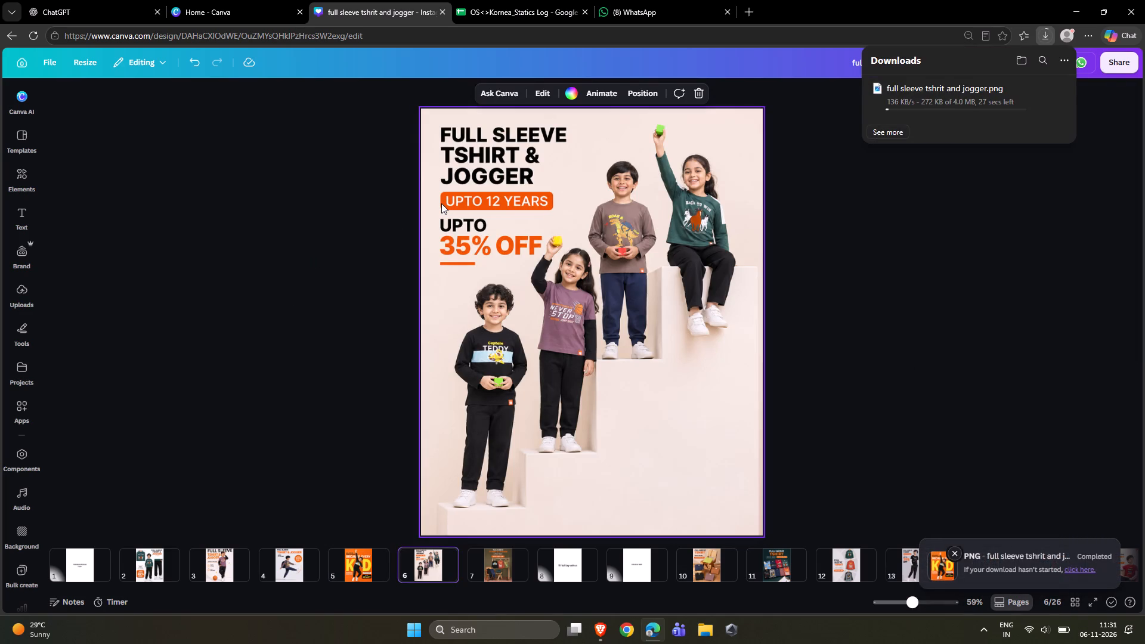
click(497, 562)
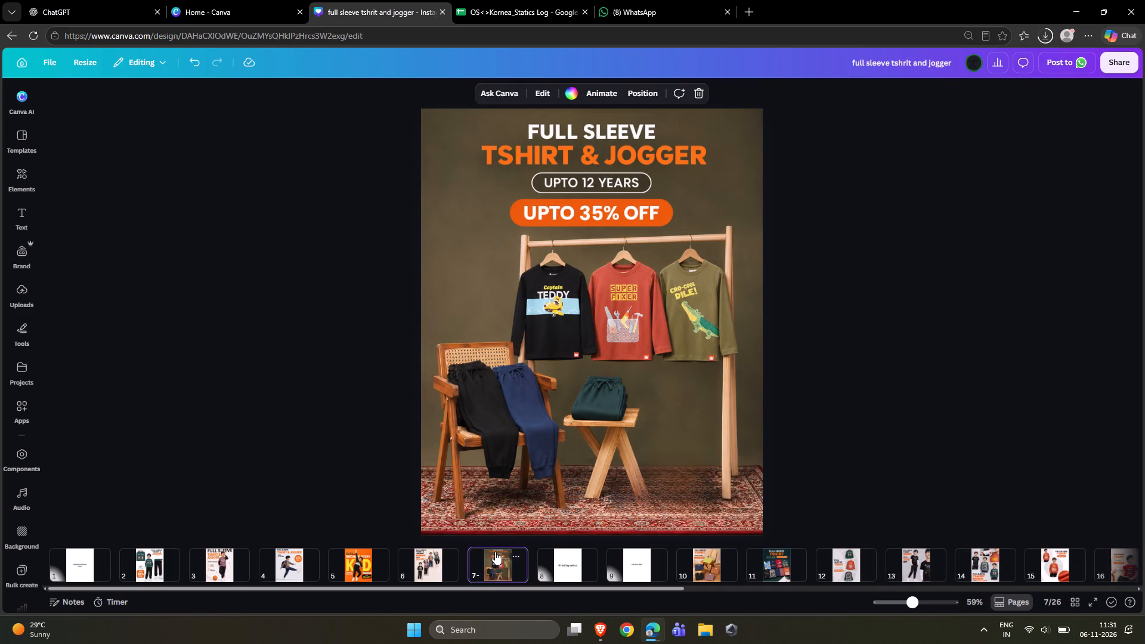
click(432, 556)
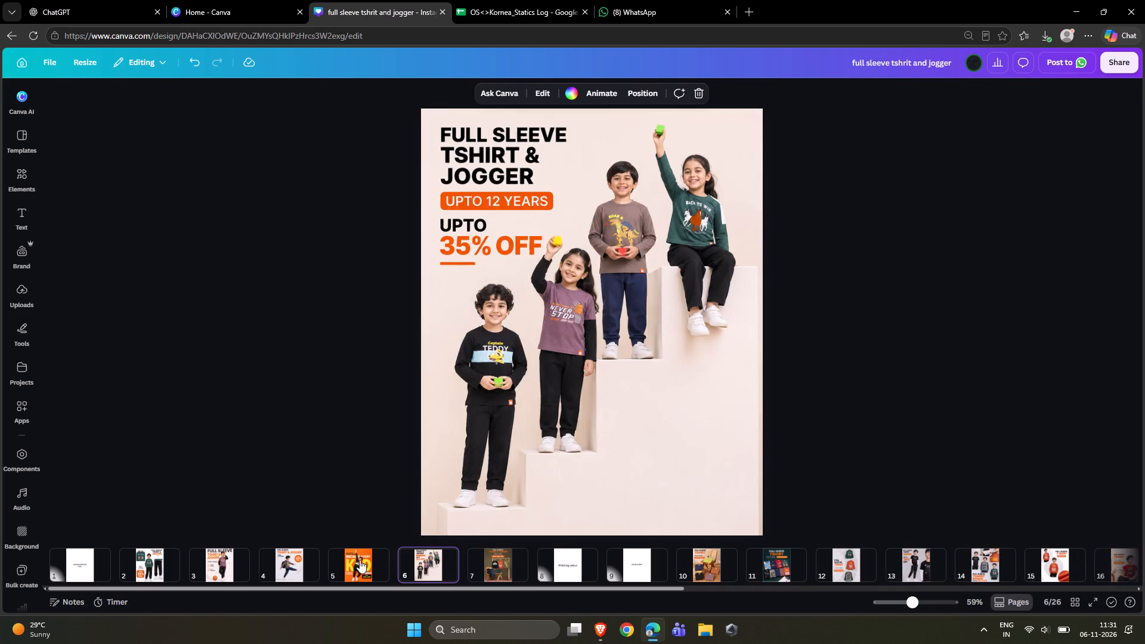
click(355, 560)
click(293, 563)
click(223, 564)
click(138, 565)
click(224, 561)
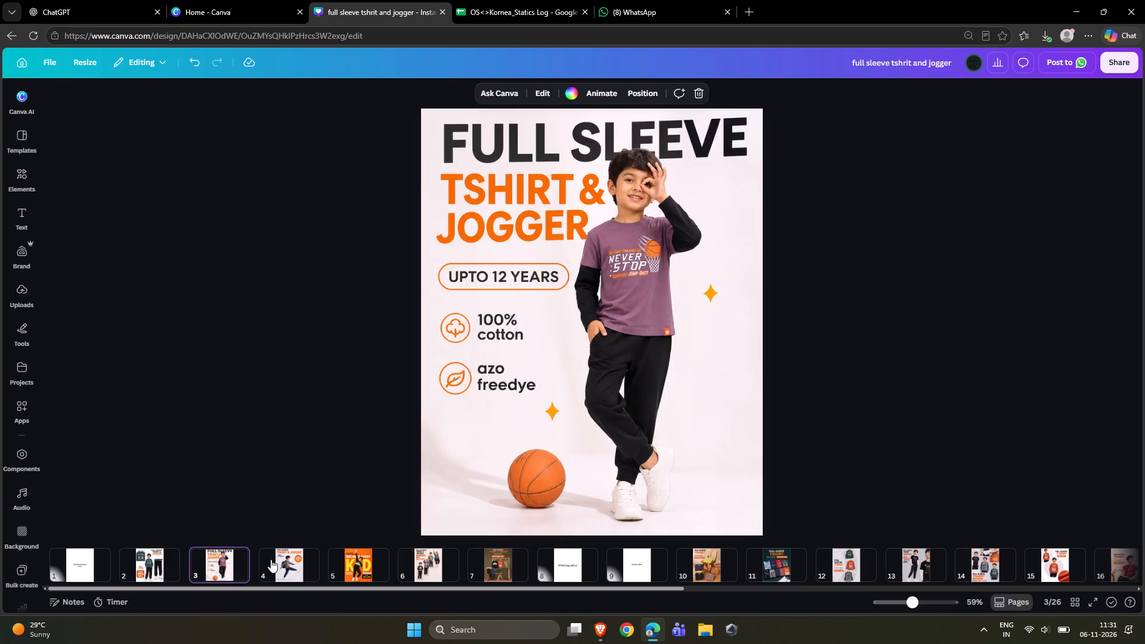
click(300, 559)
click(356, 558)
click(424, 558)
click(509, 557)
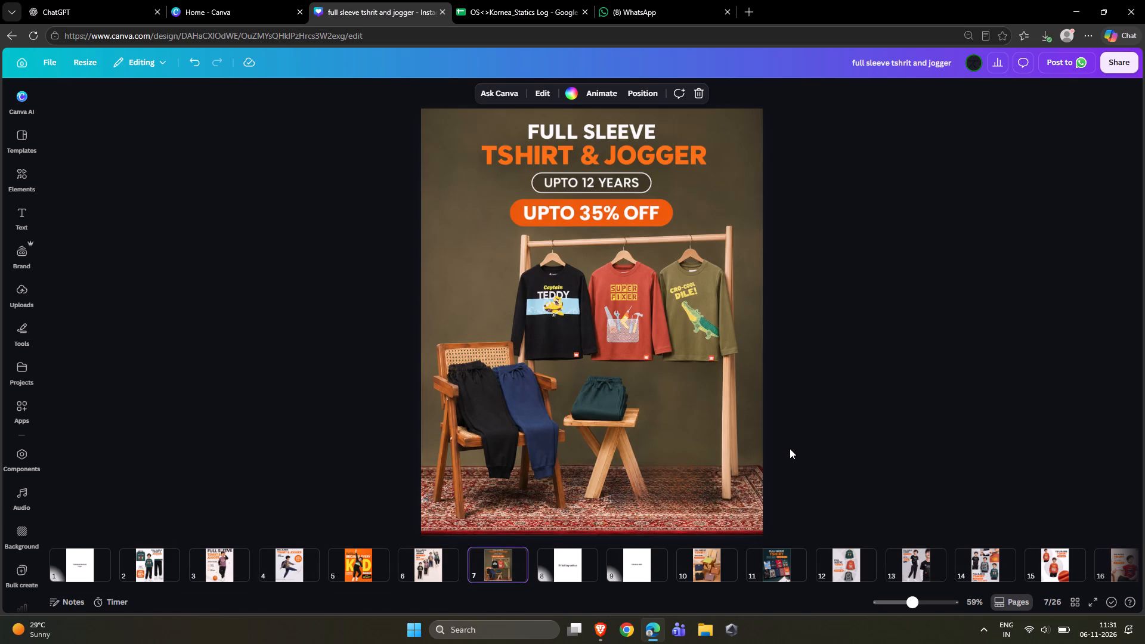
Compare the creatives on pages 2 to 7 once more, ending on the clothes rack creative on page 7.
click(429, 559)
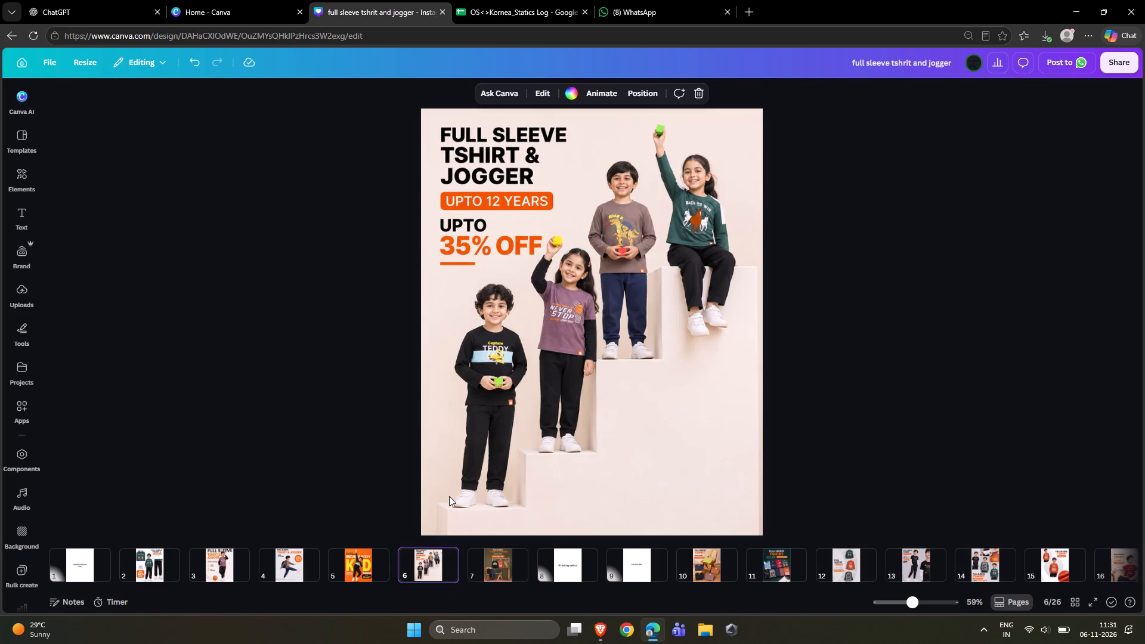
drag(494, 512, 475, 538)
click(485, 563)
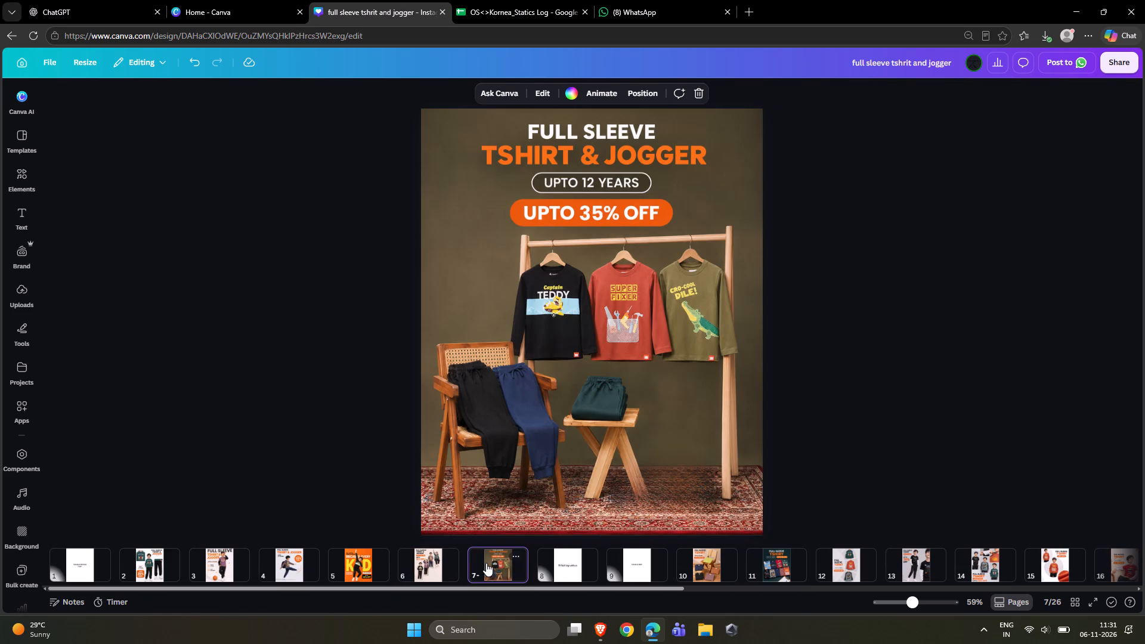
click(434, 563)
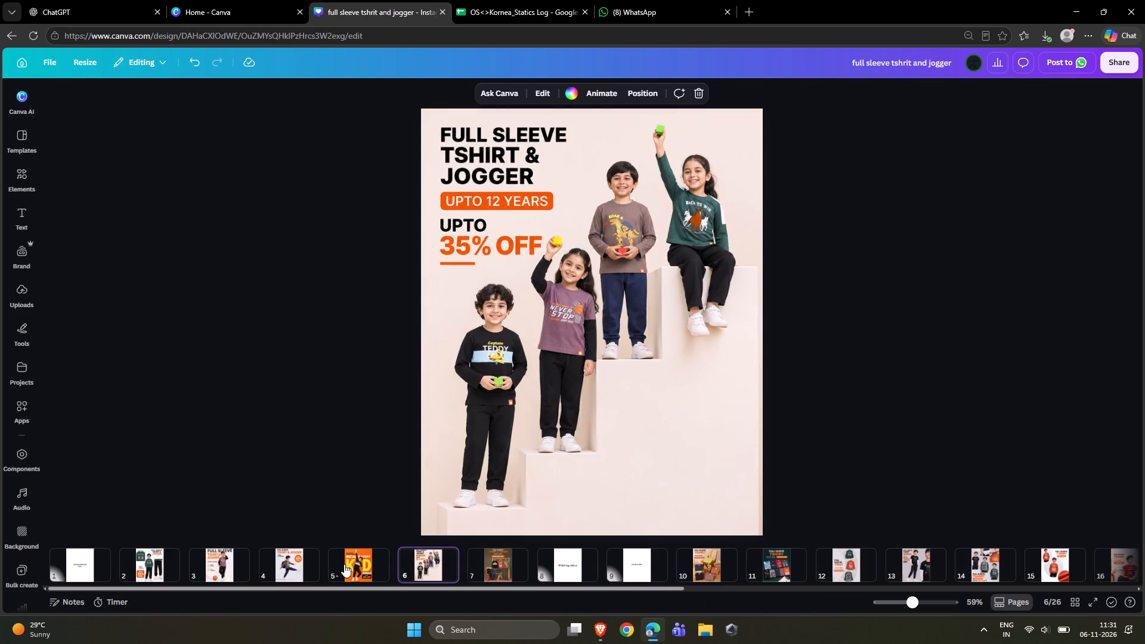
click(280, 565)
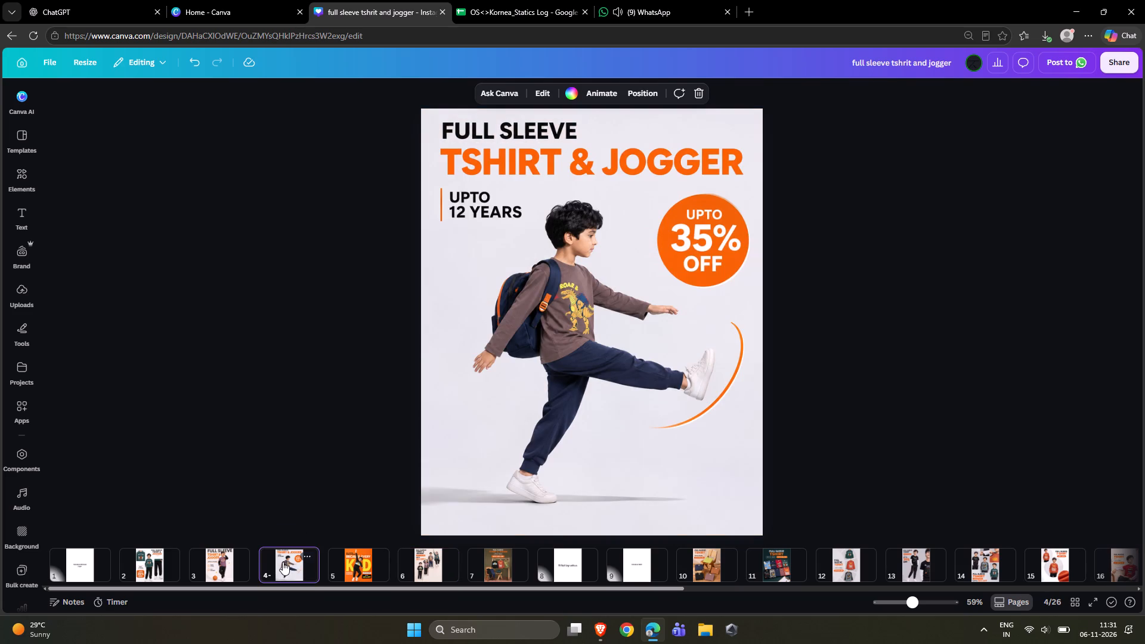
click(225, 561)
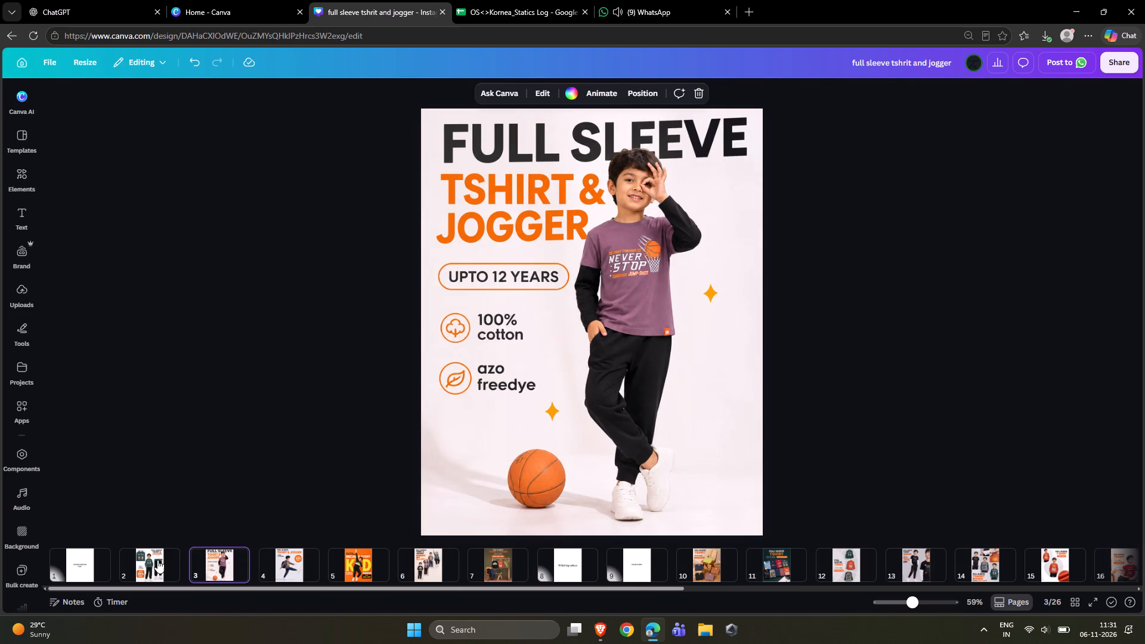
click(157, 560)
click(213, 561)
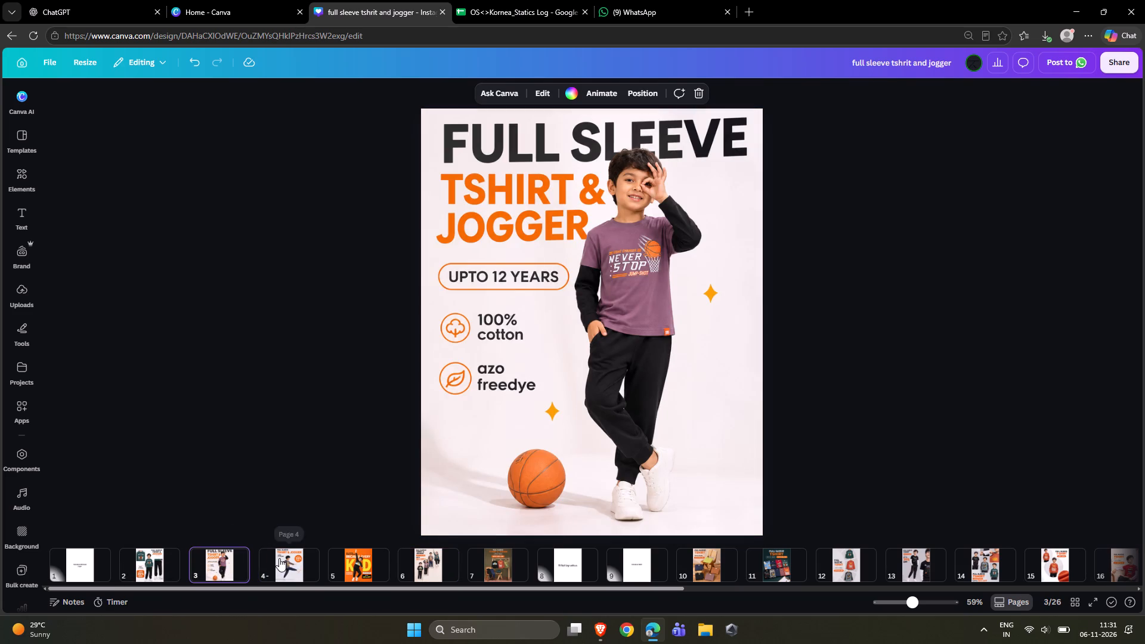
click(279, 558)
click(352, 556)
click(441, 556)
click(494, 559)
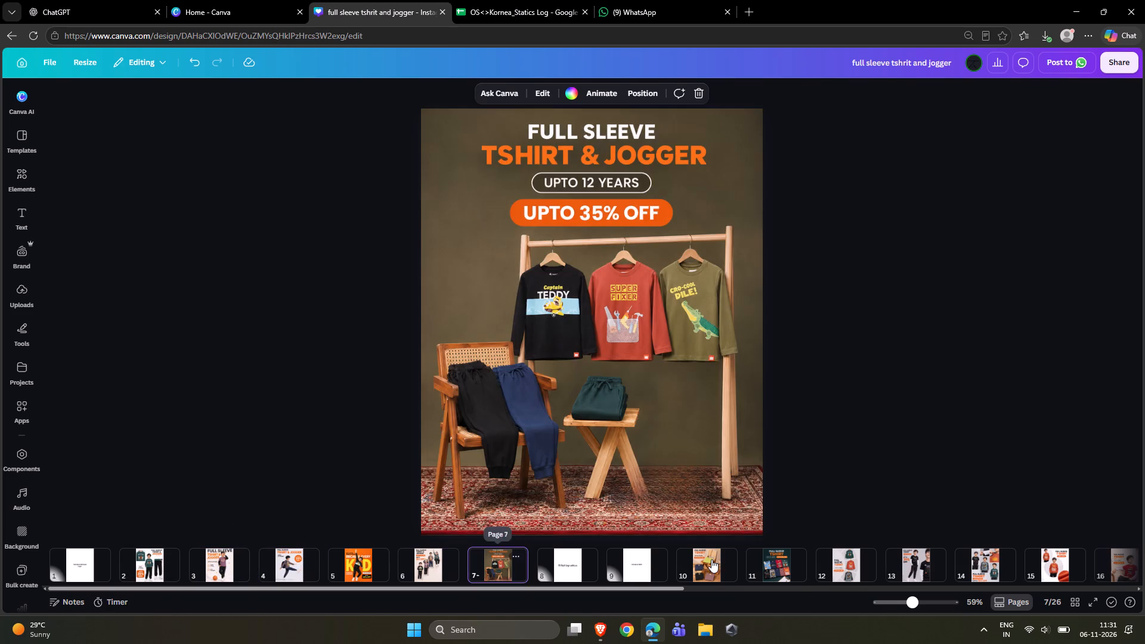
Examine the creatives from the T-shirt section on page 10 through the T-shirt and joggers creative on page 19.
click(711, 559)
click(778, 565)
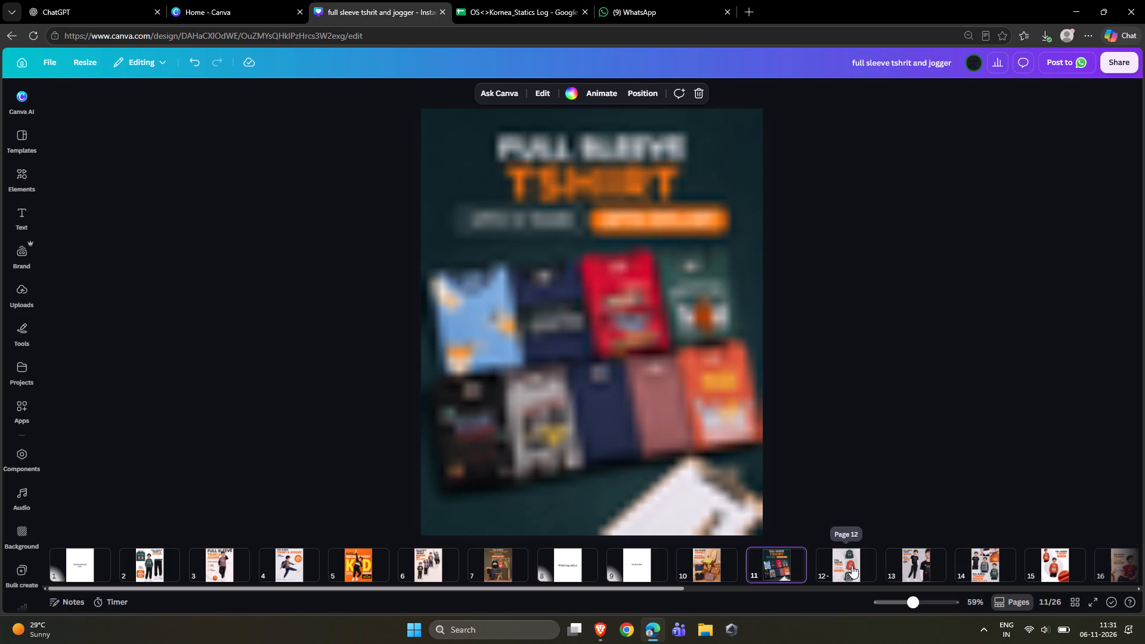
click(852, 565)
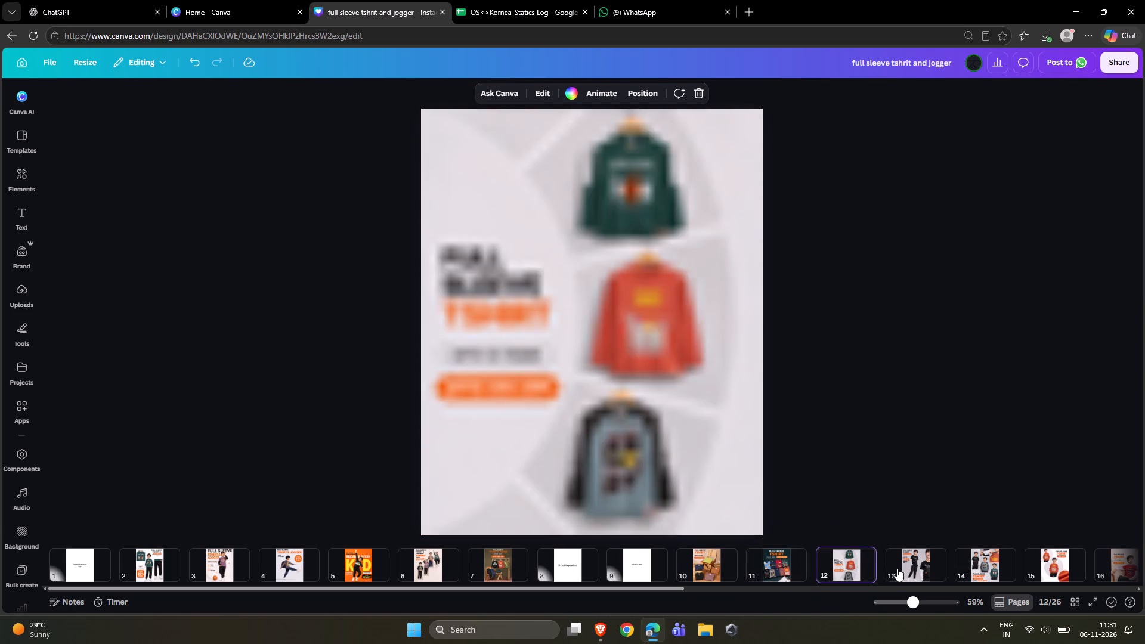
click(898, 568)
click(999, 567)
click(1041, 567)
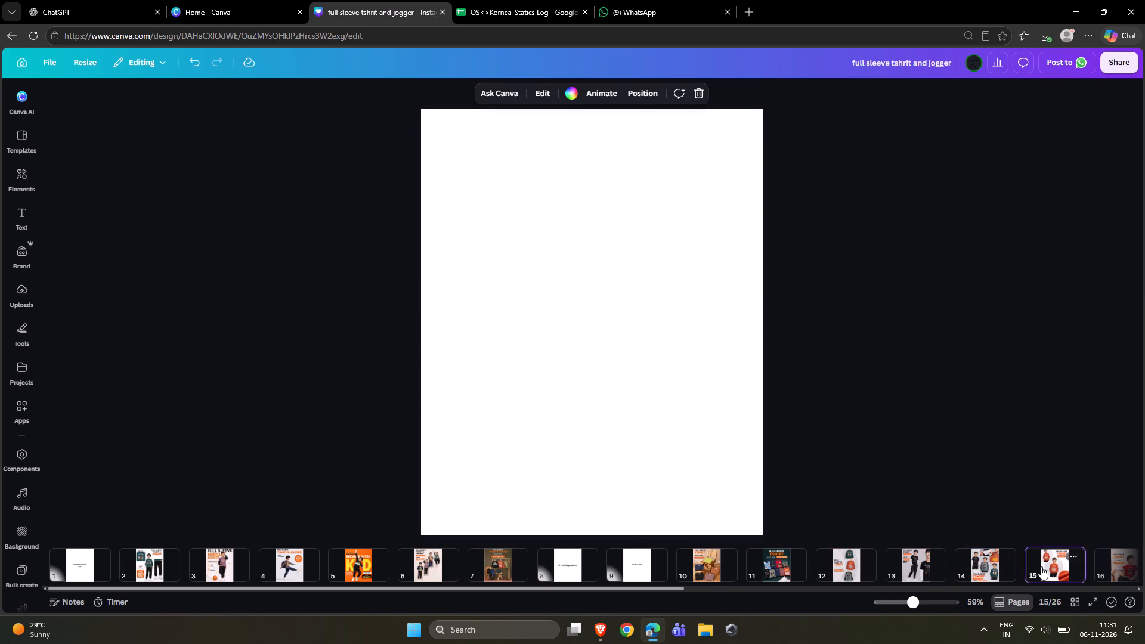
scroll(1041, 566, down, 1)
click(1057, 566)
scroll(1057, 566, down, 1)
click(1079, 568)
scroll(1078, 567, down, 1)
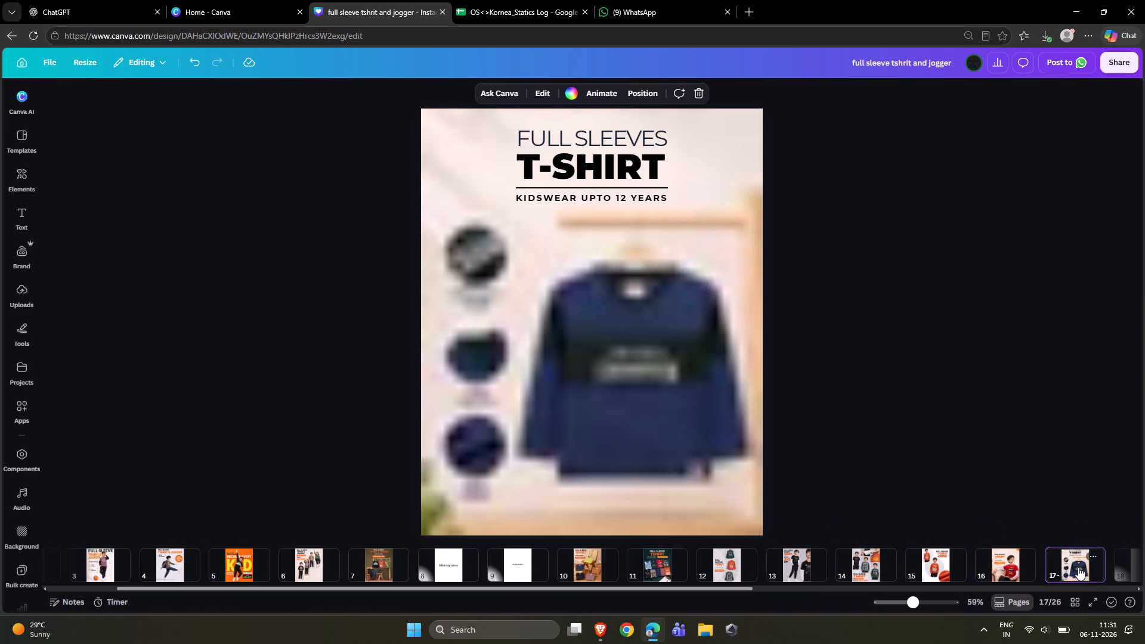
scroll(1078, 567, down, 1)
click(1078, 565)
scroll(1078, 565, down, 3)
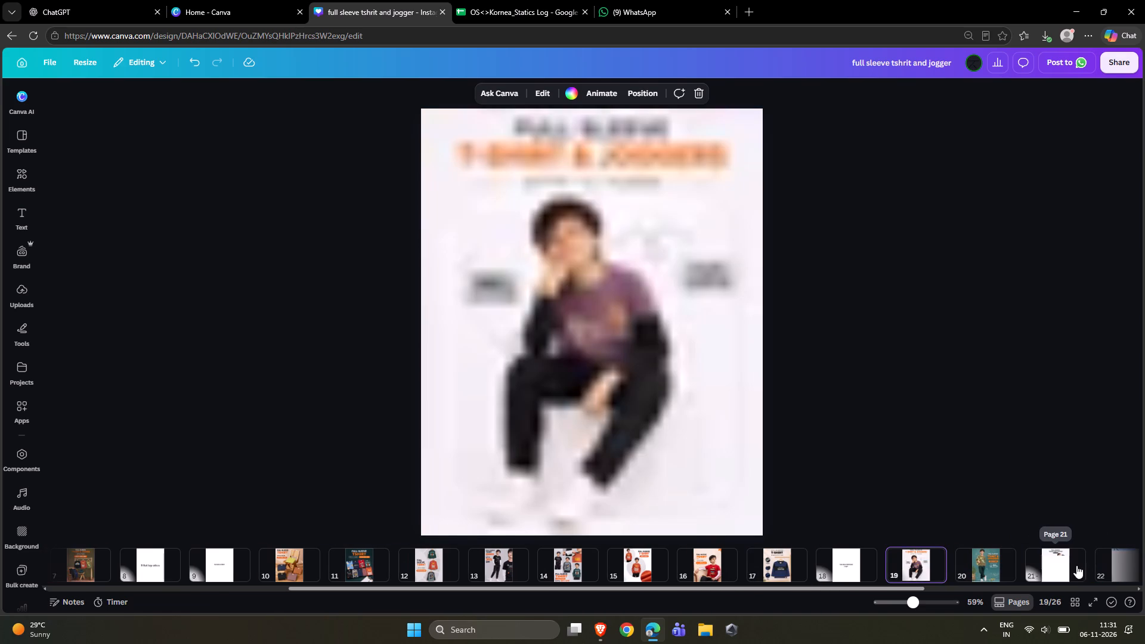
Check the remaining creatives from page 20 to the last page, 26, and go back to the playground creative on page 22.
click(1047, 559)
click(994, 555)
scroll(1016, 559, down, 4)
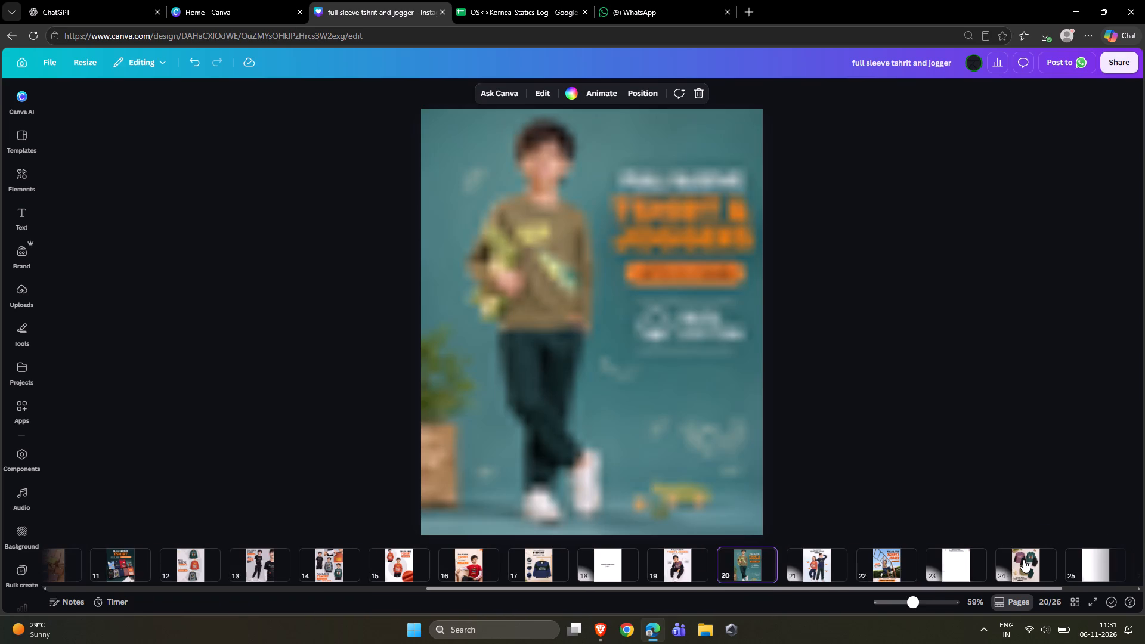
click(964, 556)
scroll(964, 556, down, 3)
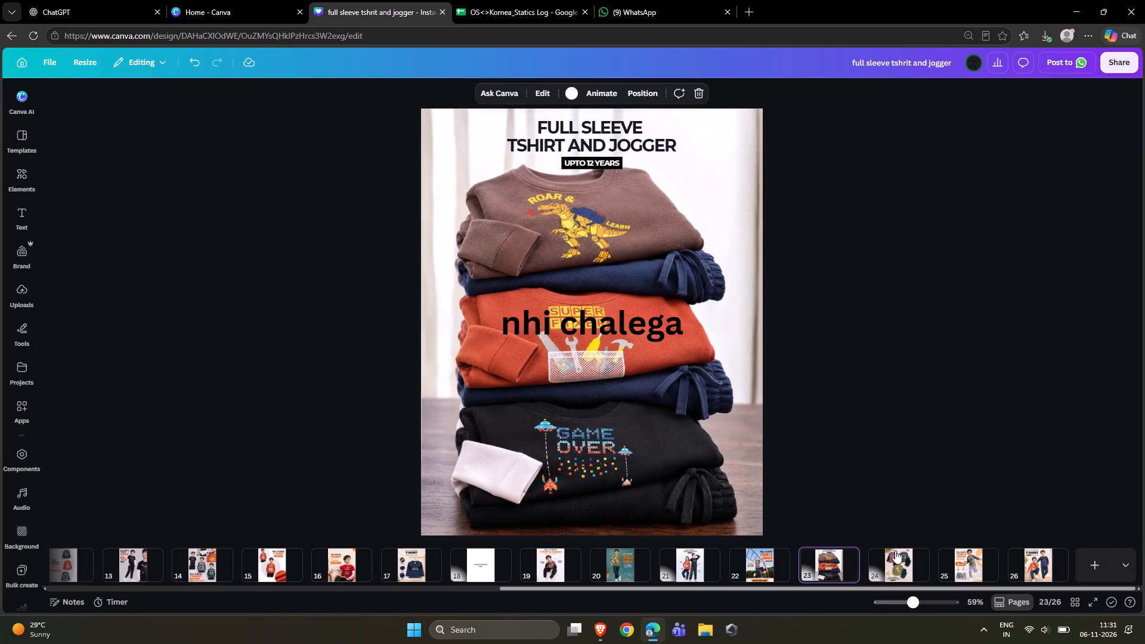
click(984, 561)
click(1027, 562)
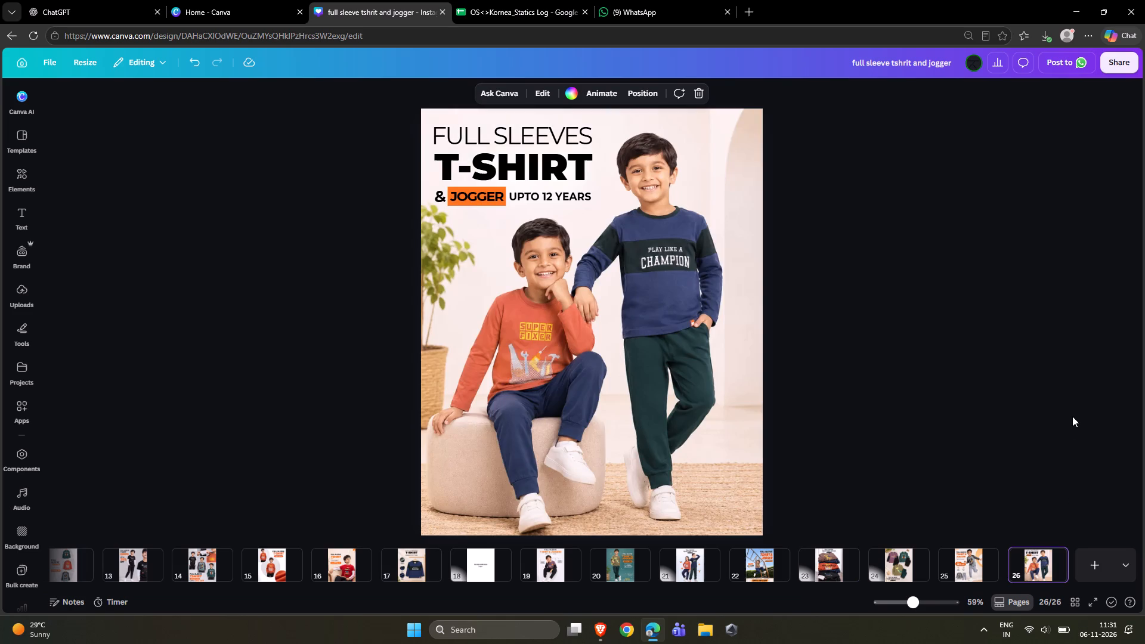
key(Left)
key(Left)
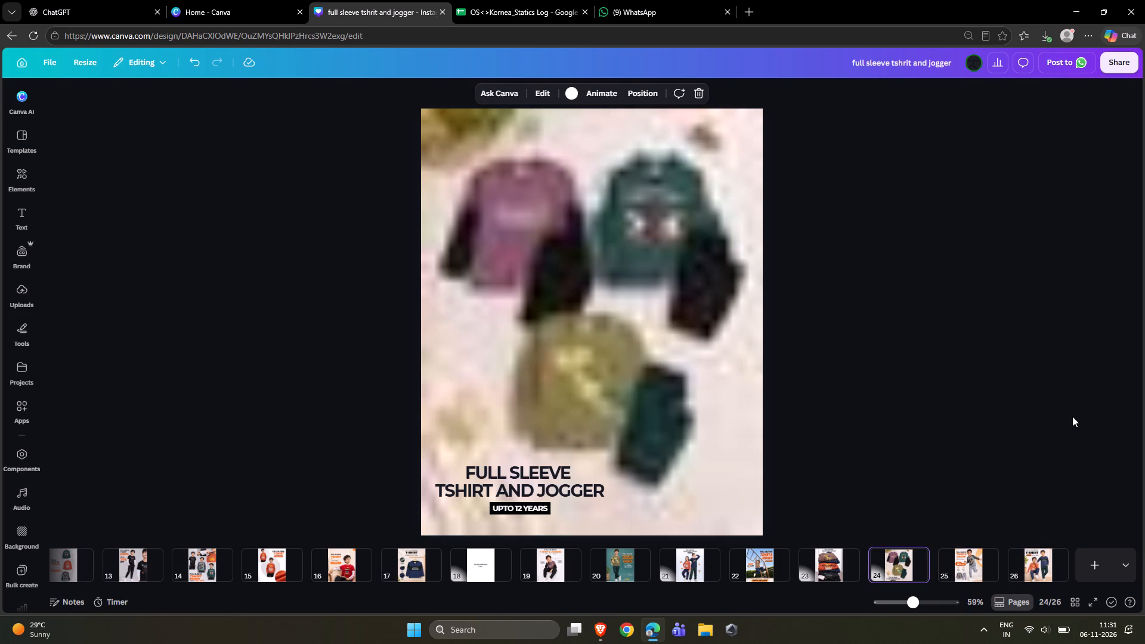
key(Left)
key(Left)
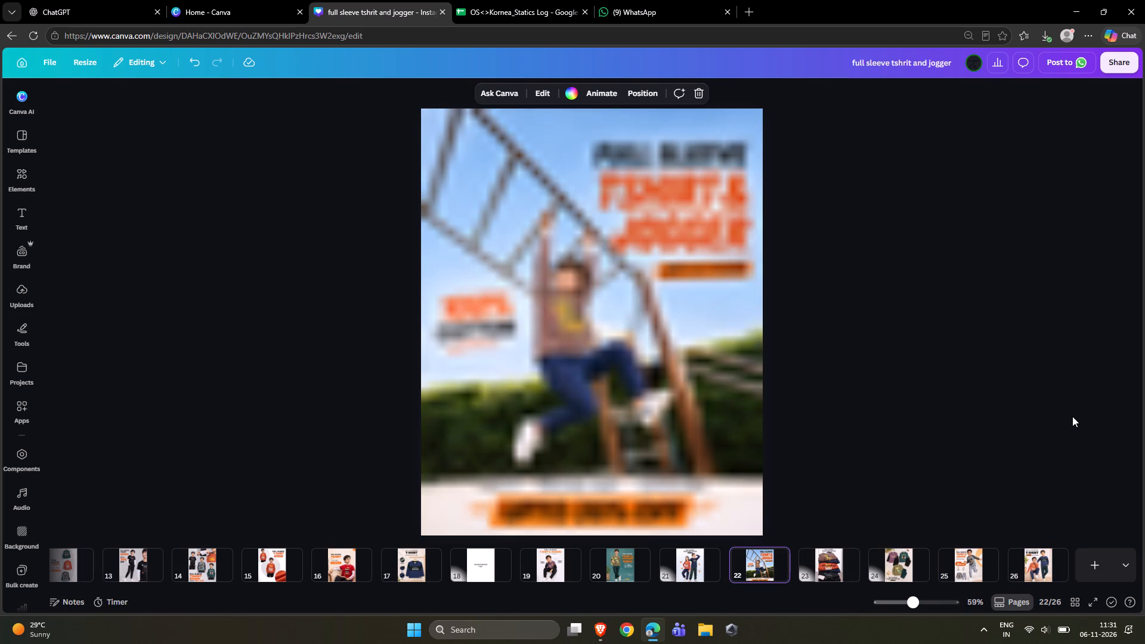
Review the T-shirt and jogger creatives from page 22 back to page 11, rechecking pages 18 to 21 on the way.
key(Left)
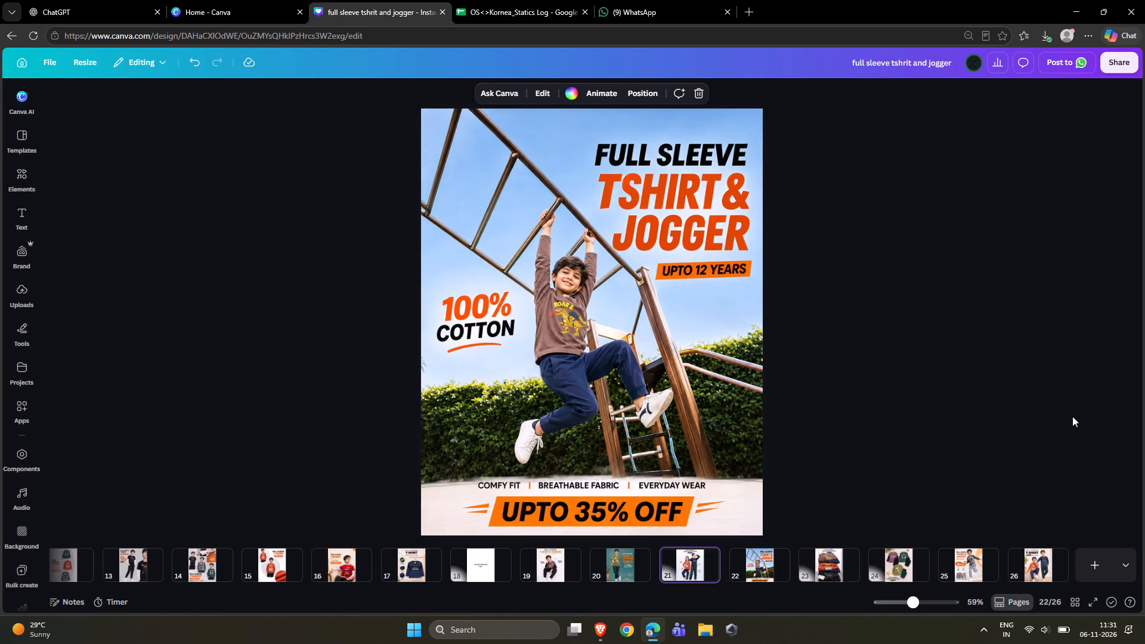
key(Left)
key(Left)
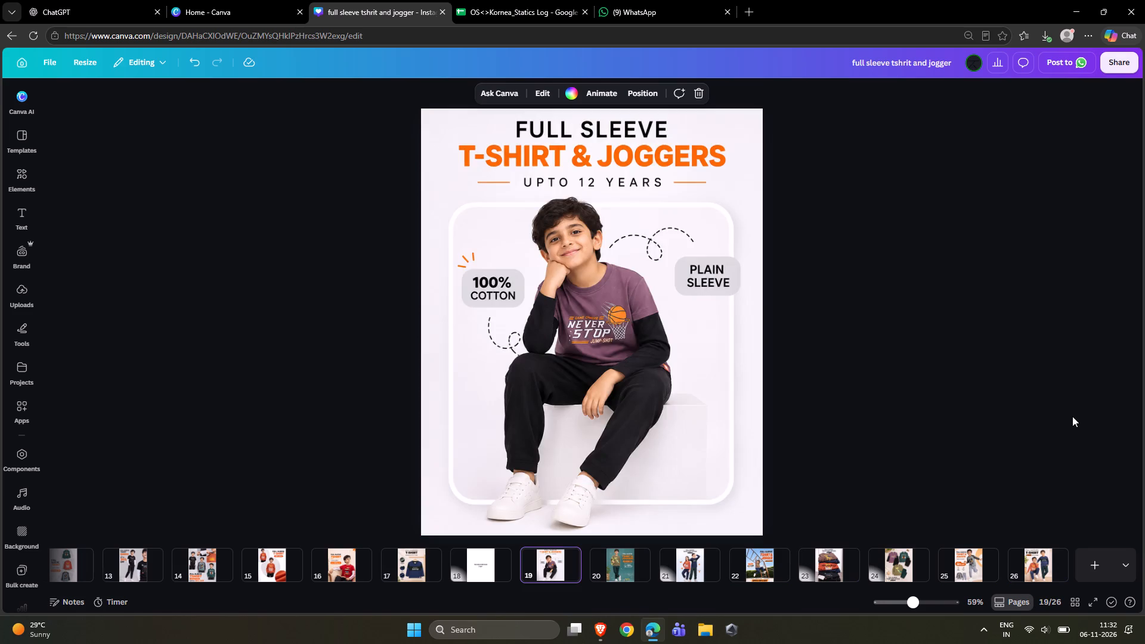
key(Left)
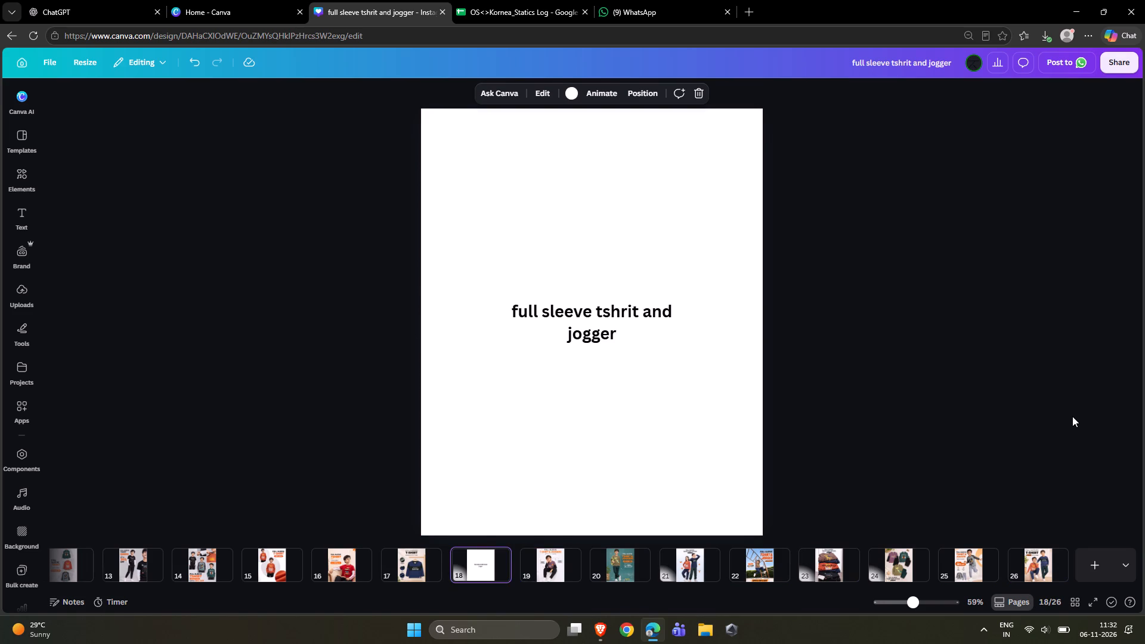
key(Right)
key(Right)
key(Right)
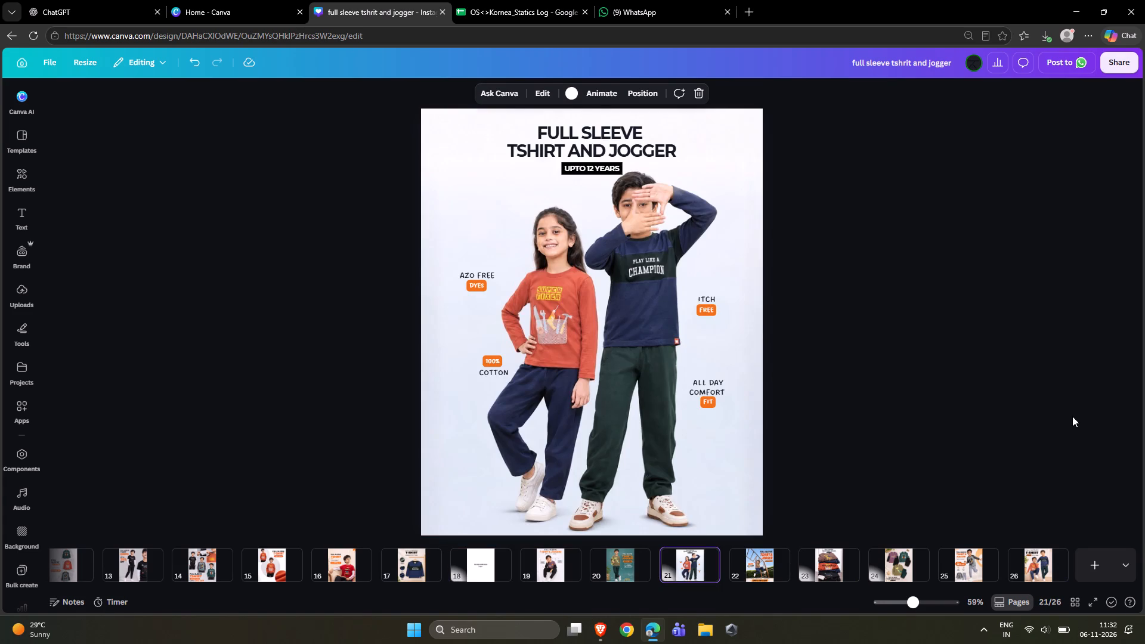
key(Left)
key(Left)
key(Left)
key(Left)
key(Left)
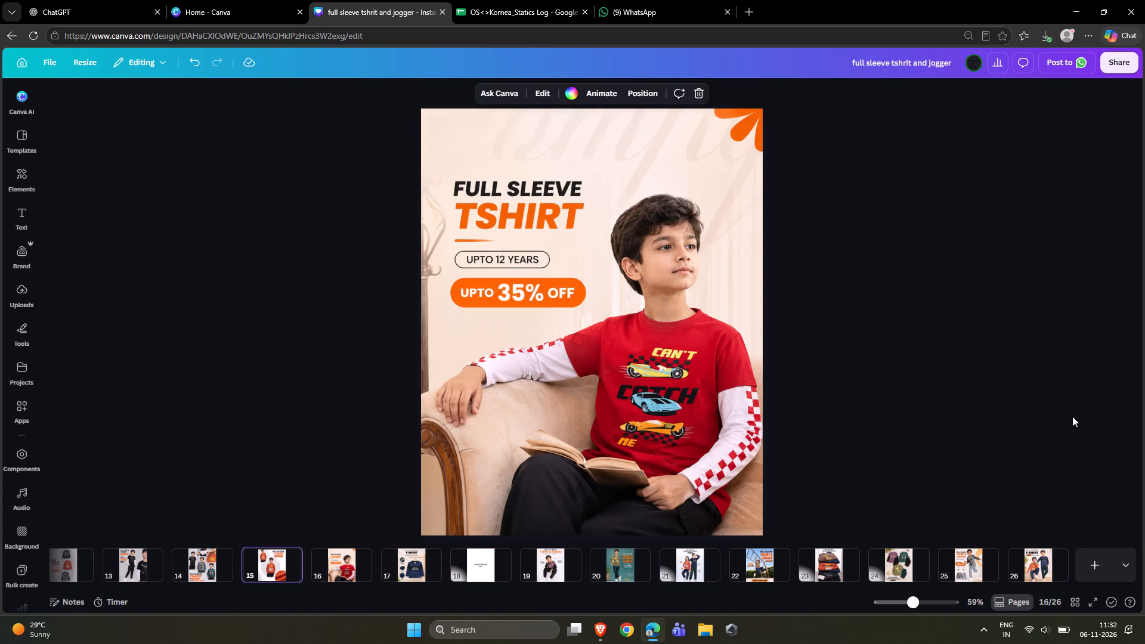
key(Left)
key(Left)
key(Left)
key(Left)
key(Left)
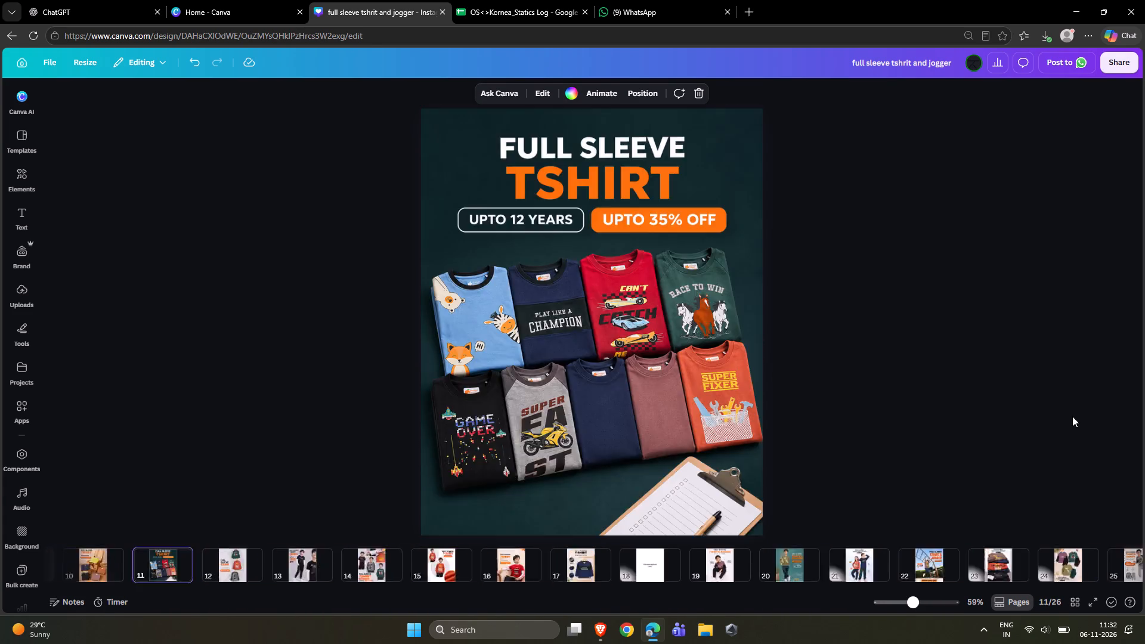
key(Left)
key(Left)
key(Left)
key(Left)
key(Left)
key(Left)
key(Left)
key(Left)
key(Left)
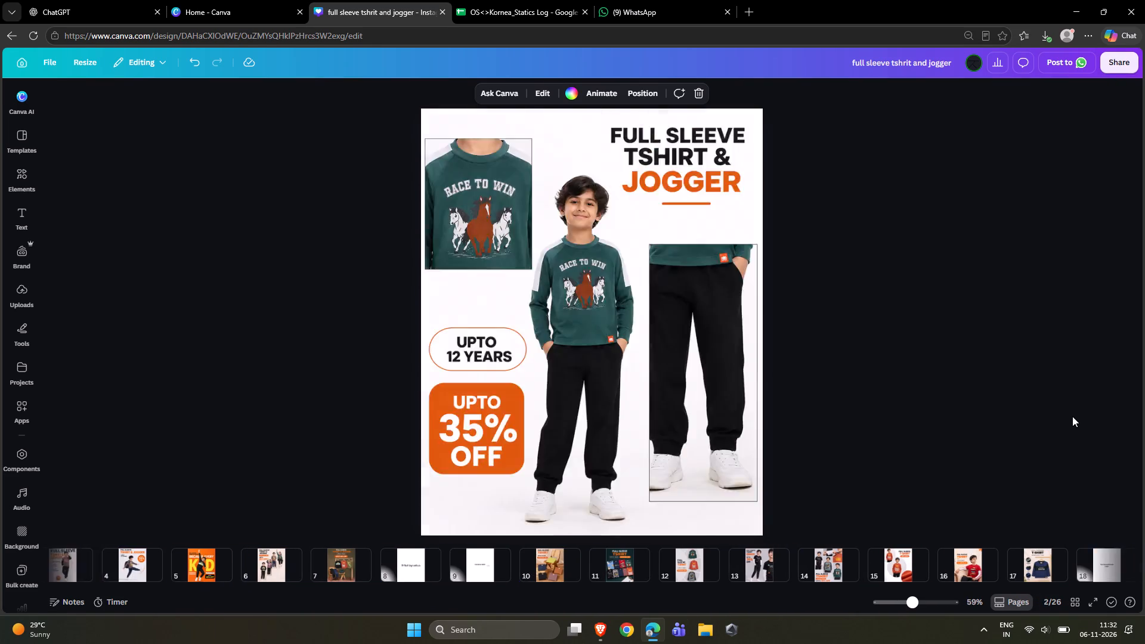
key(Left)
key(Left)
key(Left)
key(Left)
key(Right)
key(Right)
key(Right)
key(Right)
key(Right)
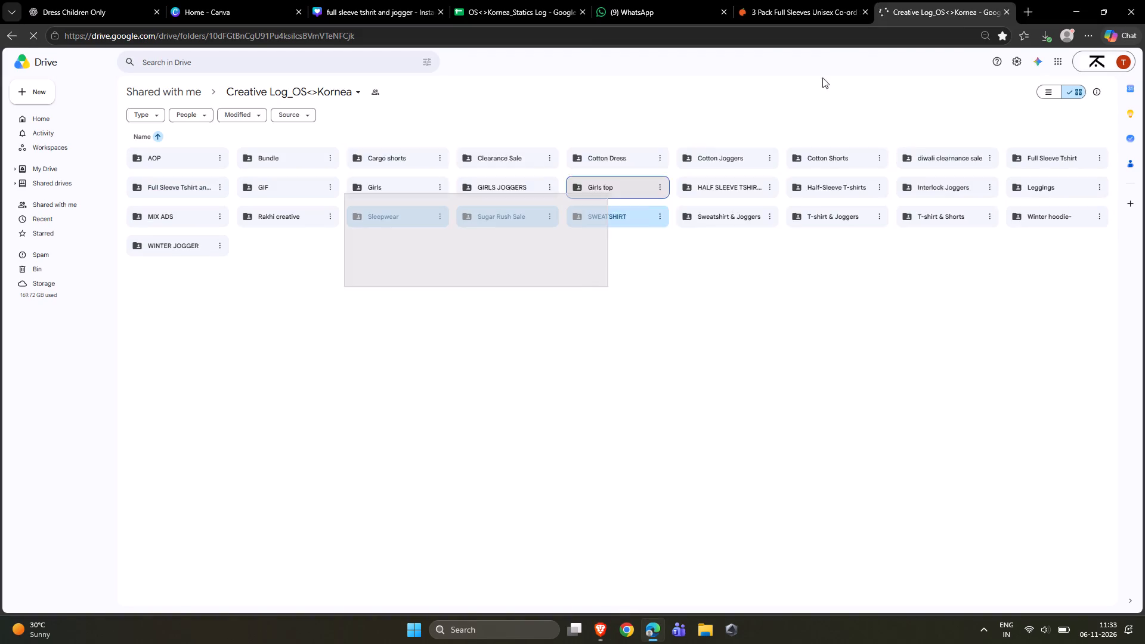
Open the 1080-1350 subfolder inside the Full Sleeve Tshirt and Jogger folder of the creative log.
click(294, 284)
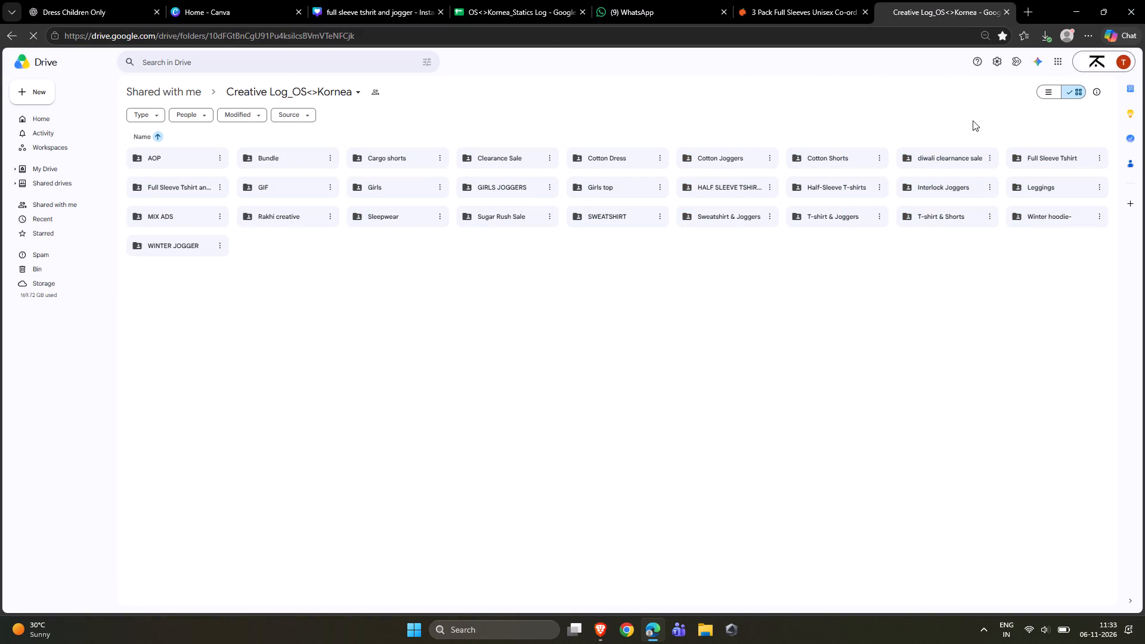
double_click(194, 185)
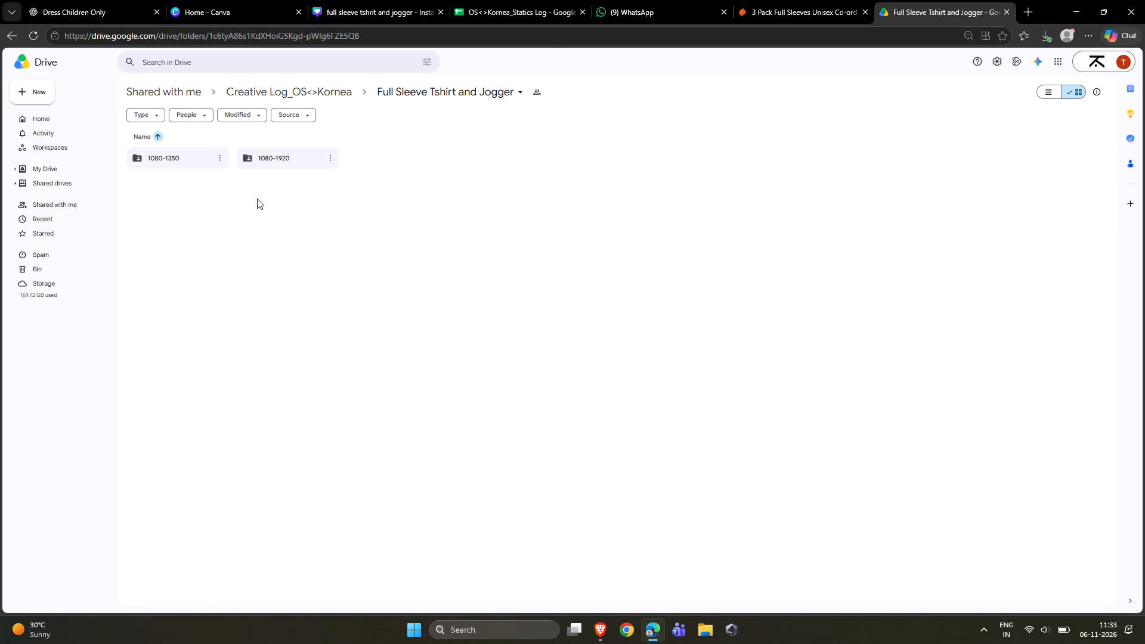
double_click(197, 160)
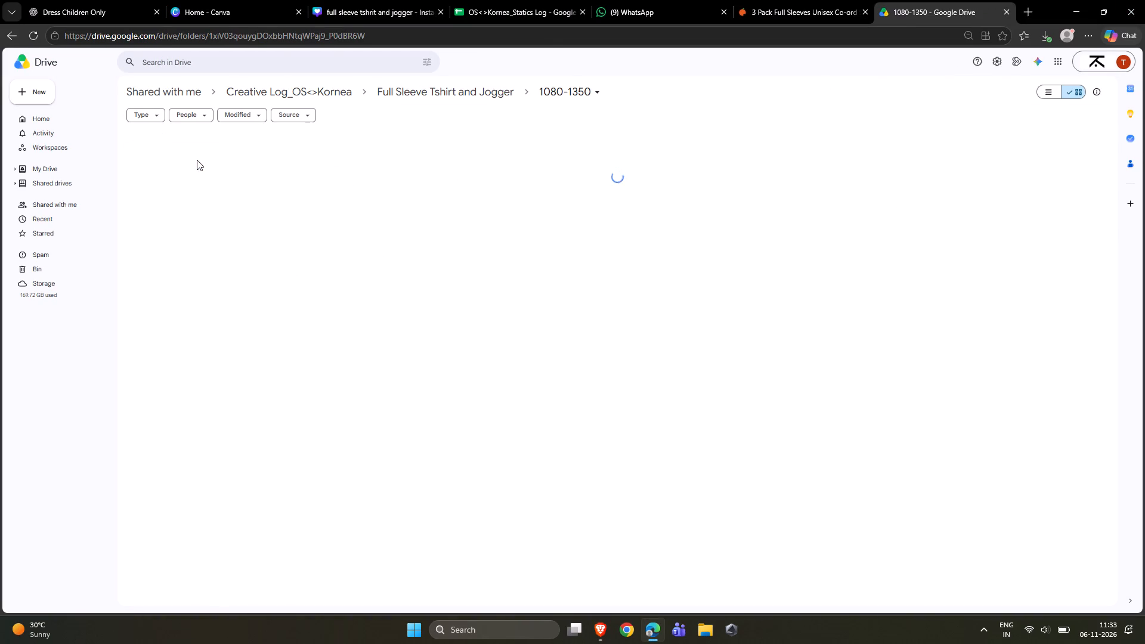
Open the rename dialog of the folder's last creative, OS079.png, and copy its name without the file extension.
scroll(410, 228, down, 6)
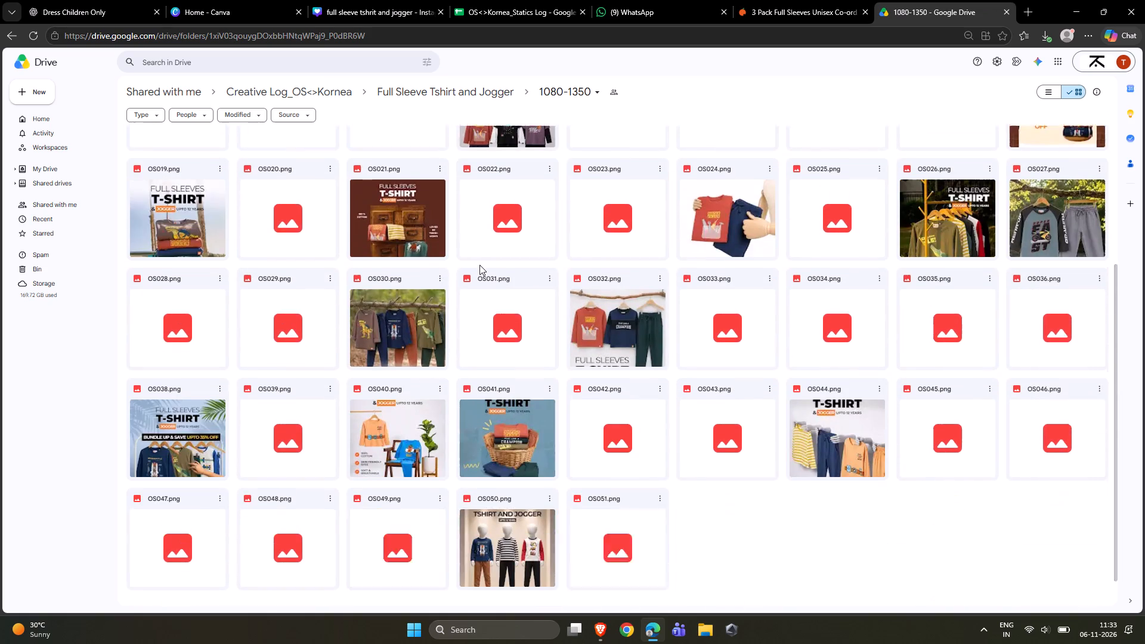
scroll(479, 265, down, 17)
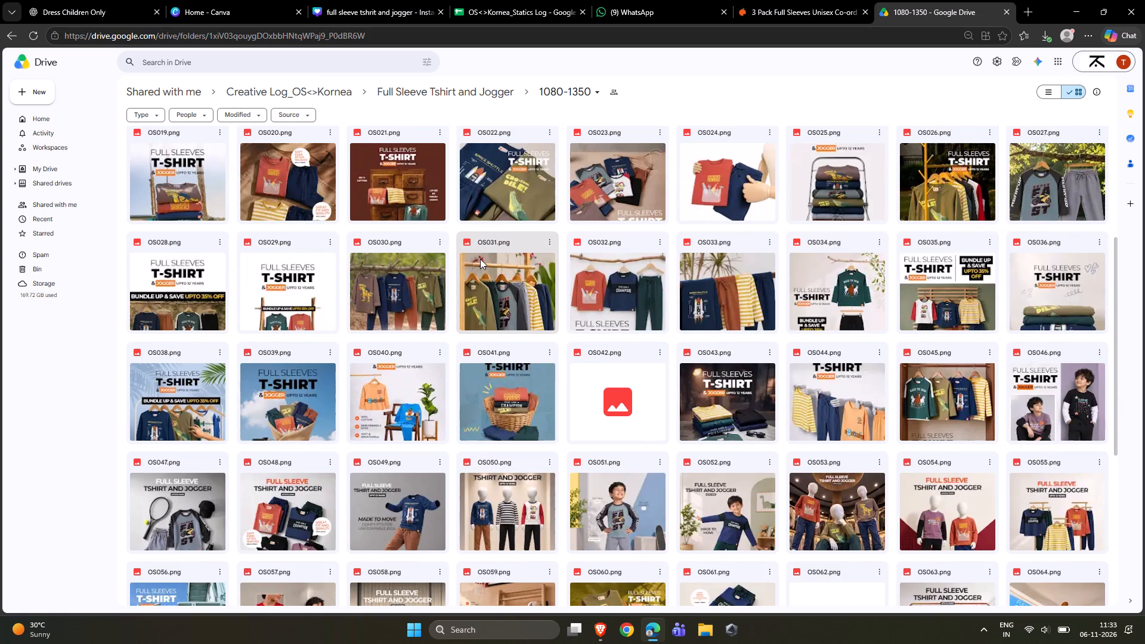
scroll(480, 259, down, 17)
scroll(504, 277, down, 4)
click(770, 462)
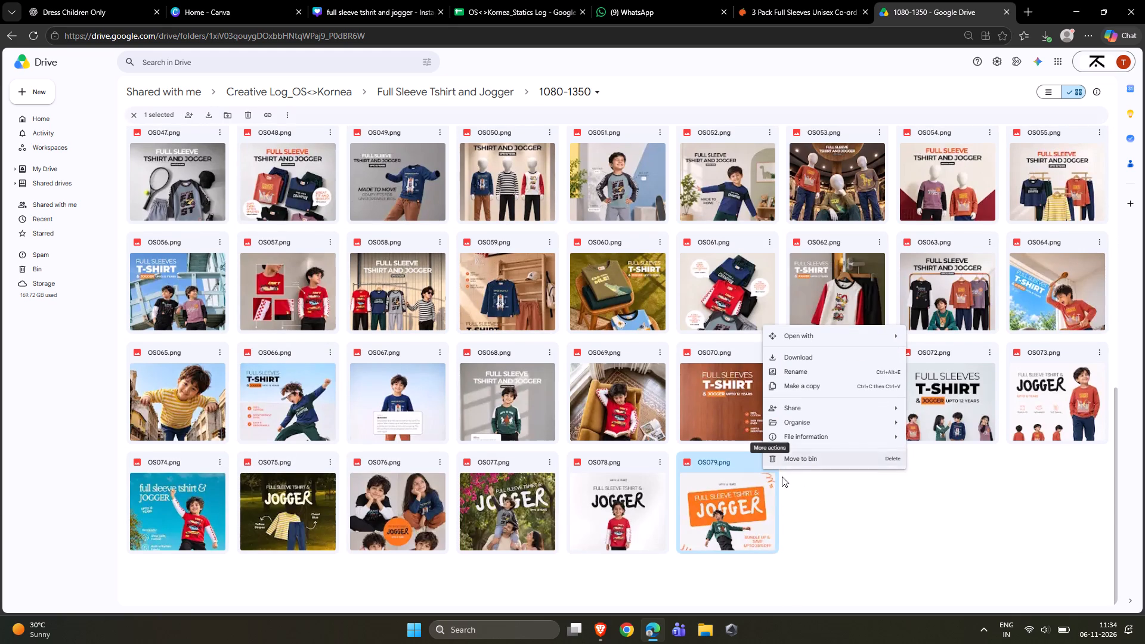
click(798, 372)
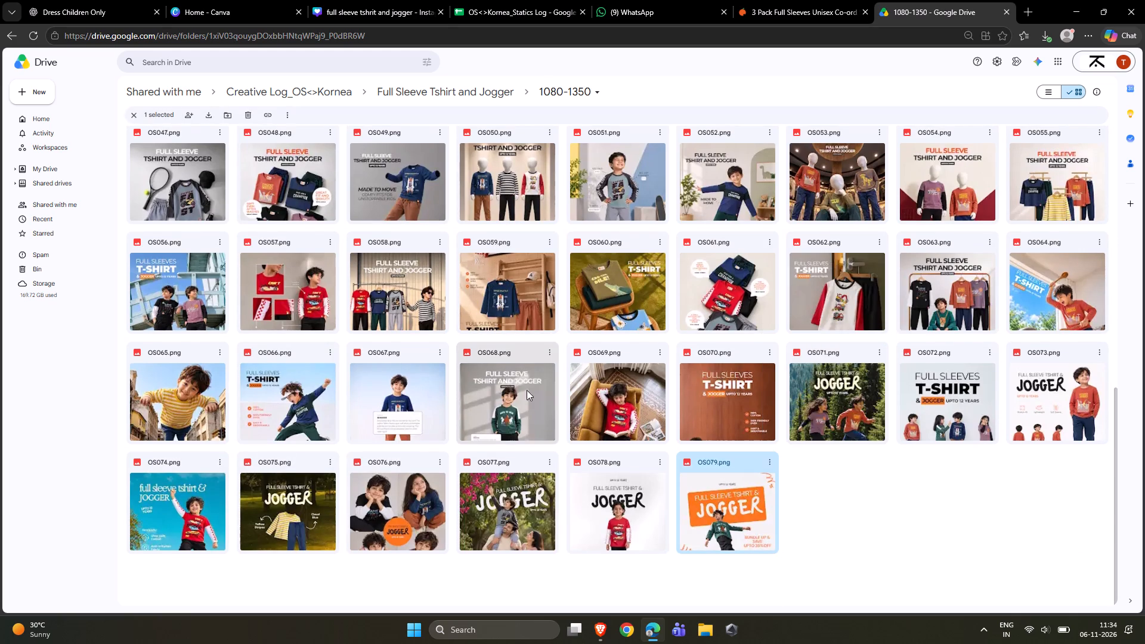
click(772, 460)
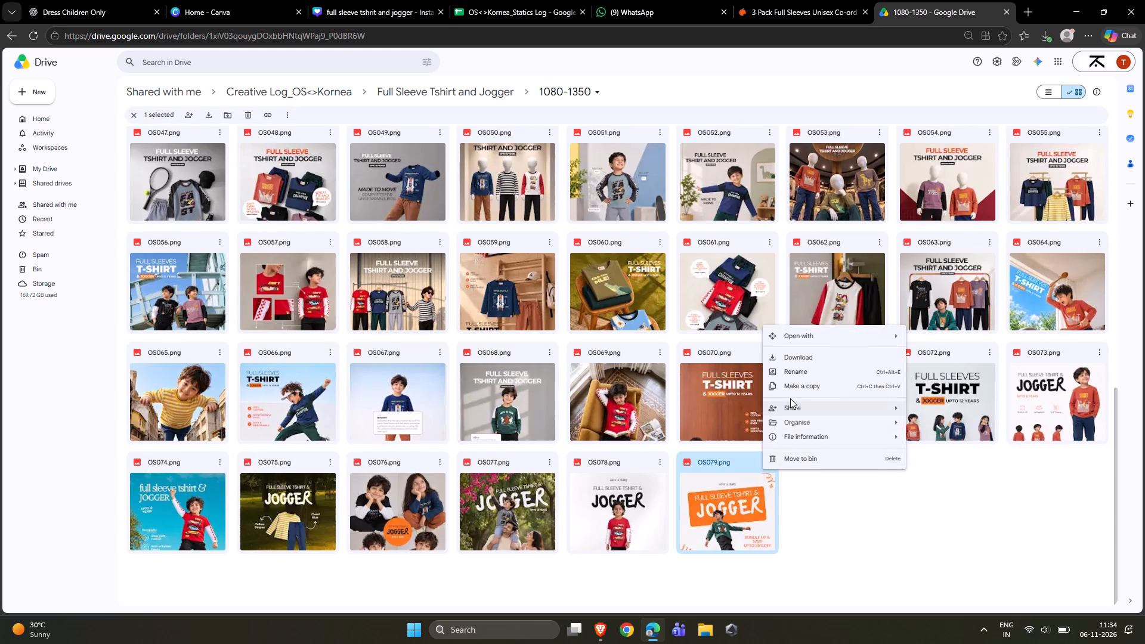
click(790, 373)
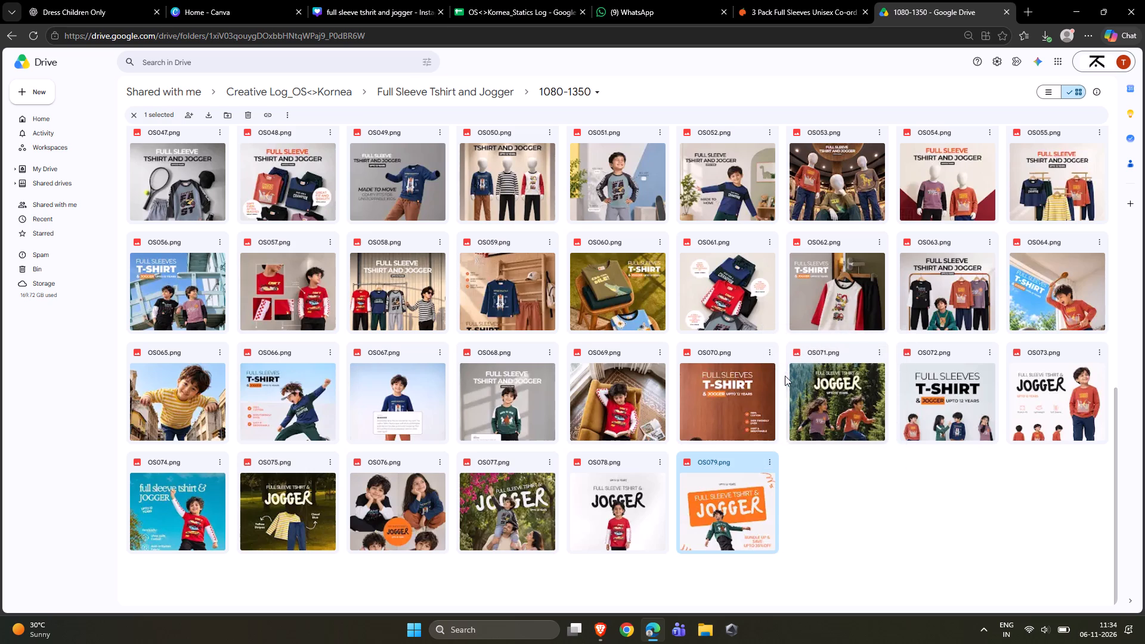
click(772, 459)
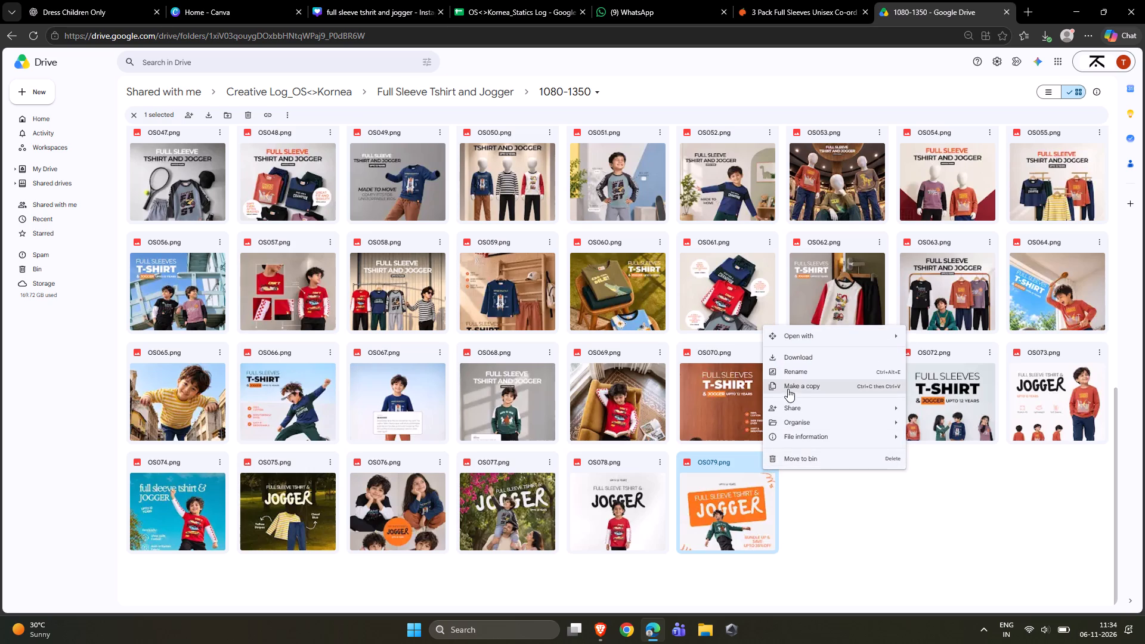
click(791, 374)
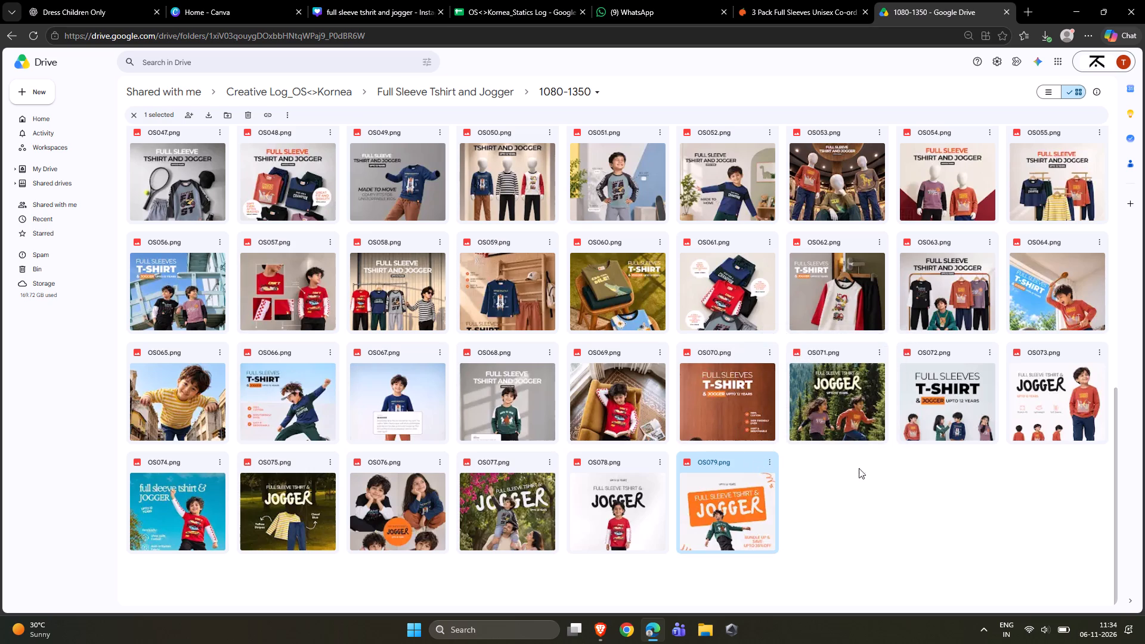
click(910, 469)
drag(909, 469, 903, 469)
click(589, 473)
click(732, 473)
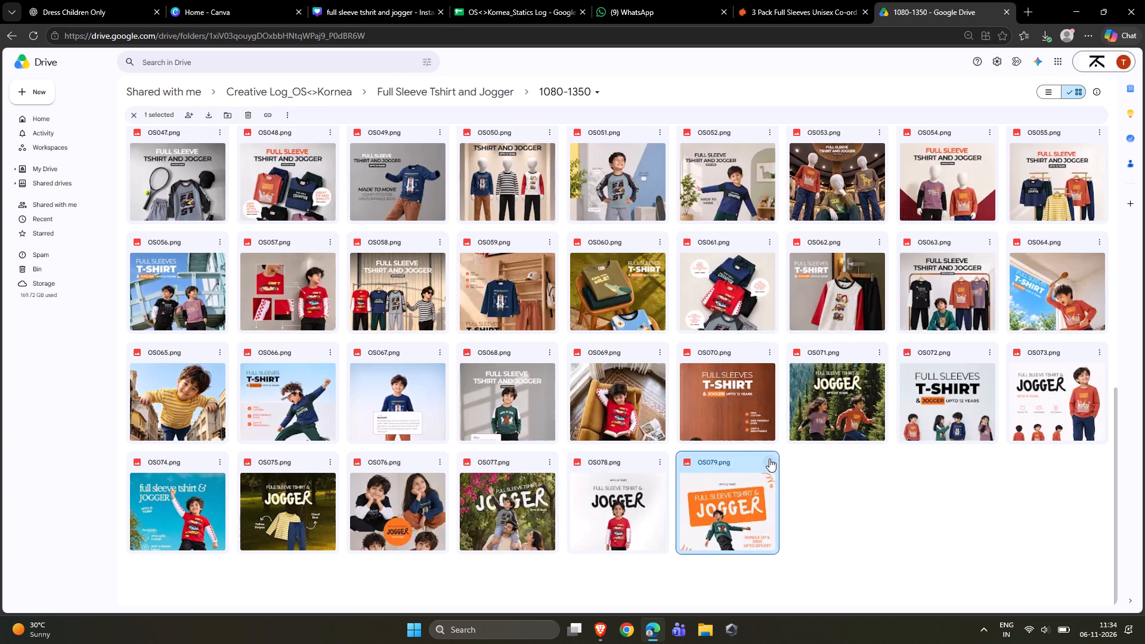
click(769, 459)
click(790, 371)
right_click(711, 503)
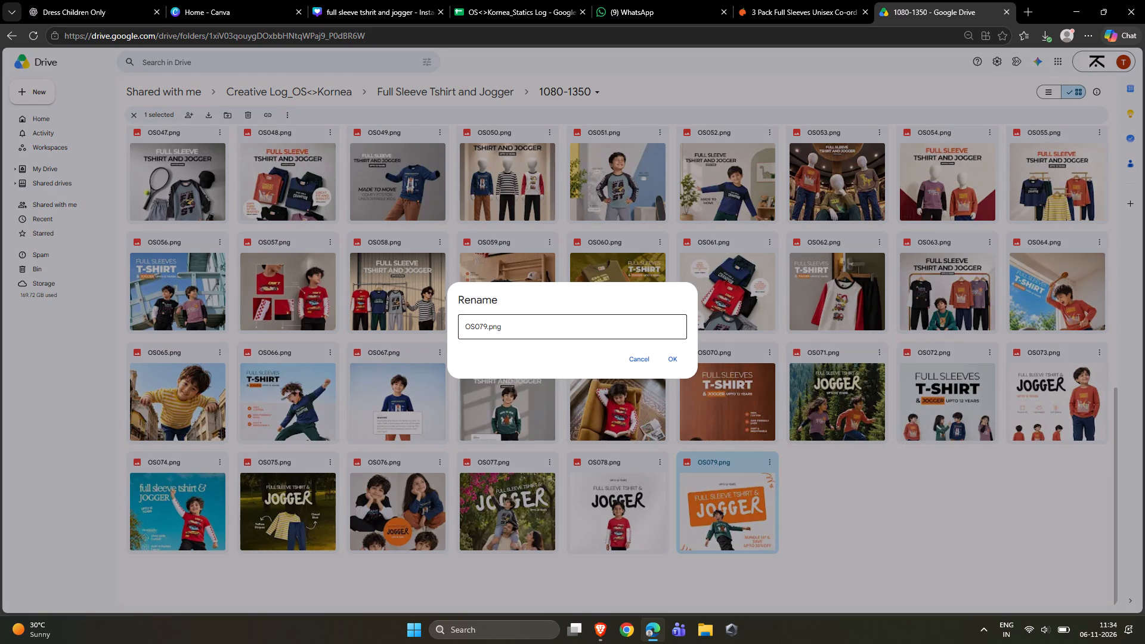
drag(486, 324, 437, 325)
triple_click(464, 321)
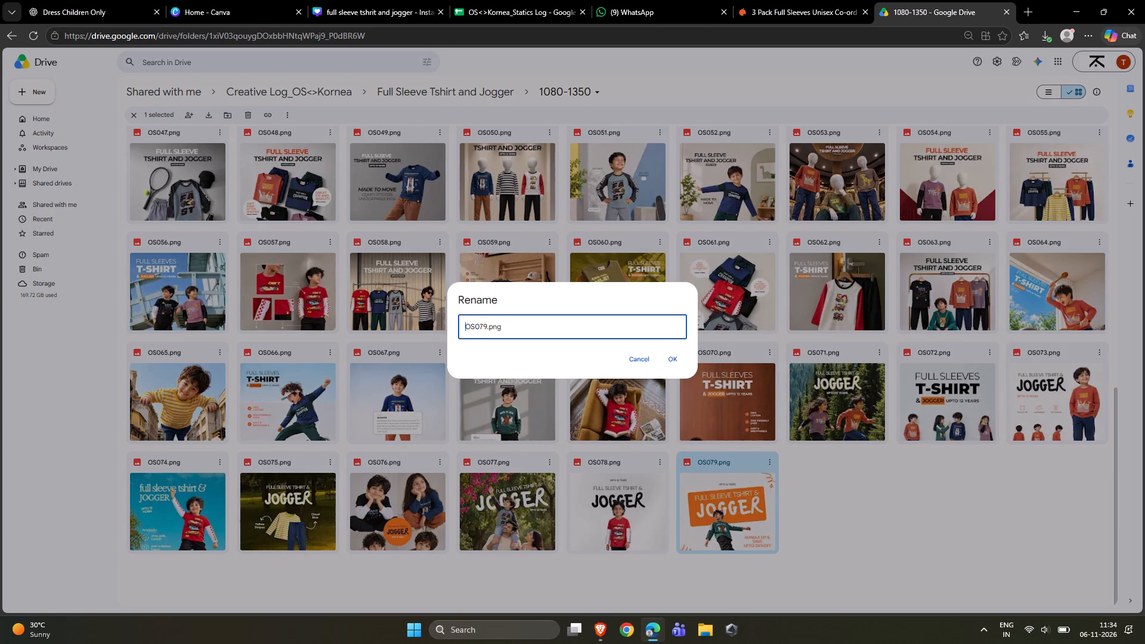
click(466, 322)
click(488, 325)
drag(487, 323, 439, 329)
key(ctrl+c)
Switch to the Canva full sleeve tshrit and jogger design, title page 2 OS080, and copy that title.
key(alt+Tab)
key(alt+Tab)
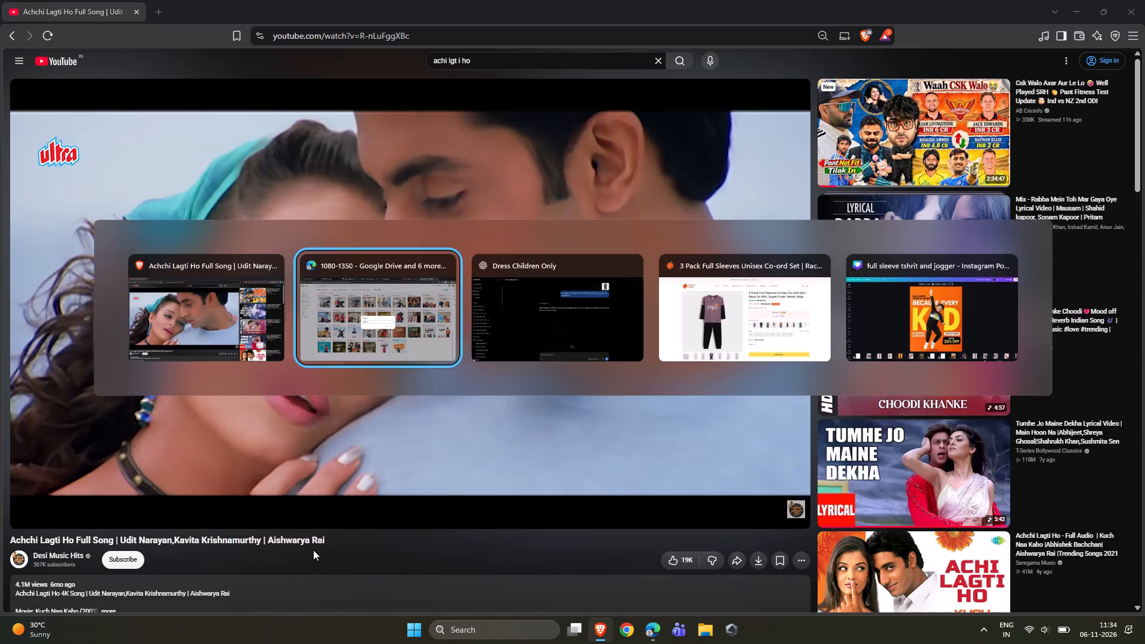
key(alt+Tab)
key(alt+Tab)
key(alt+Tab)
key(alt+Tab)
key(alt+Tab)
key(alt+Tab)
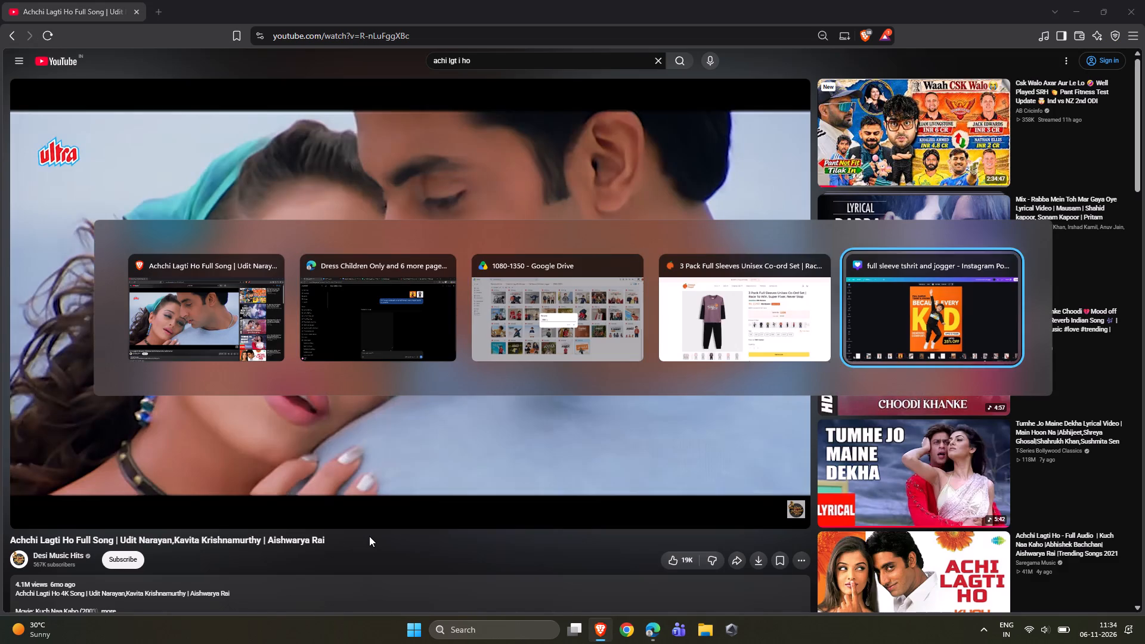
scroll(13, 556, up, 9)
click(153, 558)
right_click(151, 561)
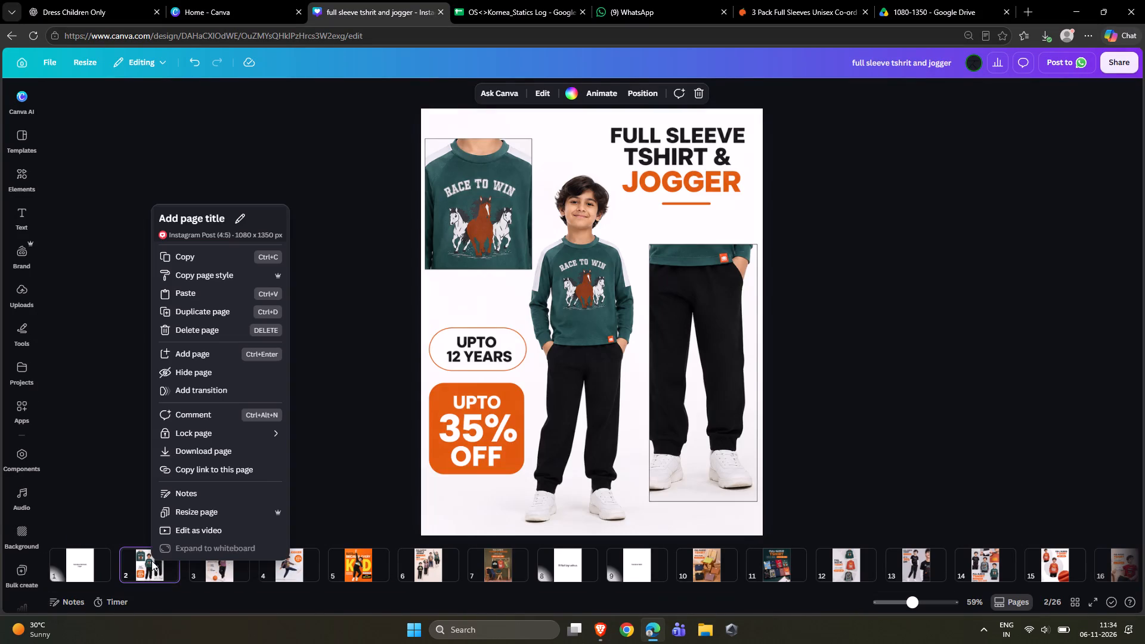
click(245, 217)
key(ctrl+v)
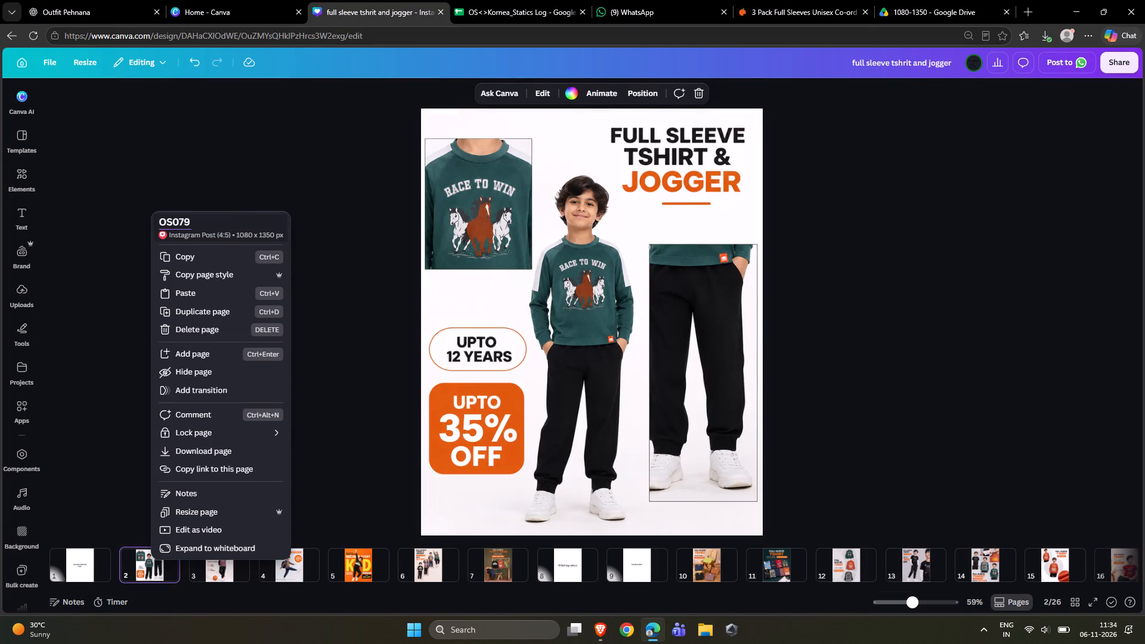
key(BackSpace)
key(BackSpace)
text(80)
key(ctrl+a)
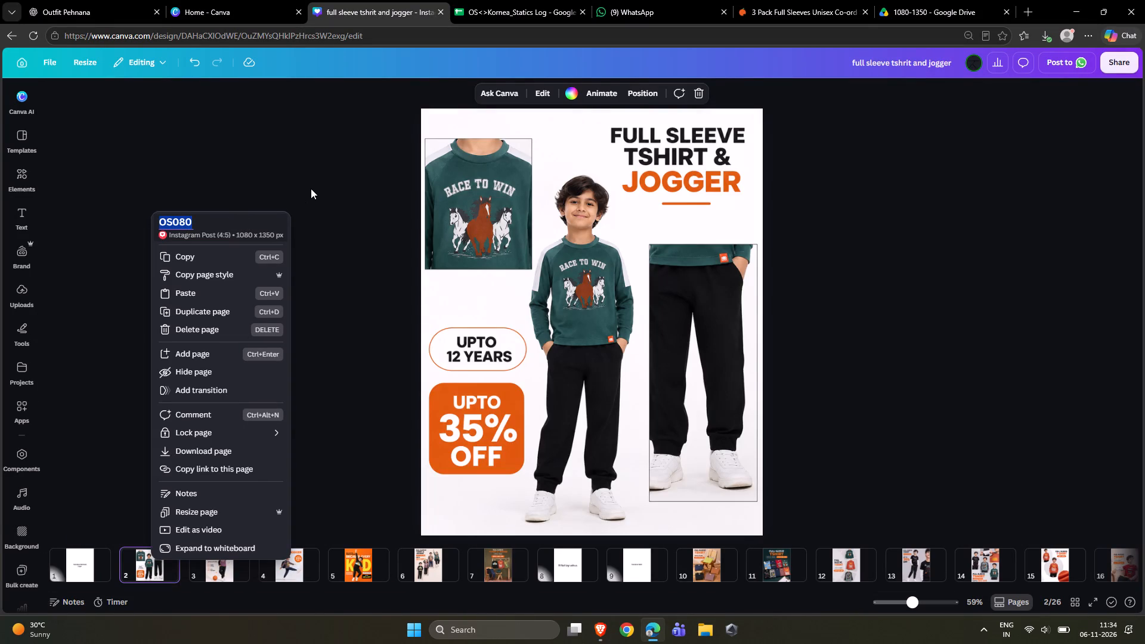
key(ctrl+c)
click(324, 165)
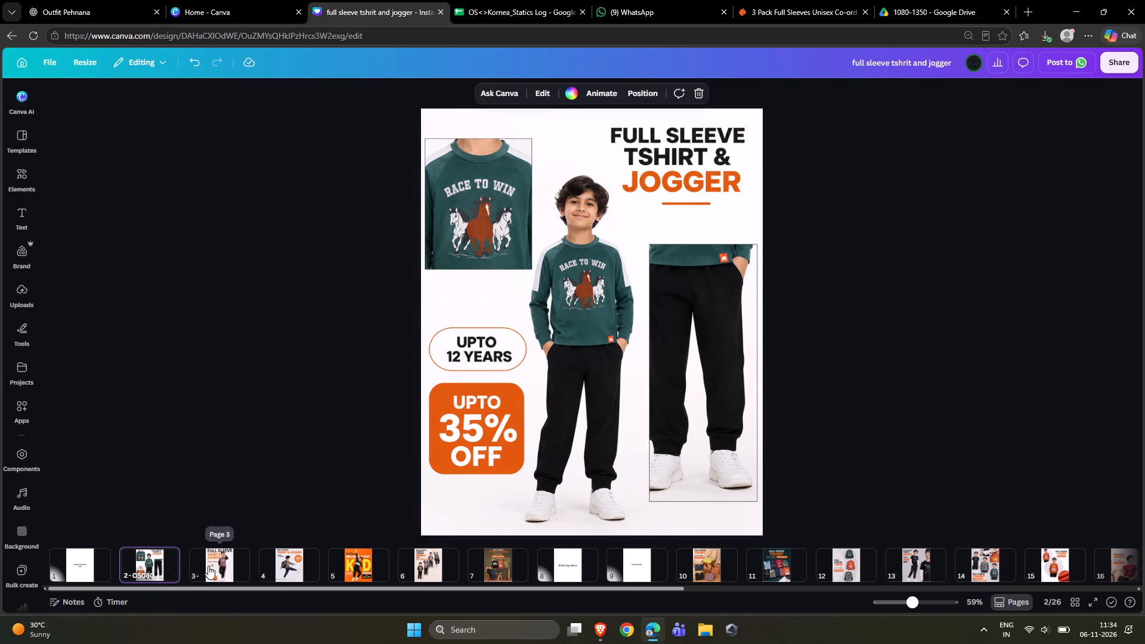
Title page 3, the basketball creative with the Never Stop T-shirt, OS081.
click(208, 566)
right_click(208, 566)
click(299, 222)
key(ctrl+v)
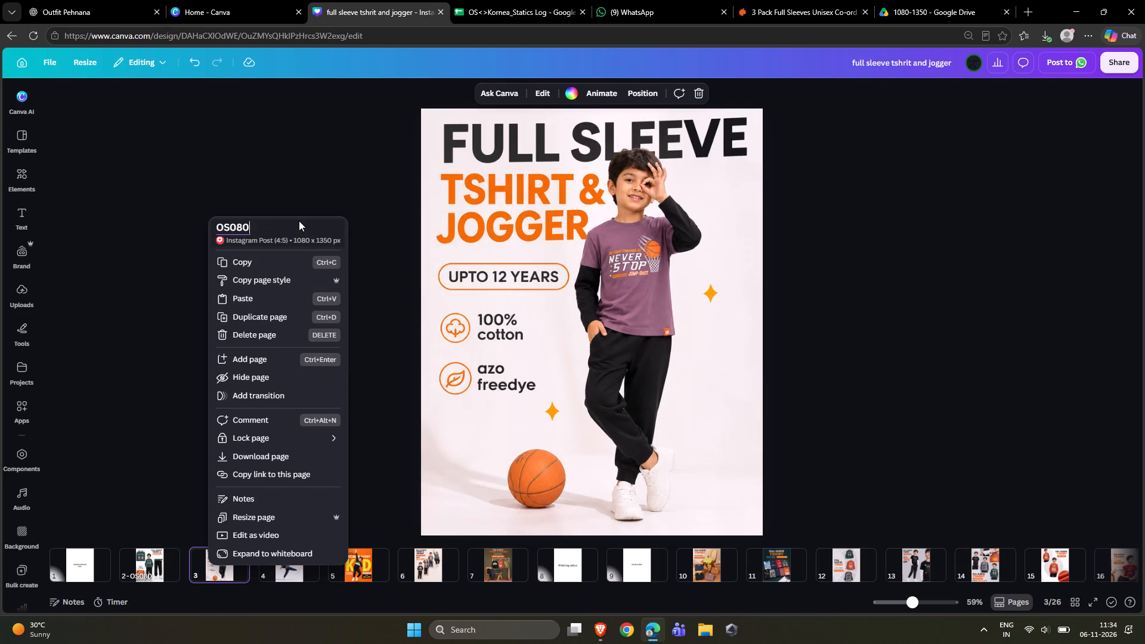
key(BackSpace)
key(1)
click(286, 162)
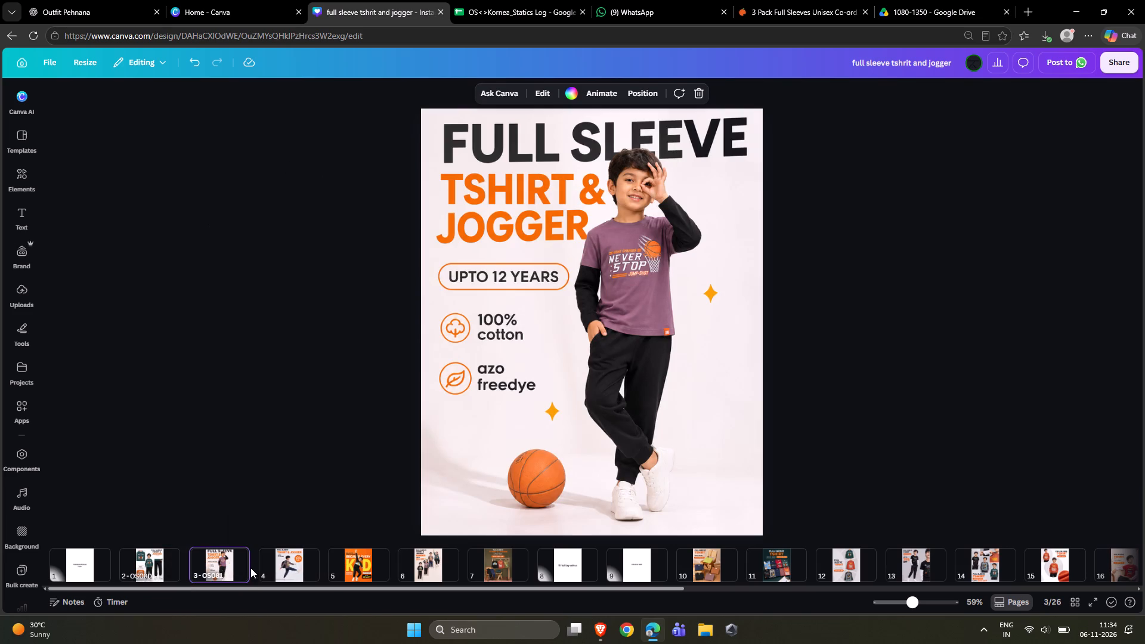
Title page 4, the creative of the kicking boy with a backpack, OS082.
right_click(274, 564)
click(367, 216)
key(ctrl+v)
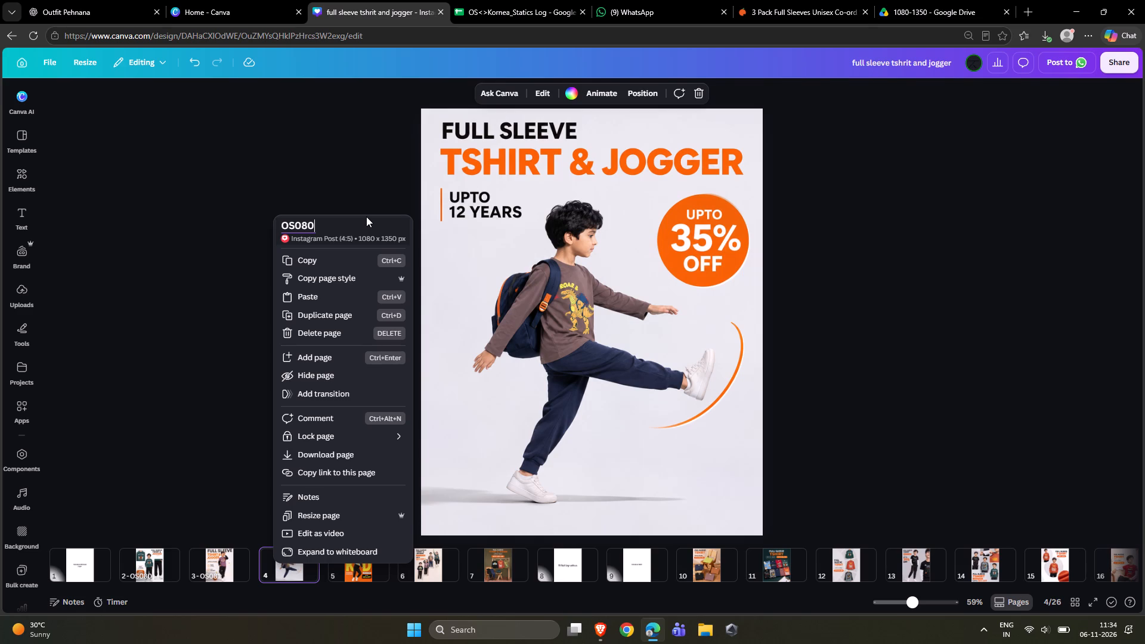
key(BackSpace)
key(2)
click(182, 270)
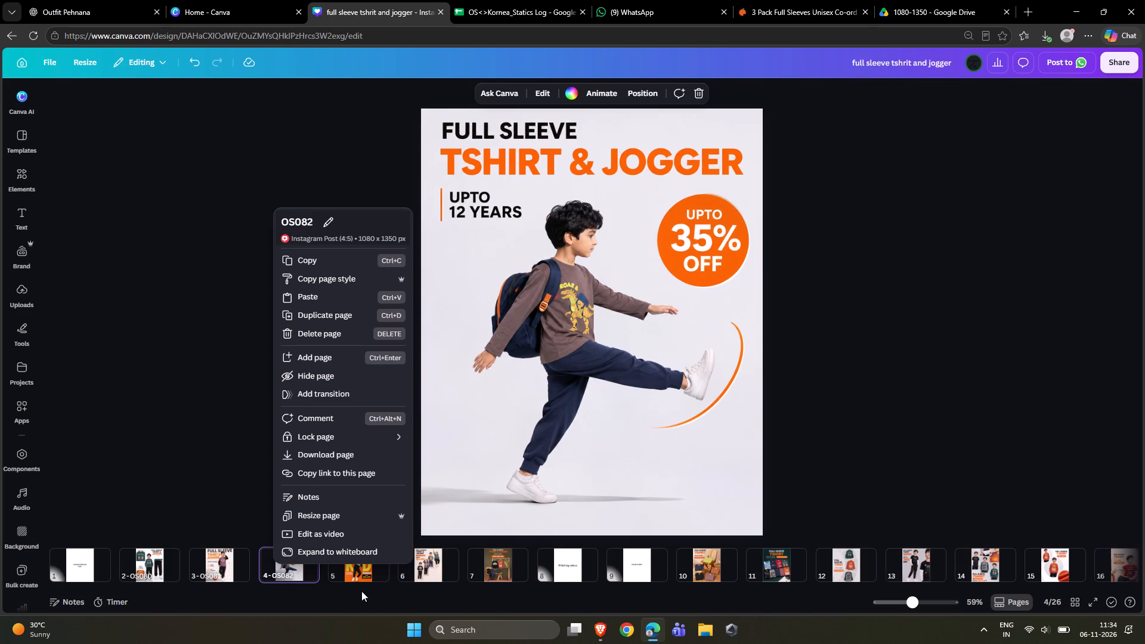
Title page 5, the orange Because Every Kid creative, OS083.
right_click(365, 571)
click(453, 225)
key(ctrl+v)
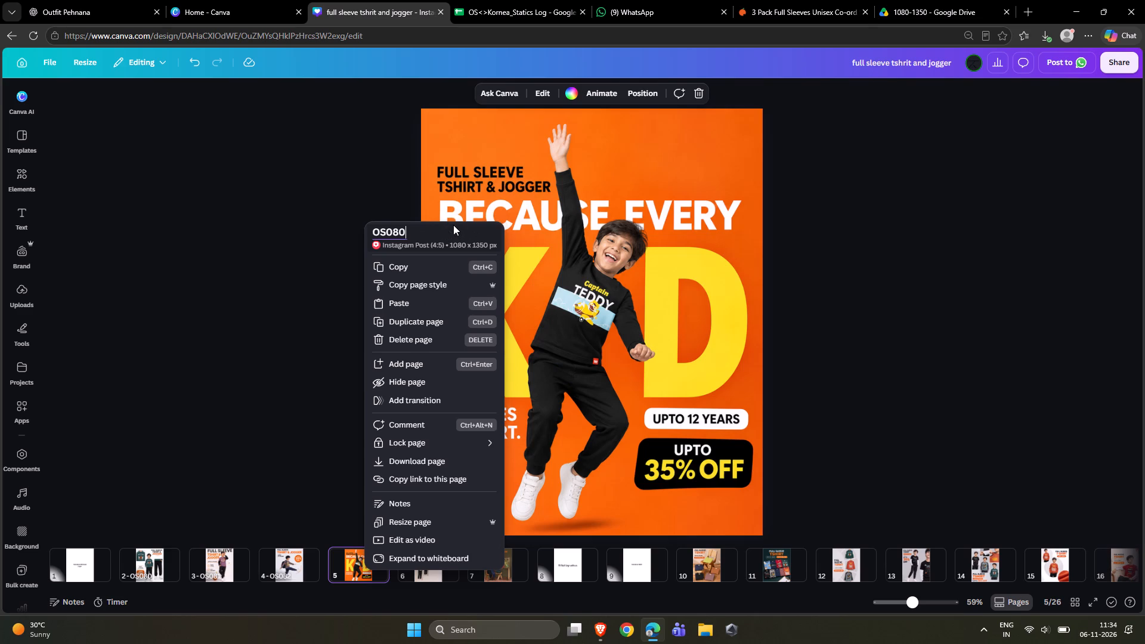
key(BackSpace)
key(3)
click(238, 204)
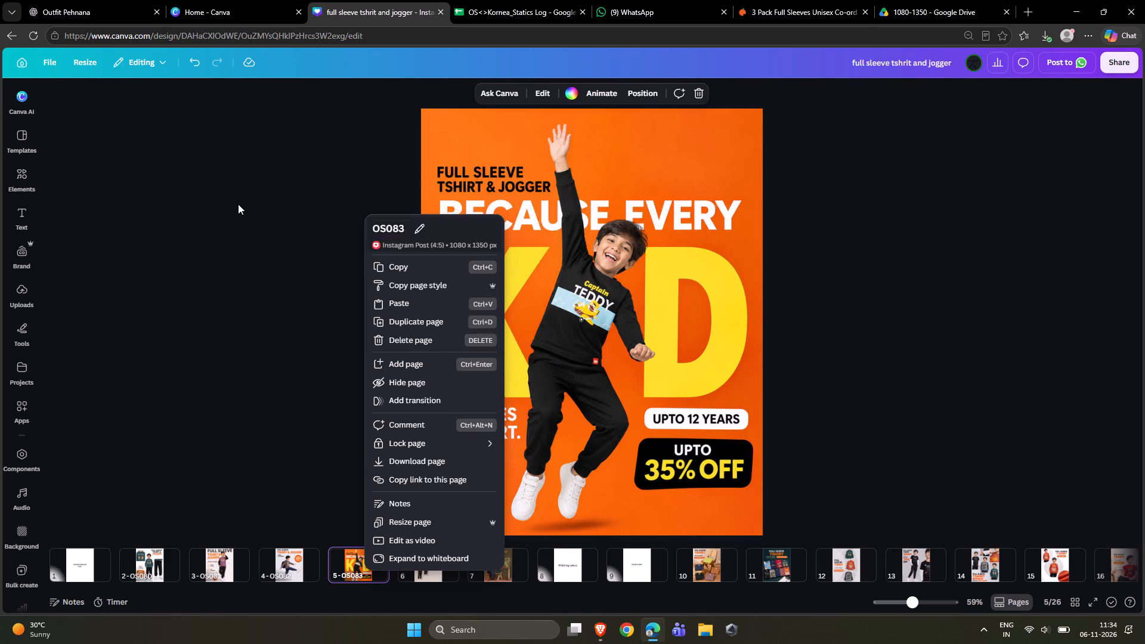
Title page 6, the creative with several children on steps, OS084.
right_click(442, 561)
click(527, 216)
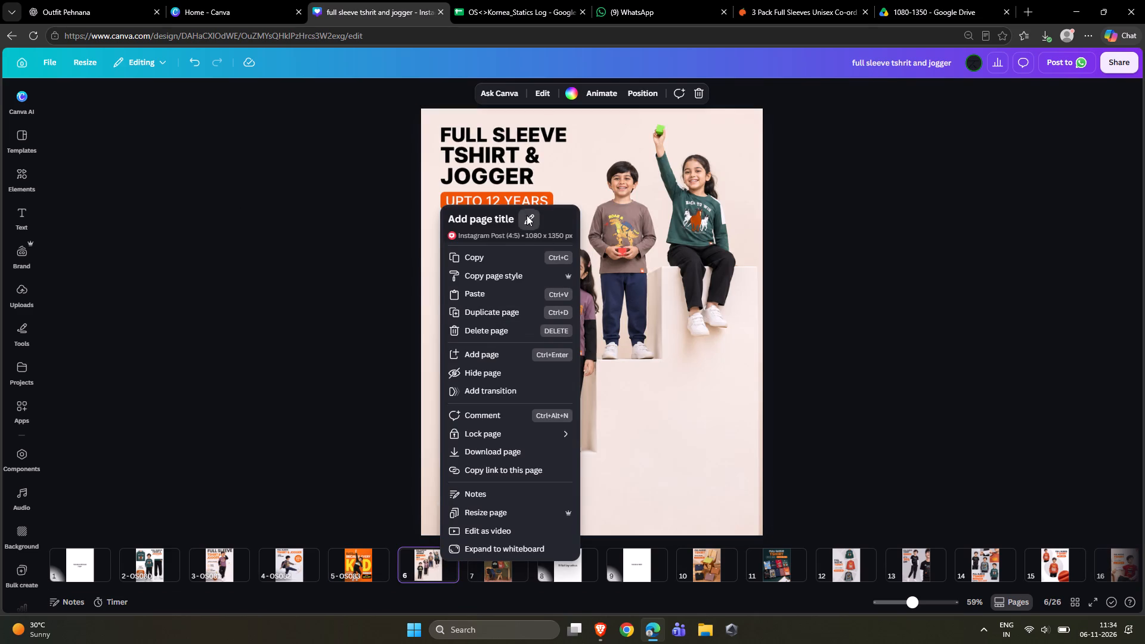
key(ctrl+v)
key(BackSpace)
key(4)
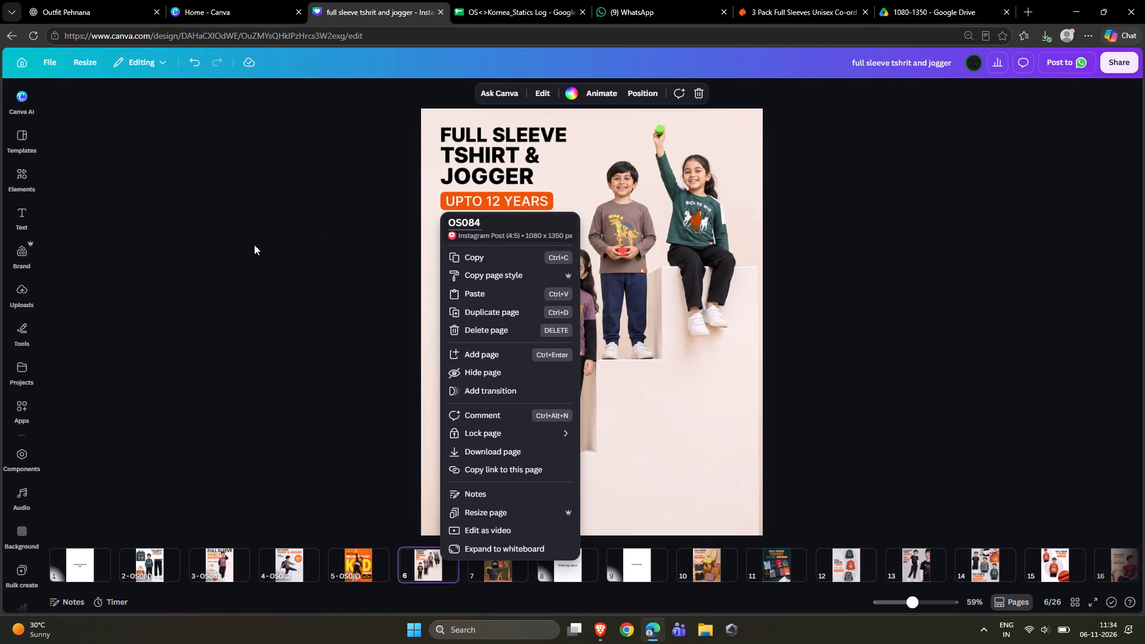
click(212, 247)
Title page 7, the clothes rack and chair creative, OS085.
right_click(487, 564)
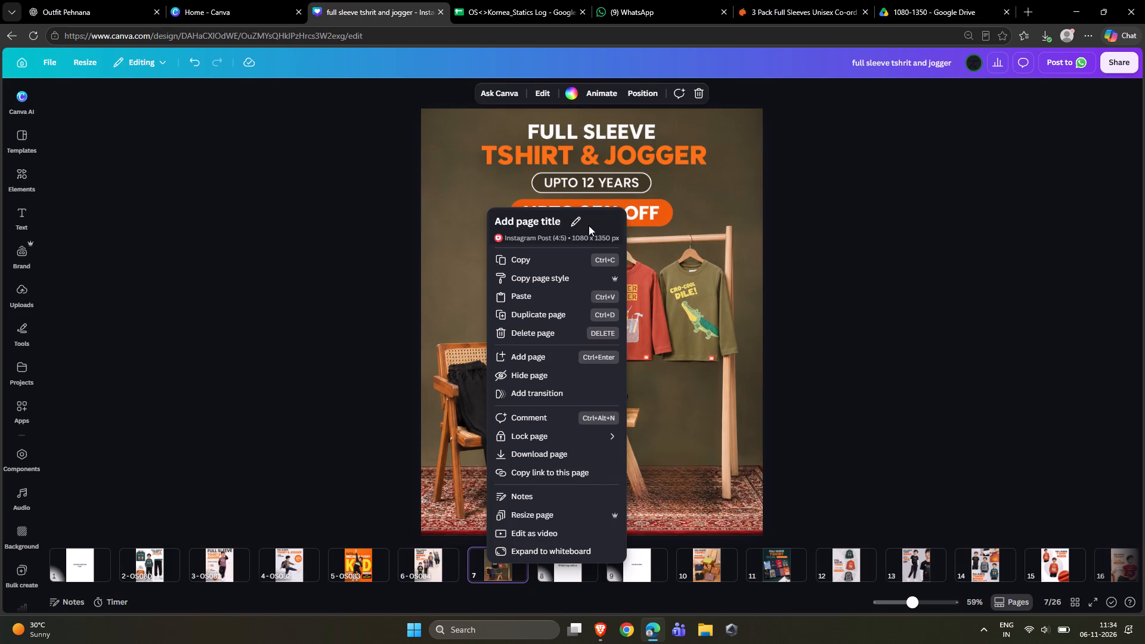
click(578, 219)
key(ctrl+v)
key(BackSpace)
key(5)
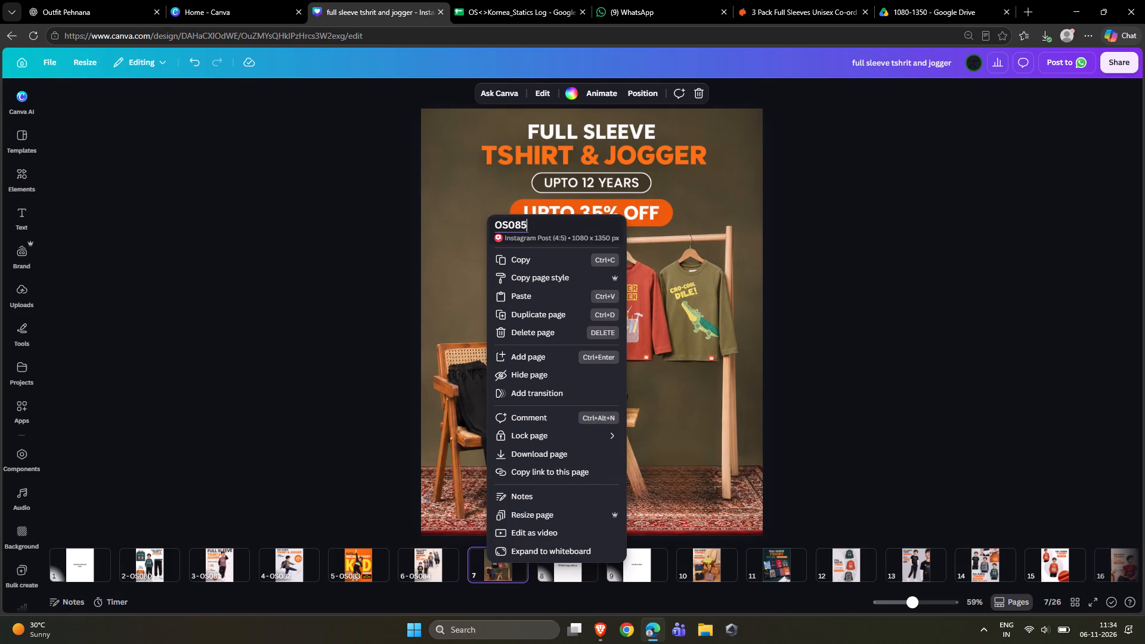
double_click(1055, 245)
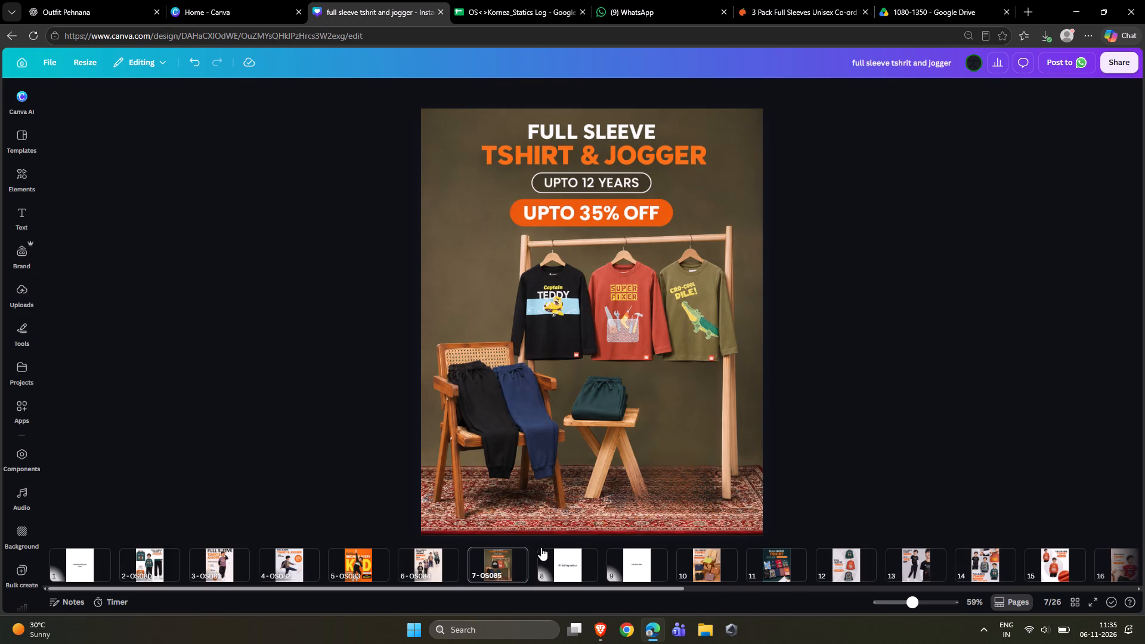
Title page 19, the creative of the seated boy in the Never Stop basketball T-shirt, OS086, reusing page 7's title text.
double_click(494, 576)
key(ctrl+c)
drag(908, 434, 902, 442)
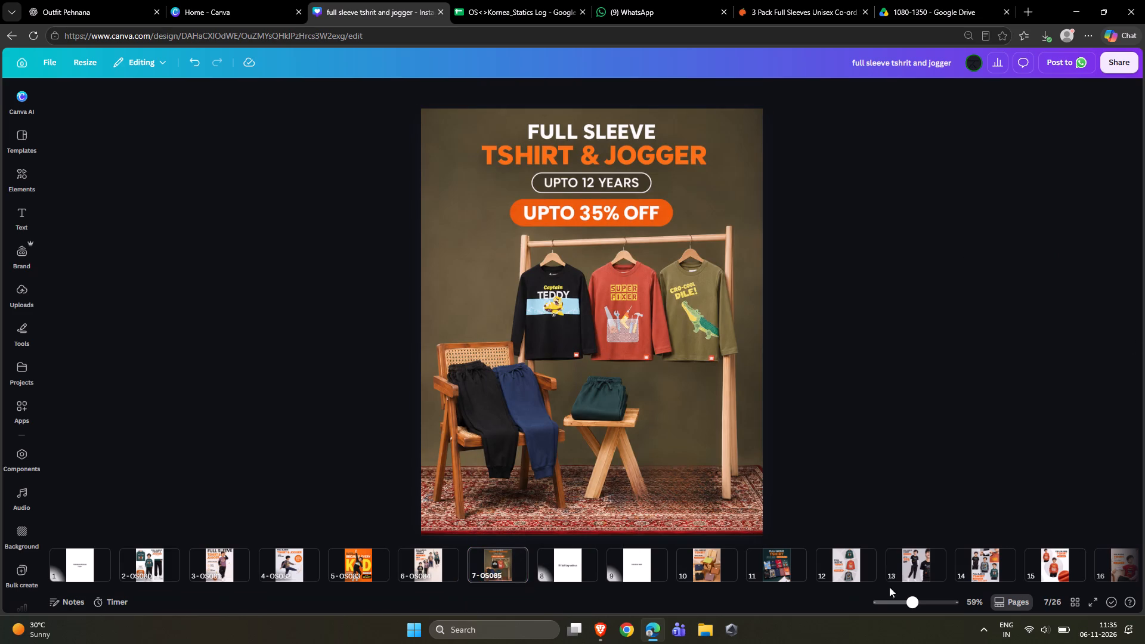
scroll(906, 570, down, 6)
click(979, 567)
right_click(979, 567)
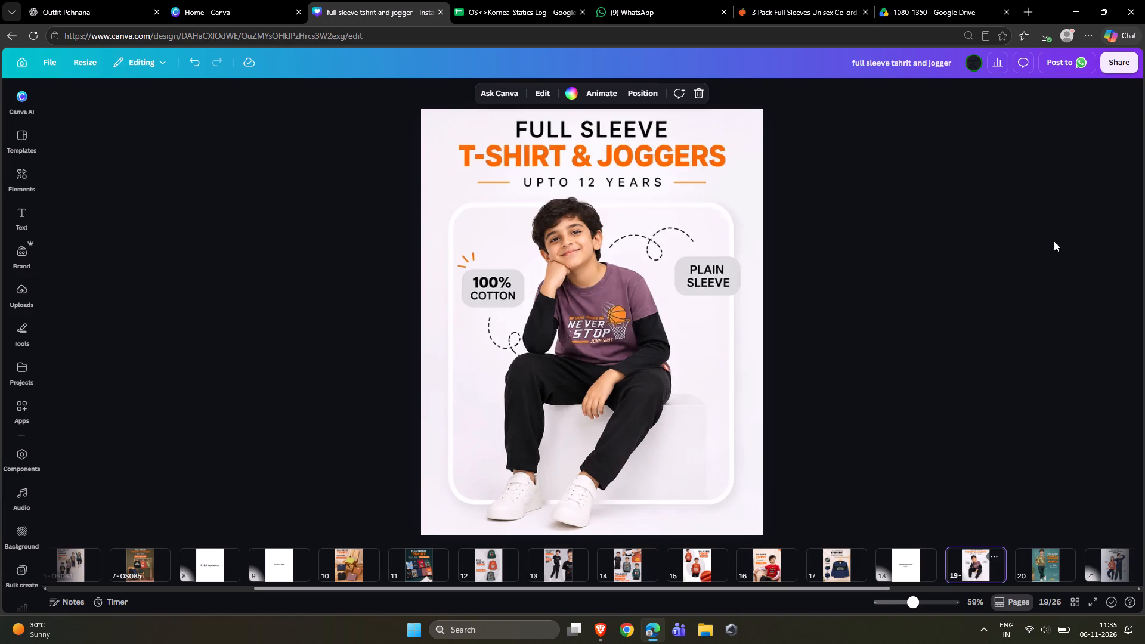
click(1070, 231)
key(ctrl+v)
key(BackSpace)
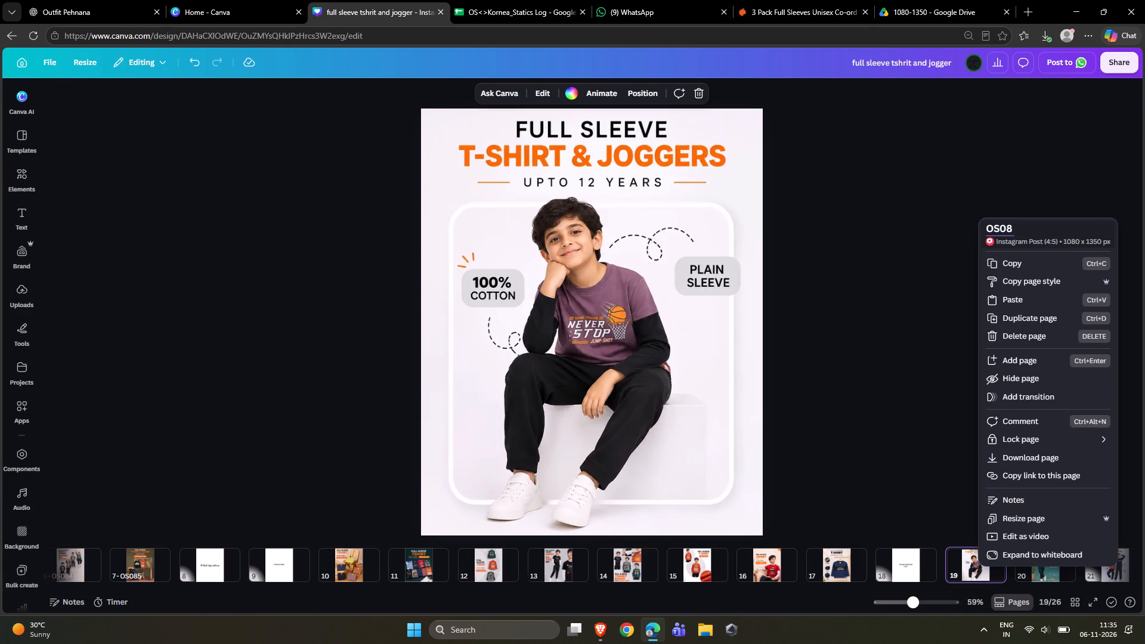
key(6)
click(838, 235)
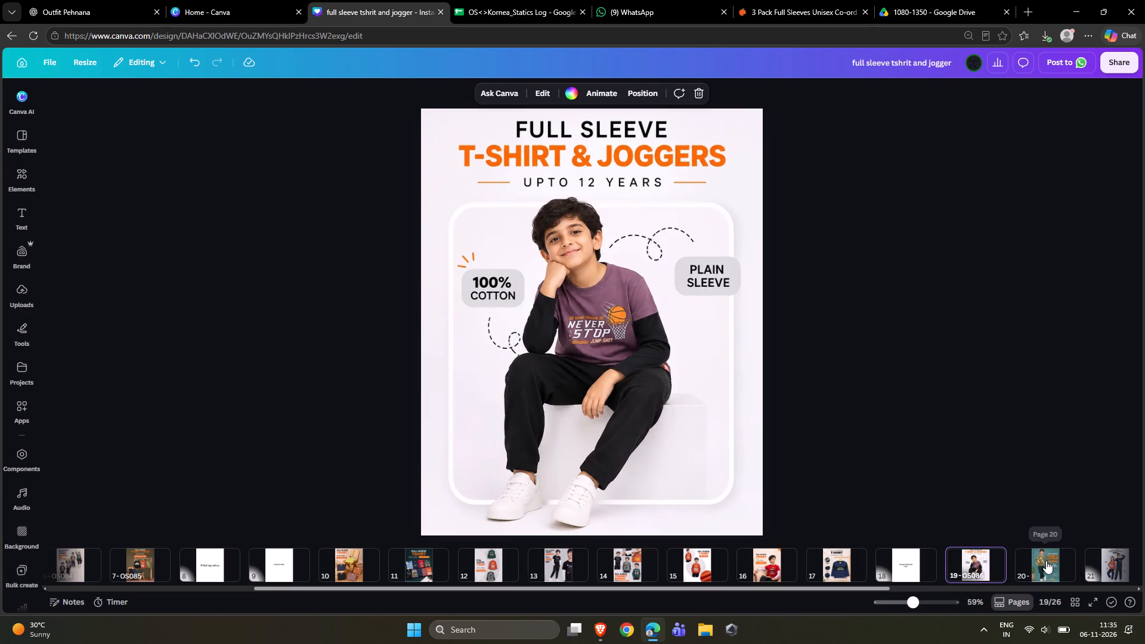
Title page 20, the teal creative of the boy holding a toy crocodile, OS087.
click(1046, 561)
right_click(1046, 561)
click(1088, 216)
key(ctrl+v)
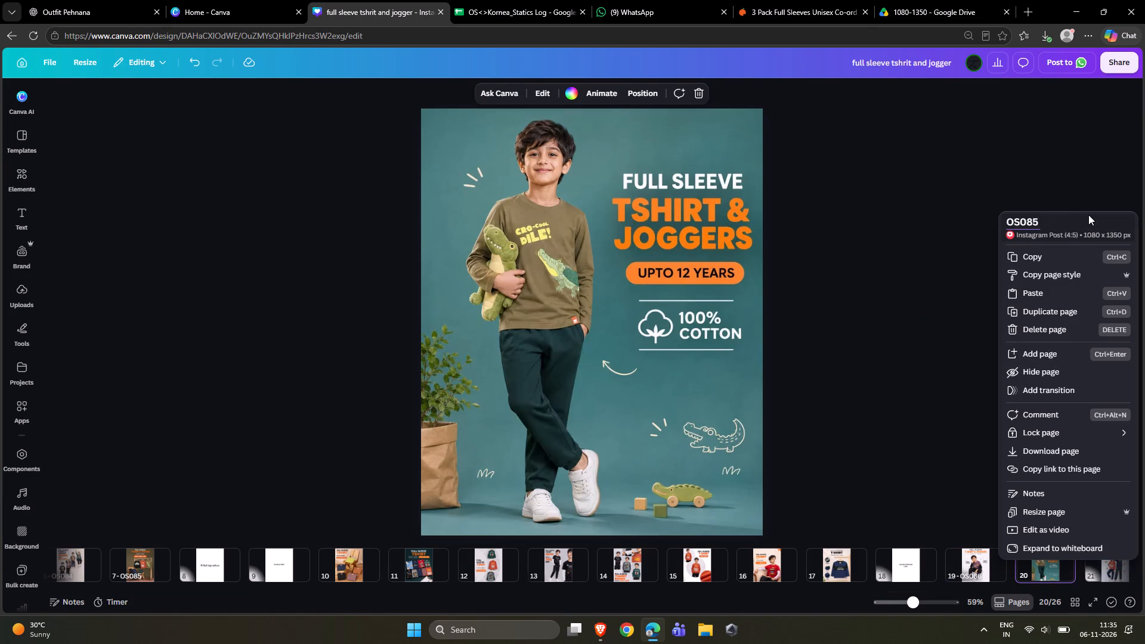
key(BackSpace)
key(7)
click(814, 221)
Title page 21, the creative of the girl and boy standing together with fabric callouts, OS088.
scroll(1016, 564, down, 1)
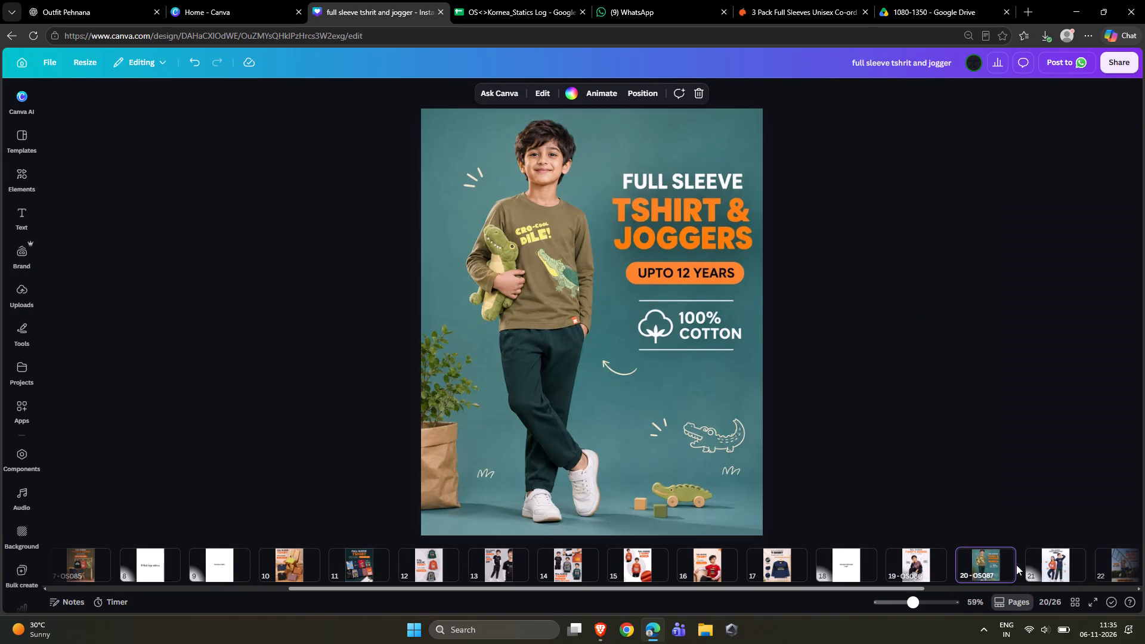
click(1052, 562)
right_click(1053, 563)
click(1093, 218)
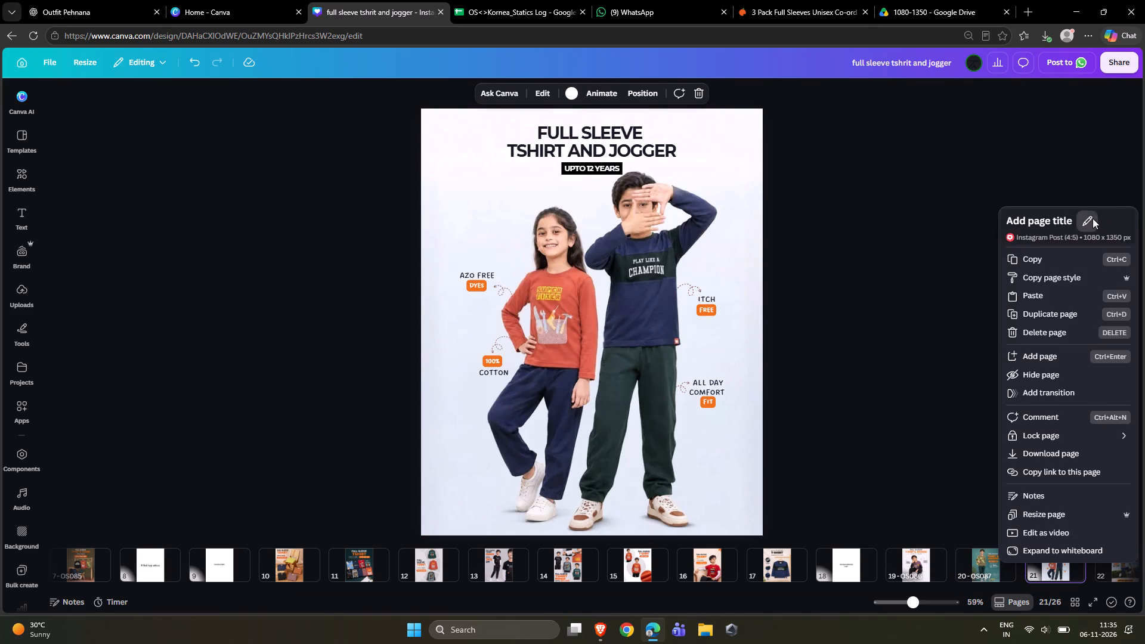
key(ctrl+v)
key(BackSpace)
key(8)
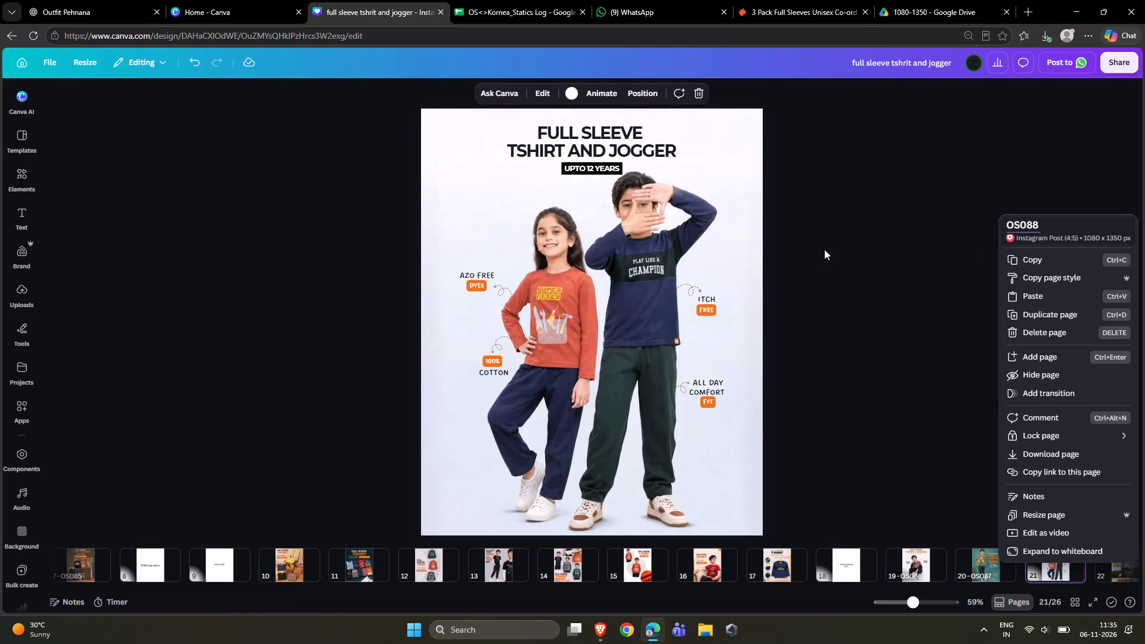
click(824, 249)
Title page 22, the creative of the boy hanging from playground monkey bars, OS089.
scroll(1061, 559, down, 2)
click(1017, 569)
right_click(1017, 569)
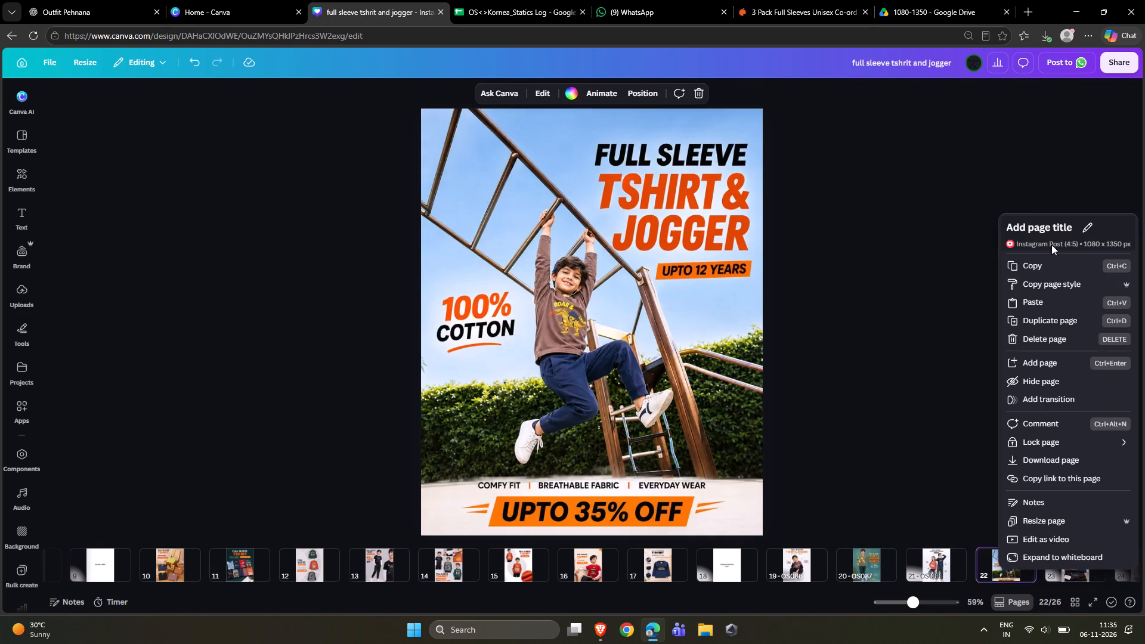
click(1084, 228)
key(ctrl+v)
key(BackSpace)
key(9)
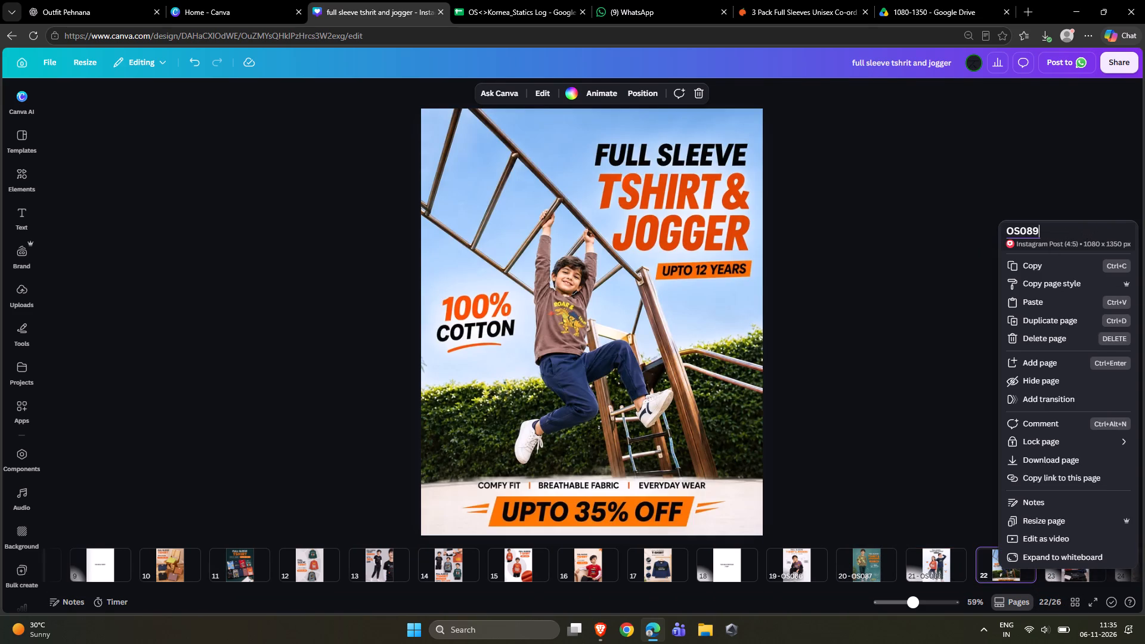
click(844, 281)
Title page 23, the stacked folded clothes creative marked "nhi chalega", OS090.
click(1067, 565)
right_click(1067, 565)
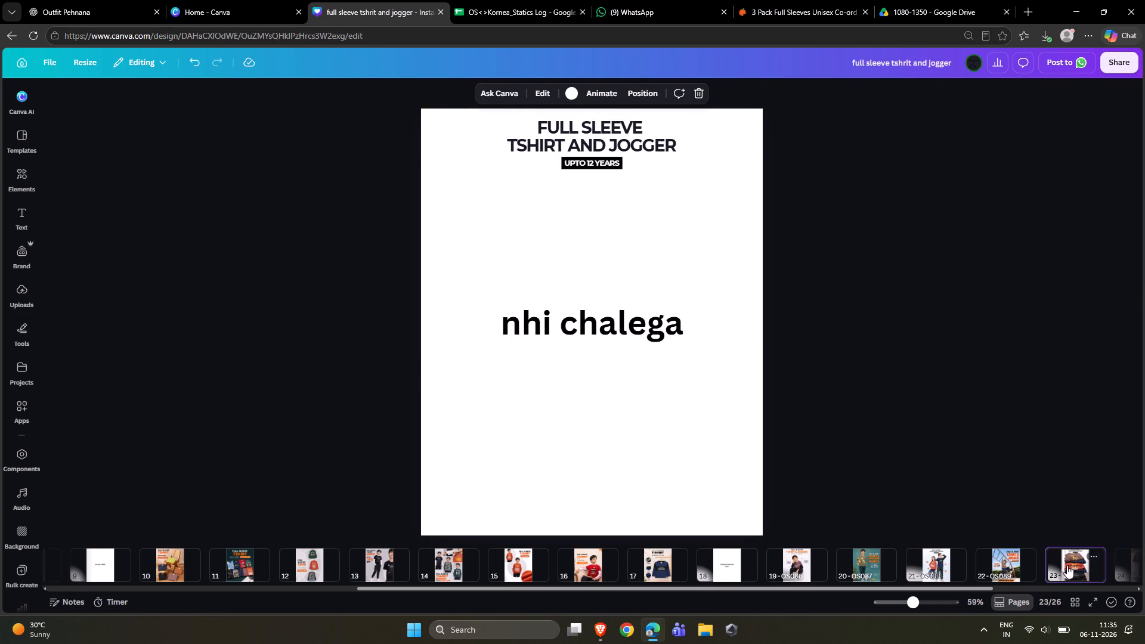
click(1088, 218)
key(ctrl+v)
key(BackSpace)
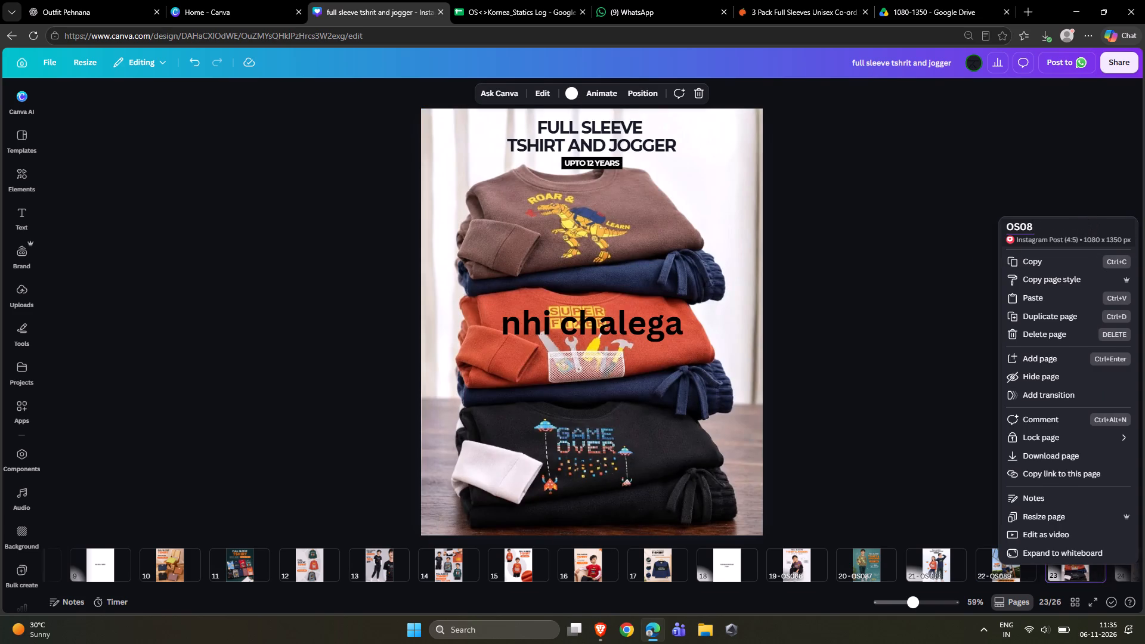
key(BackSpace)
text(90)
click(903, 173)
Title page 24, the flat-lay creative of three T-shirt and jogger sets, starting from the copied title's OS0 prefix.
scroll(1053, 565, down, 1)
click(1088, 559)
right_click(1088, 559)
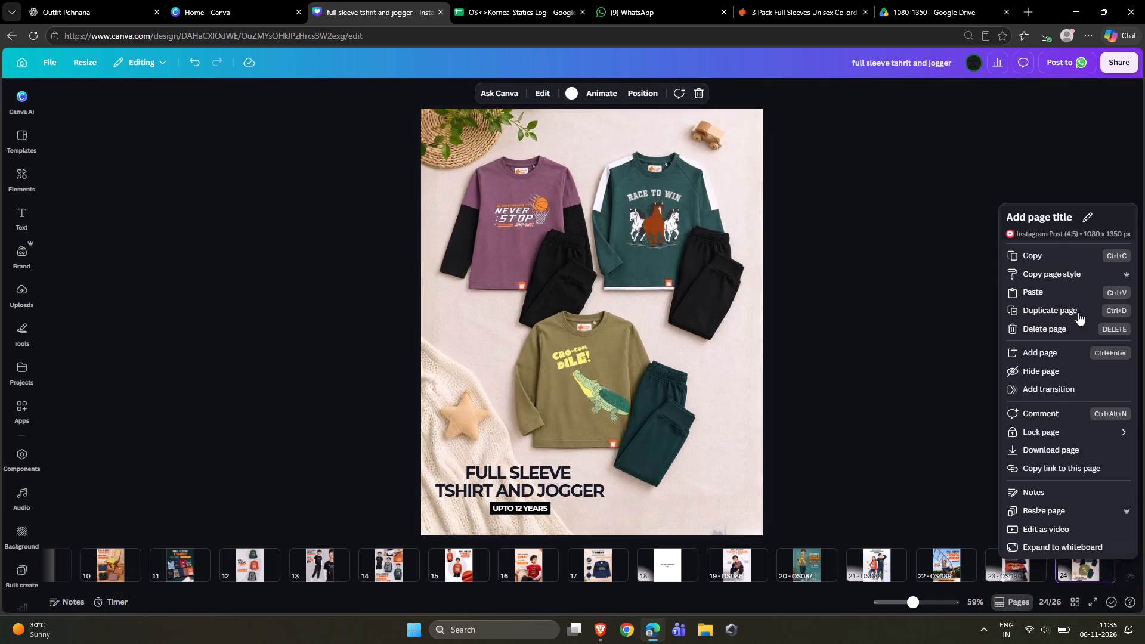
click(1095, 219)
key(ctrl+v)
key(BackSpace)
key(BackSpace)
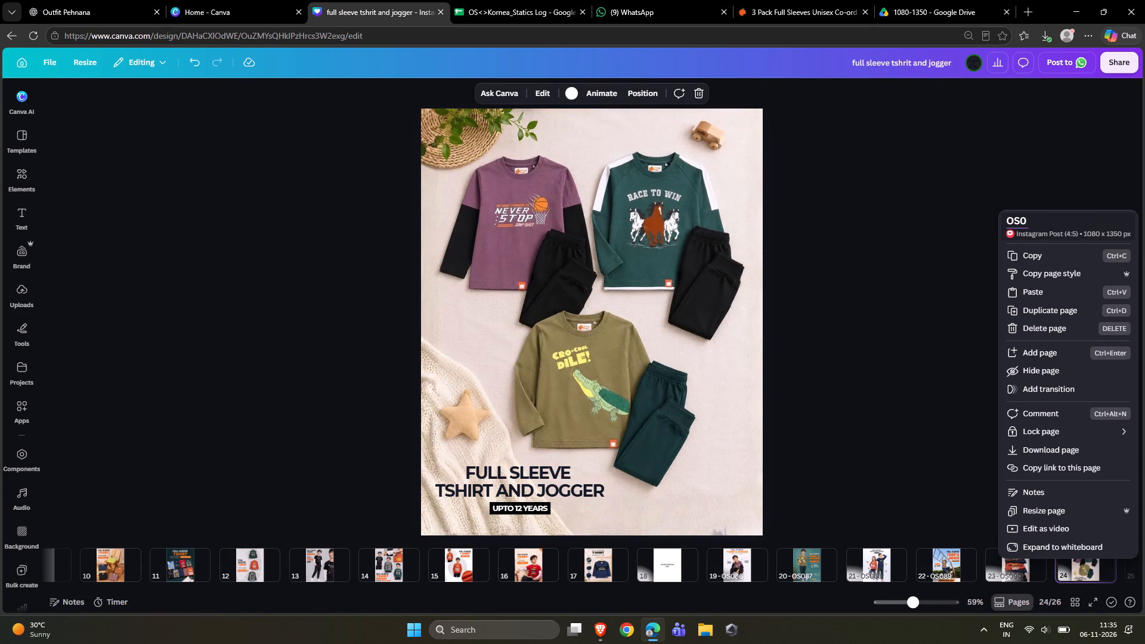
Complete the title of page 24, the flat-lay creative of three T-shirt and jogger sets, as OS091.
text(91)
click(800, 327)
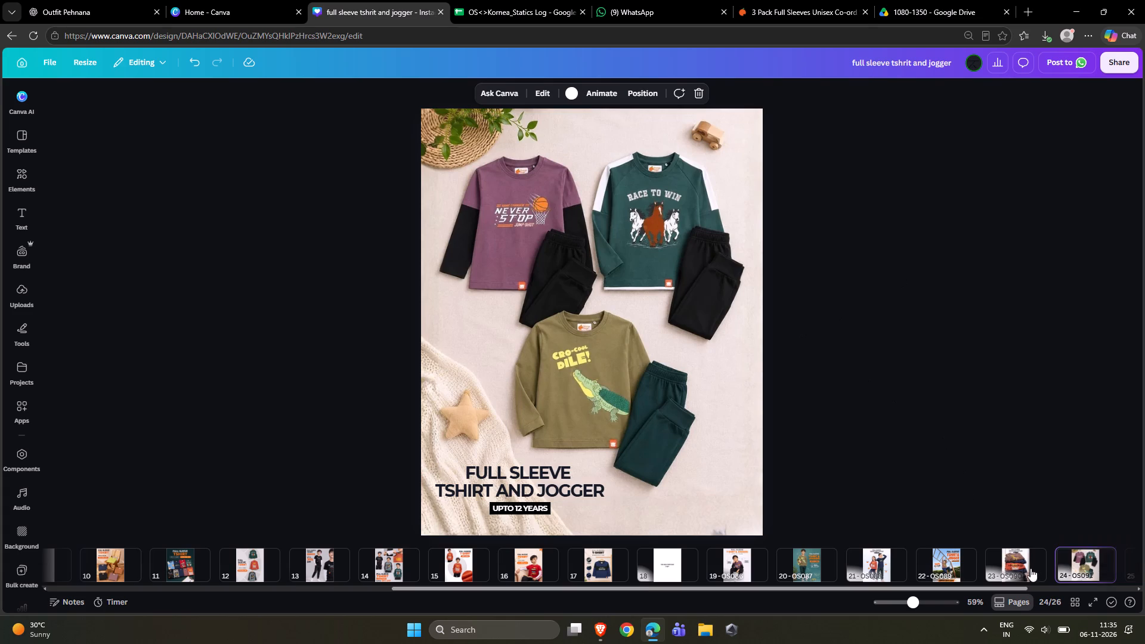
Title page 25, the creative of the boy in the motorcycle-print T-shirt with the 35% off offer, OS092.
scroll(1026, 562, down, 2)
click(1027, 559)
right_click(1027, 559)
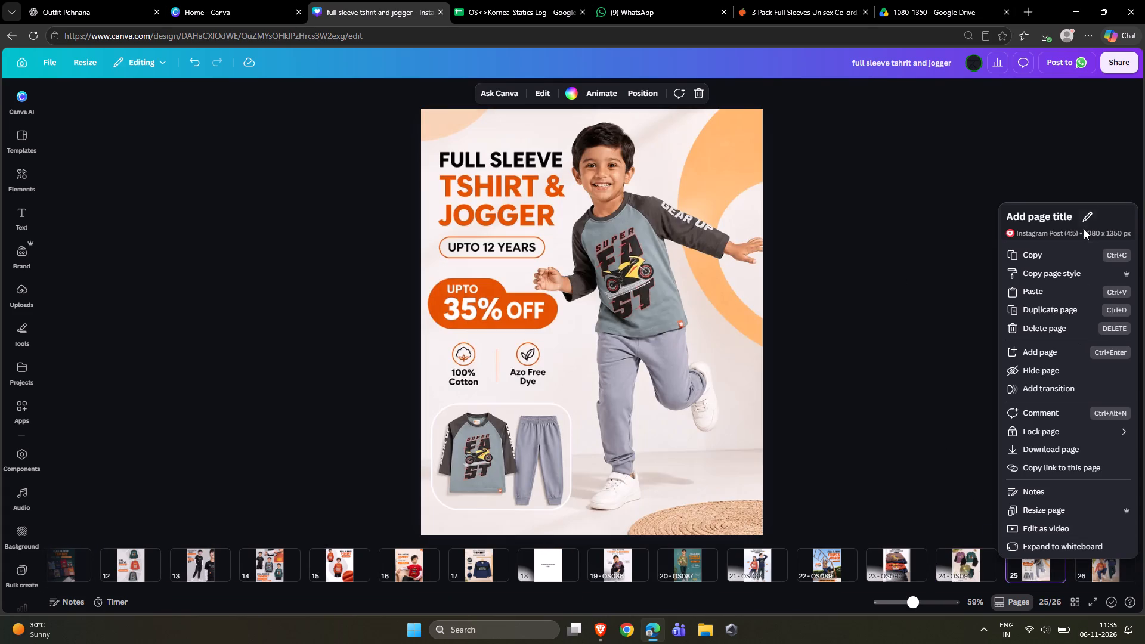
click(1083, 218)
key(ctrl+v)
key(BackSpace)
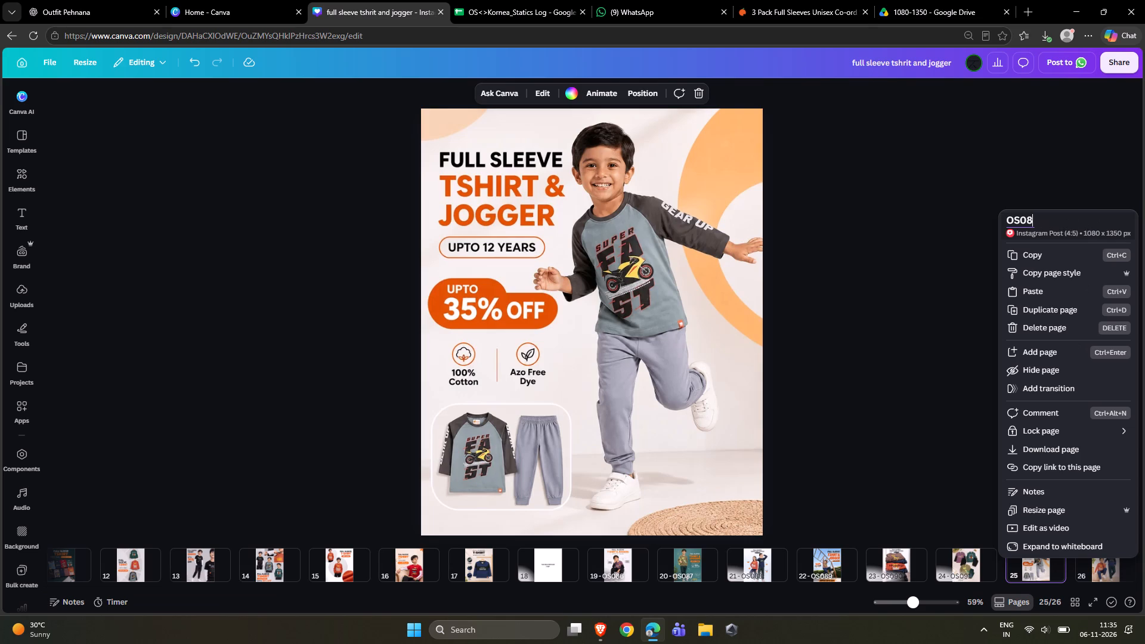
key(BackSpace)
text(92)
click(940, 290)
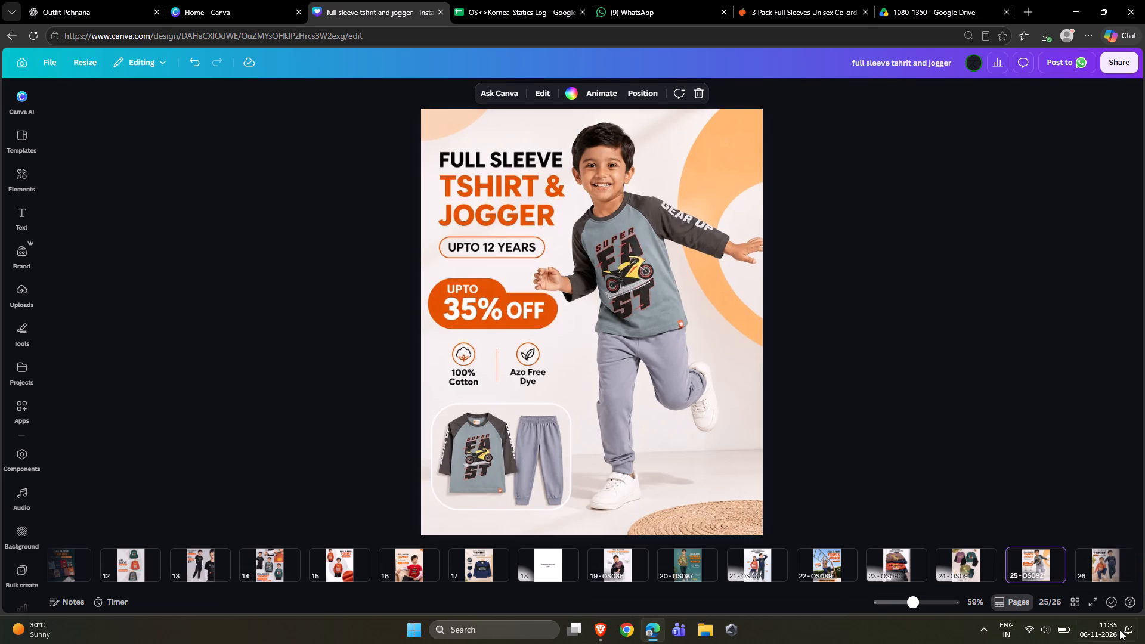
Title page 26, the creative of two boys posing beside a round ottoman, OS093.
scroll(1041, 571, down, 2)
click(1039, 569)
right_click(1039, 569)
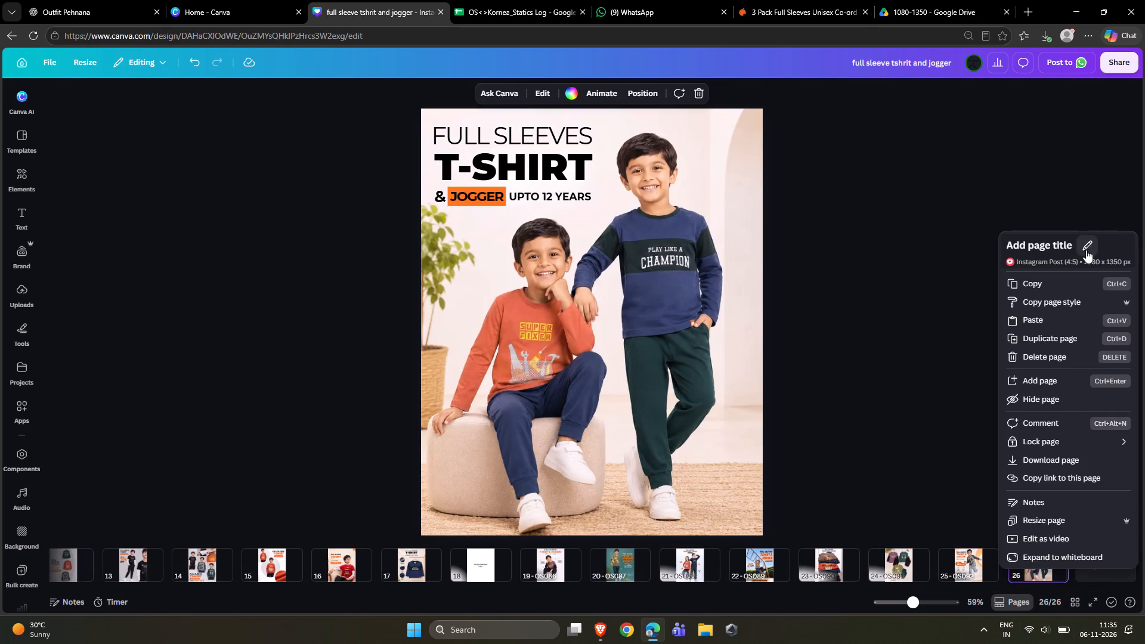
click(1086, 250)
key(ctrl+v)
key(BackSpace)
key(BackSpace)
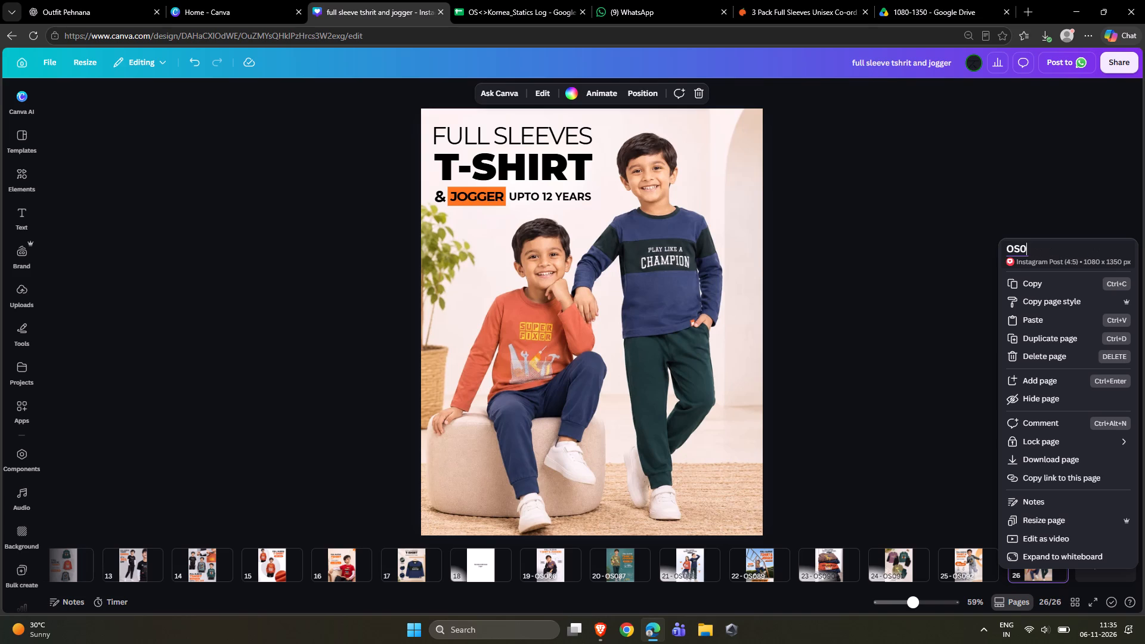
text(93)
click(825, 243)
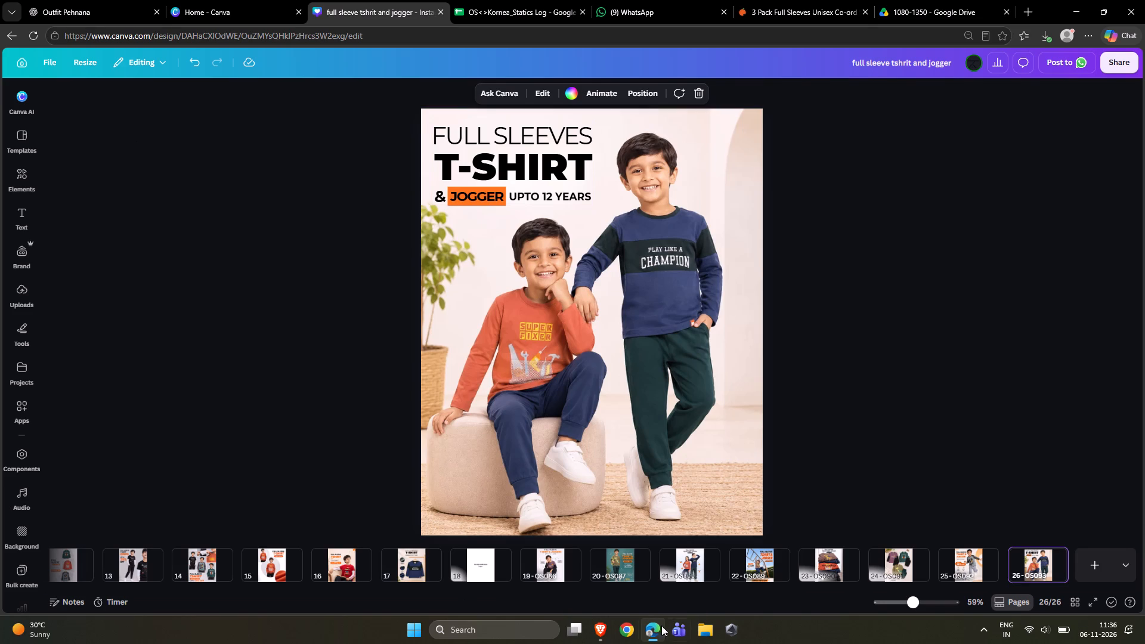
Switch to Google Chrome and open the Canva home page there.
click(269, 0)
scroll(392, 197, up, 4)
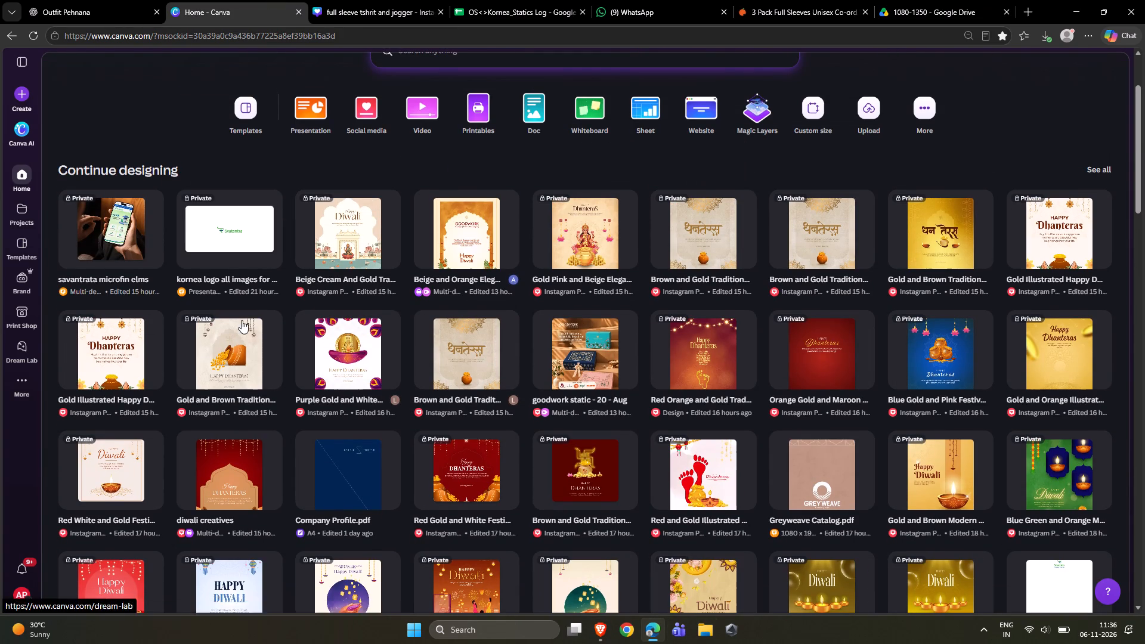
click(623, 626)
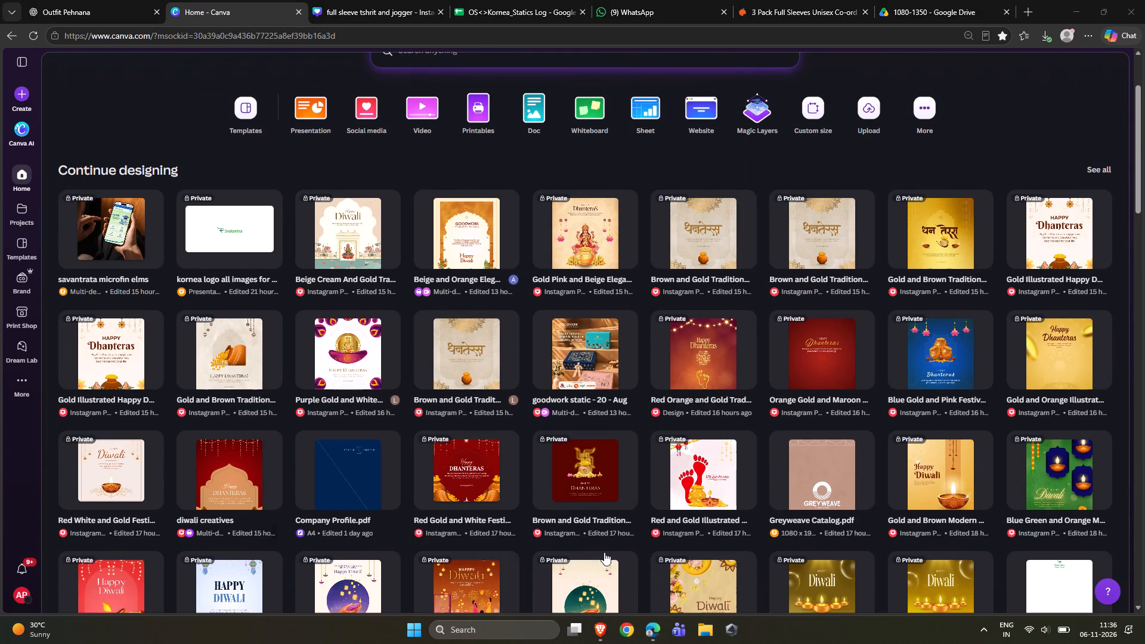
click(635, 411)
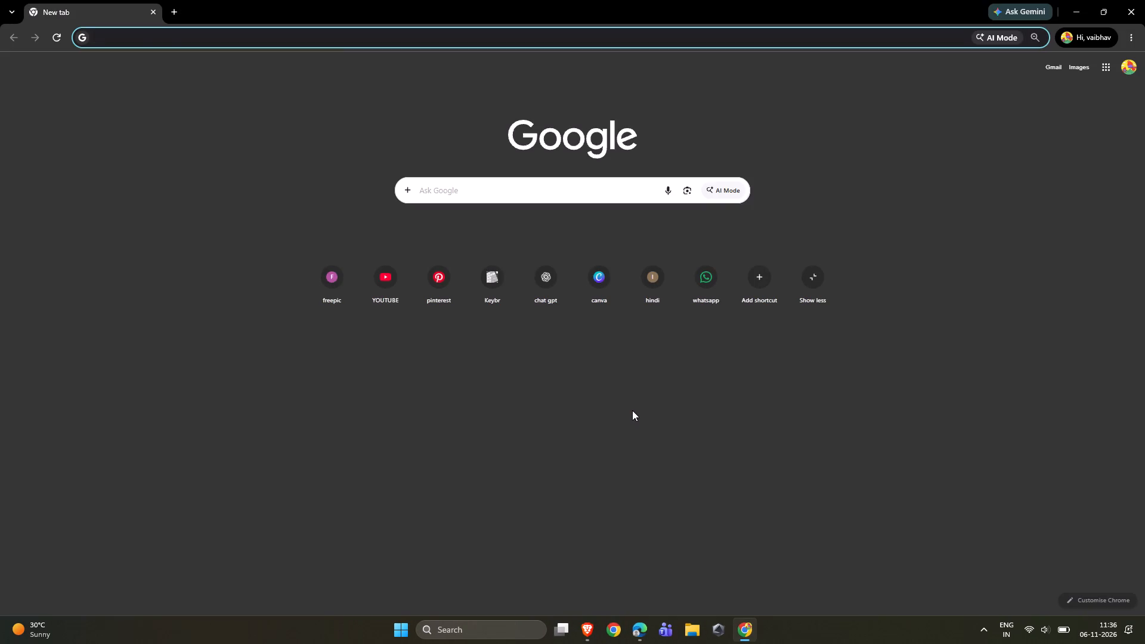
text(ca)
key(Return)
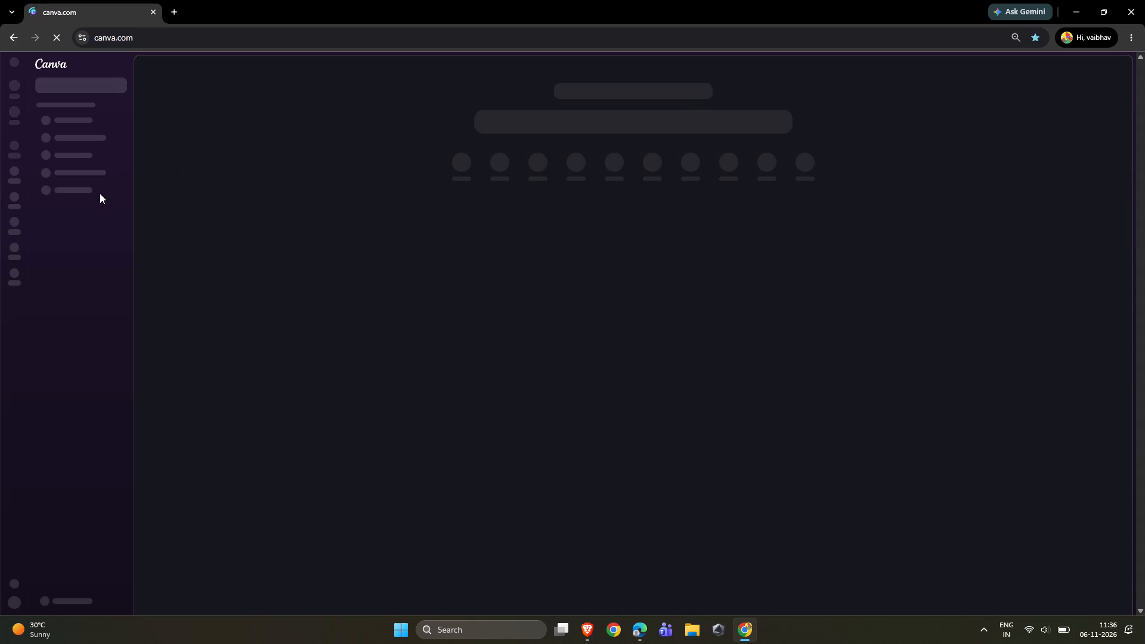
Find the Ramsons - Social Static design using rams, open it and show page 8, the Happy Diwali steel-pipe sparkler creative.
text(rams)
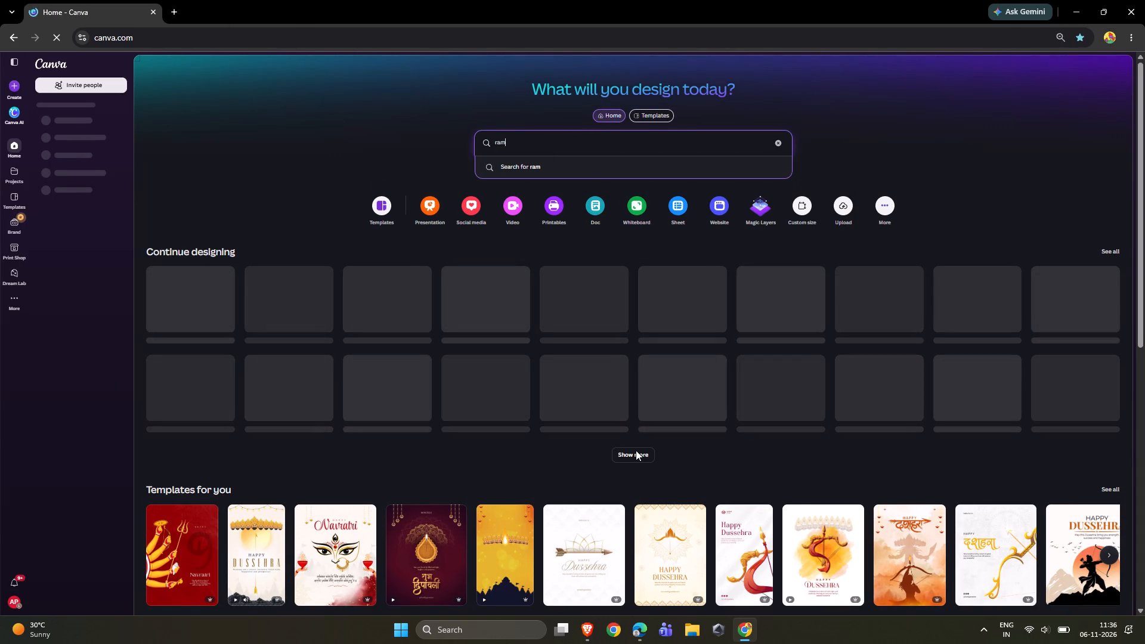
double_click(636, 450)
double_click(961, 95)
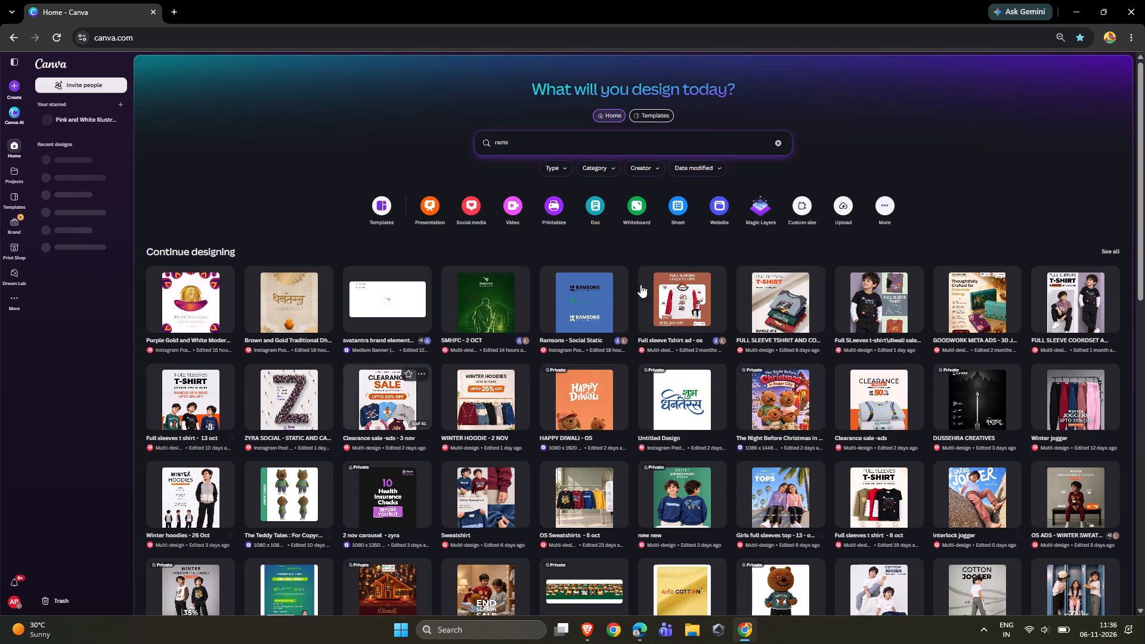
click(548, 296)
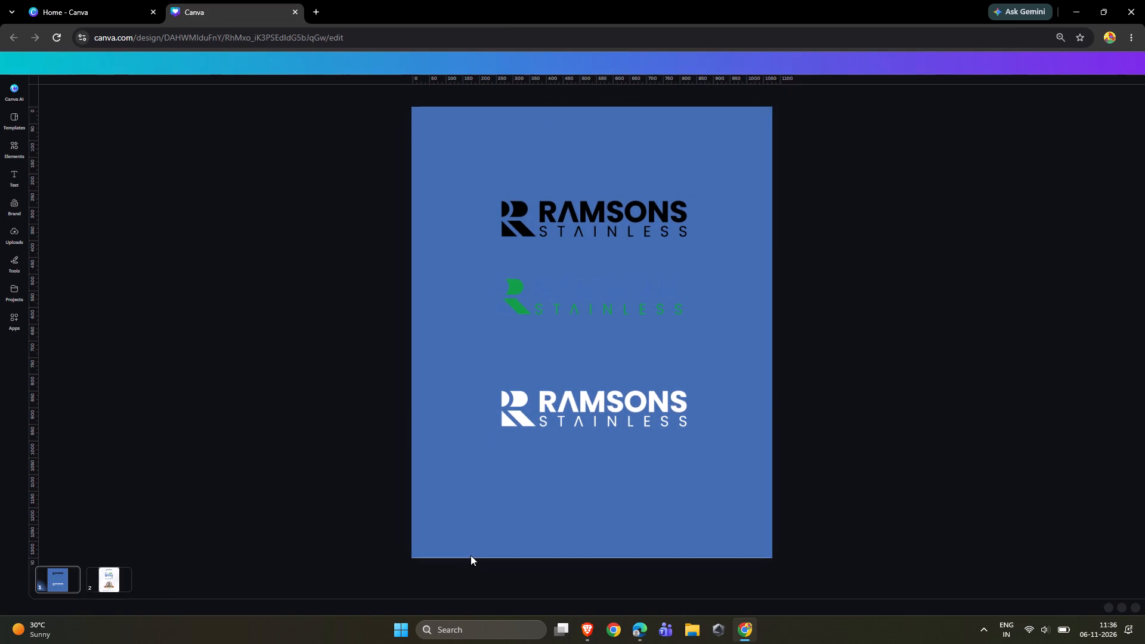
click(423, 579)
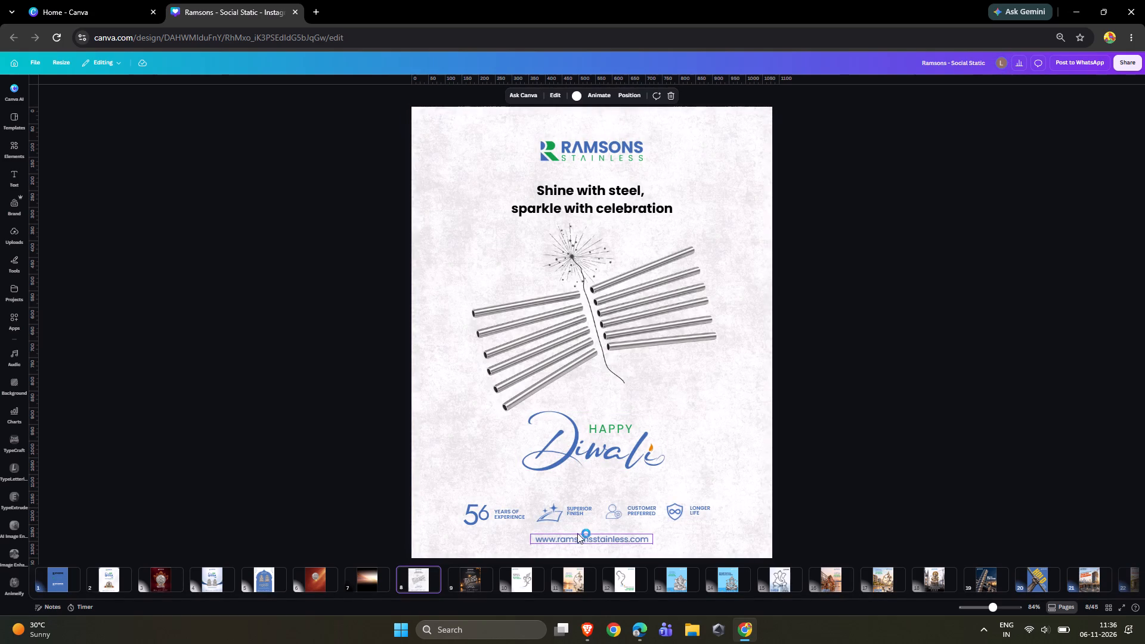
key(alt+Tab)
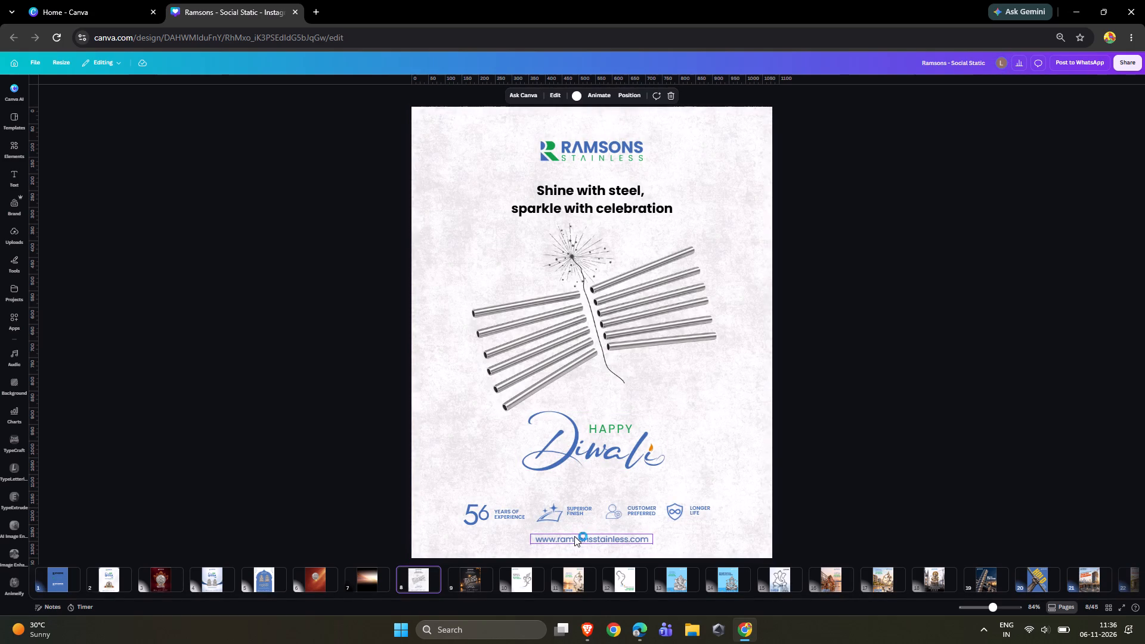
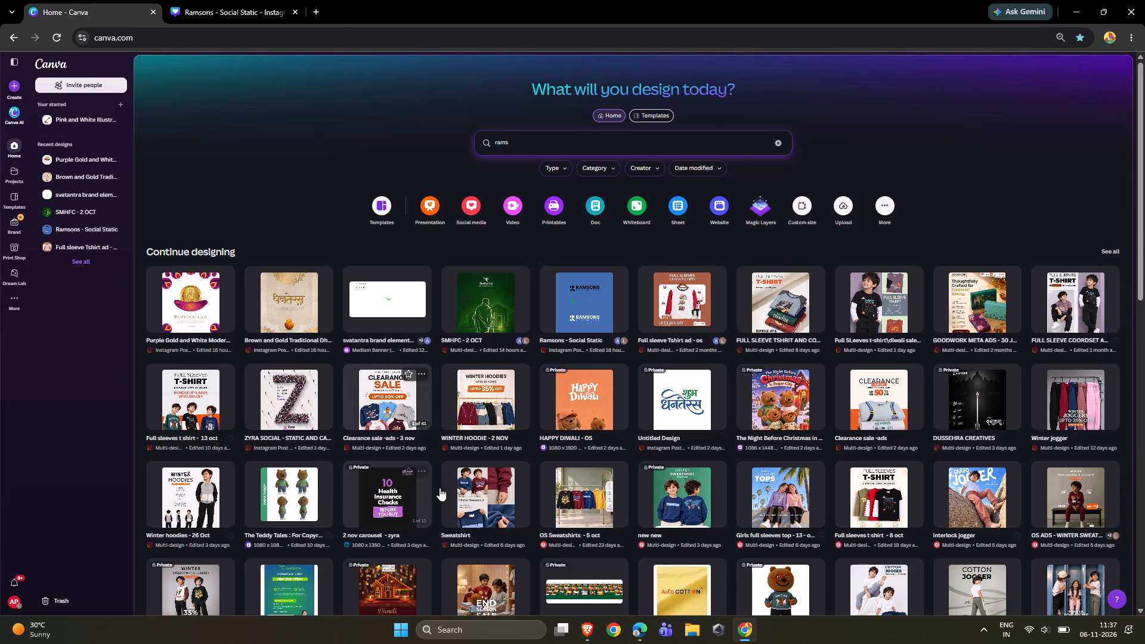
Clear the "rams" design search on the home page.
scroll(690, 372, down, 3)
scroll(578, 402, up, 4)
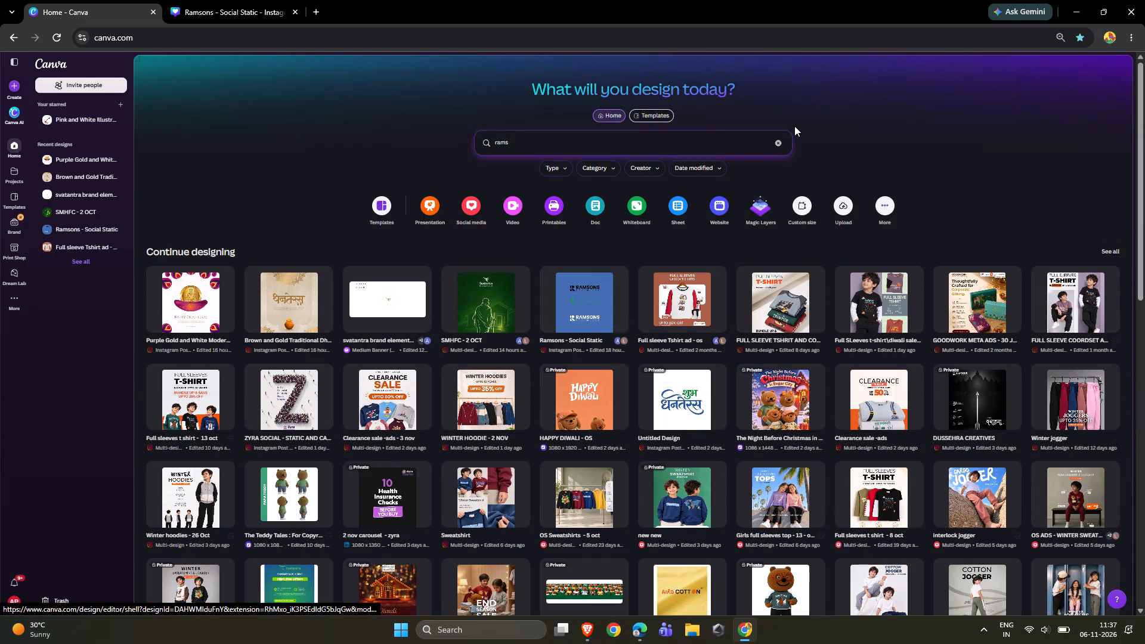
click(778, 142)
click(890, 109)
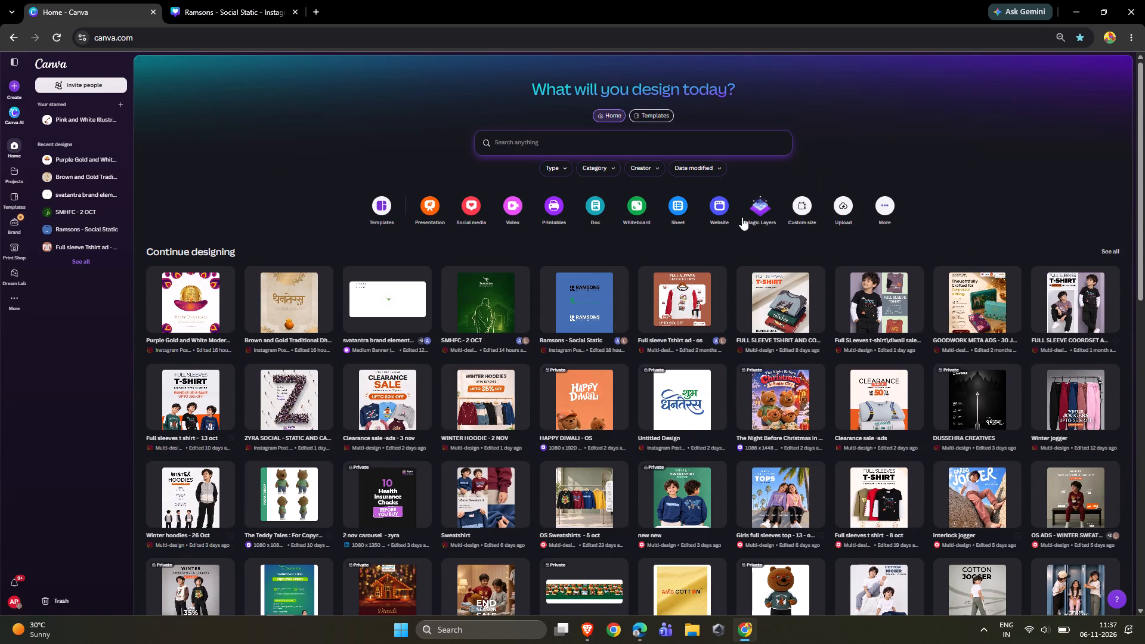
click(957, 163)
Open the SMHFC - 2 OCT design and view page 31, the multicoloured Shubh Deepavali collage, in full screen.
click(478, 320)
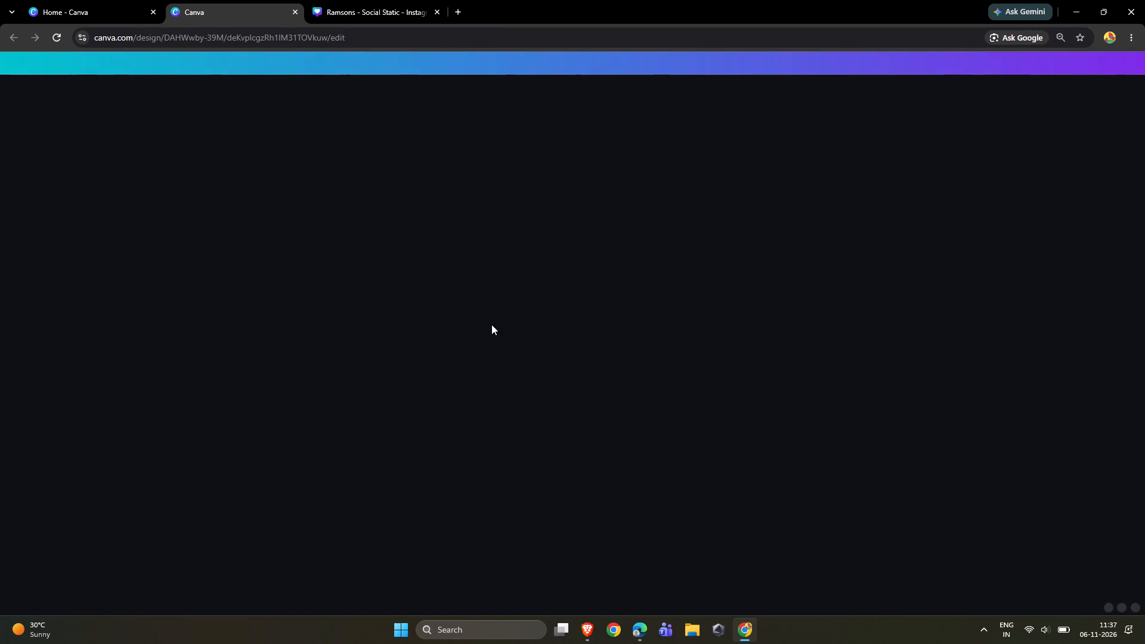
double_click(971, 317)
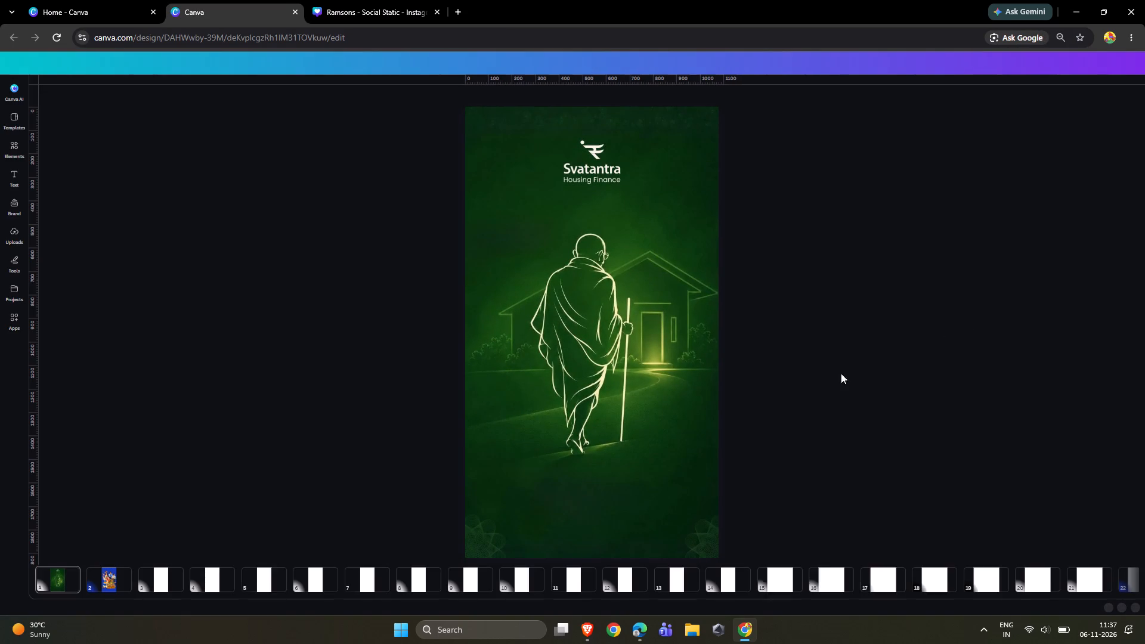
scroll(934, 581, down, 3)
scroll(984, 582, down, 2)
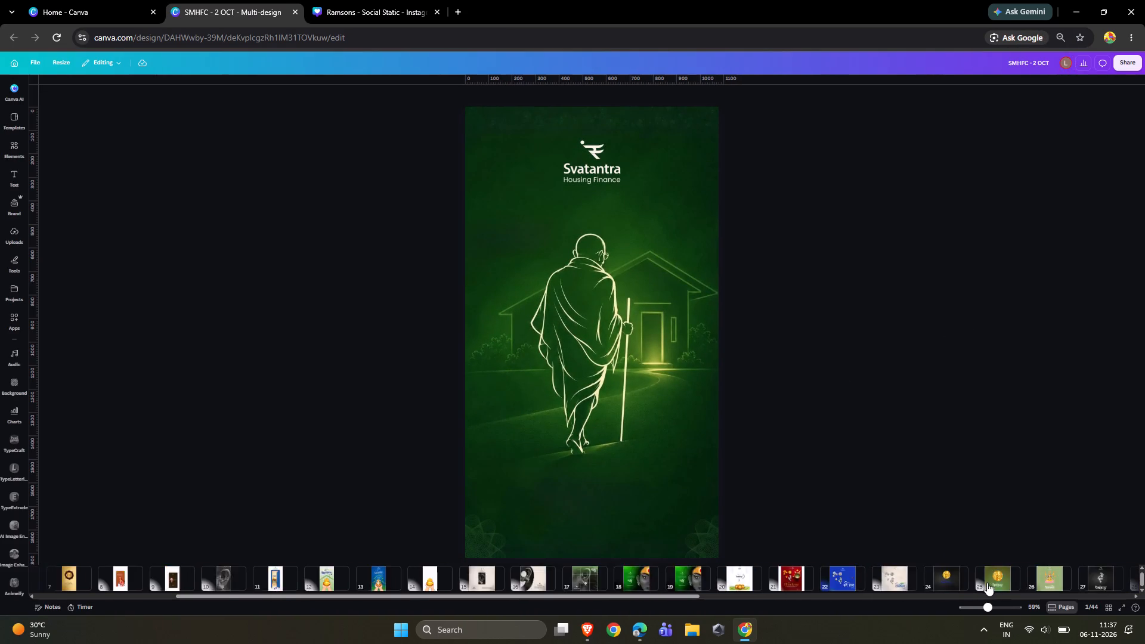
scroll(987, 583, down, 6)
click(943, 584)
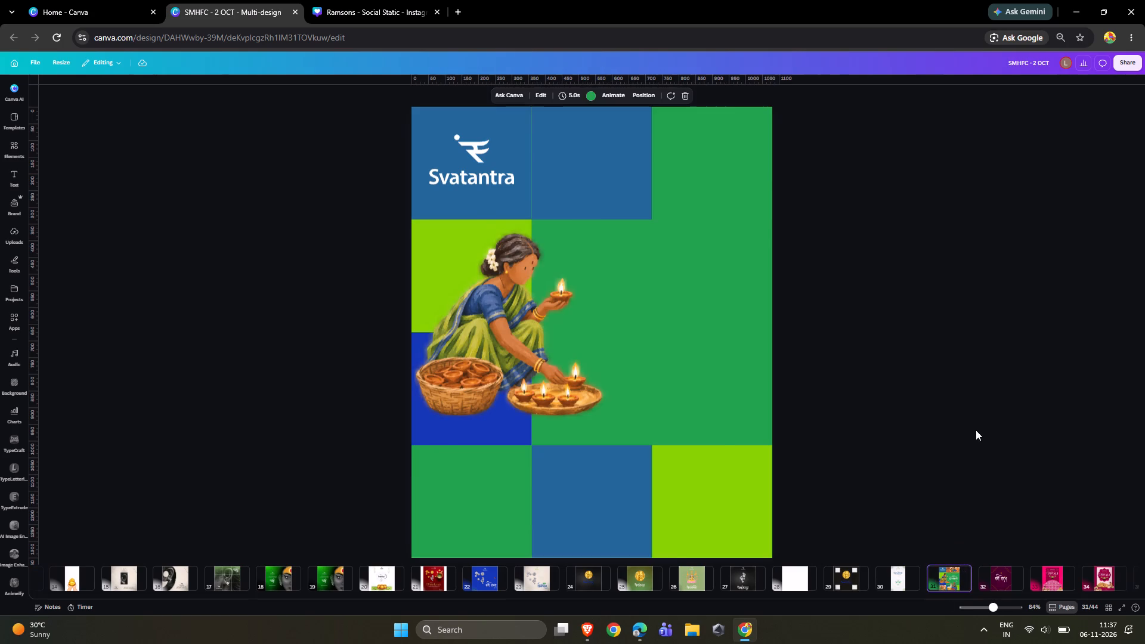
click(976, 429)
click(1123, 605)
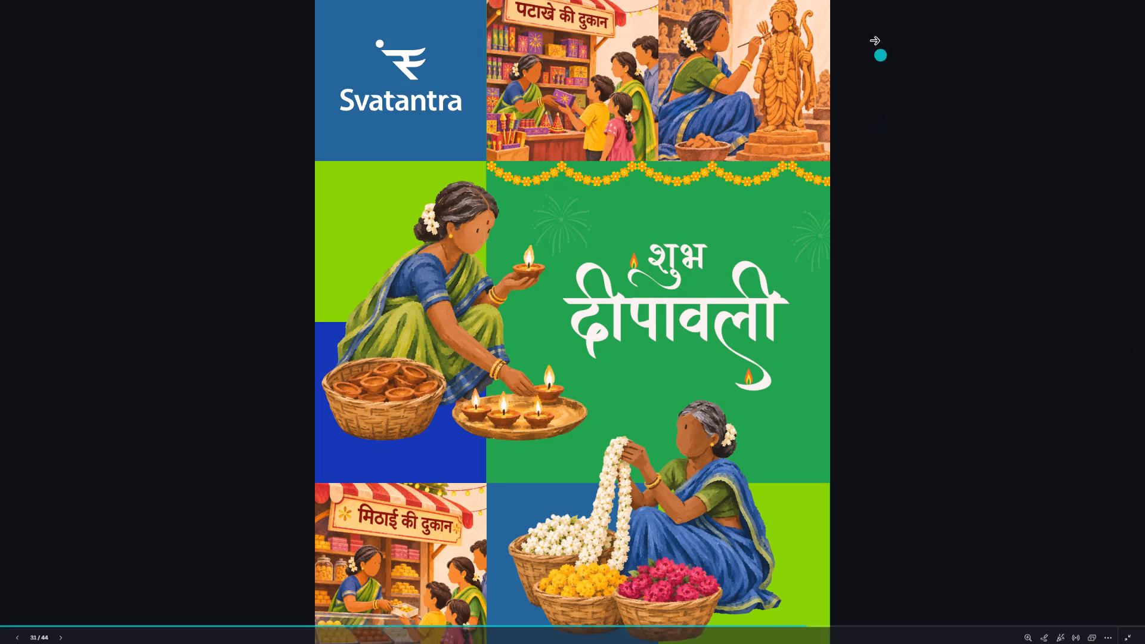
key(Escape)
click(934, 456)
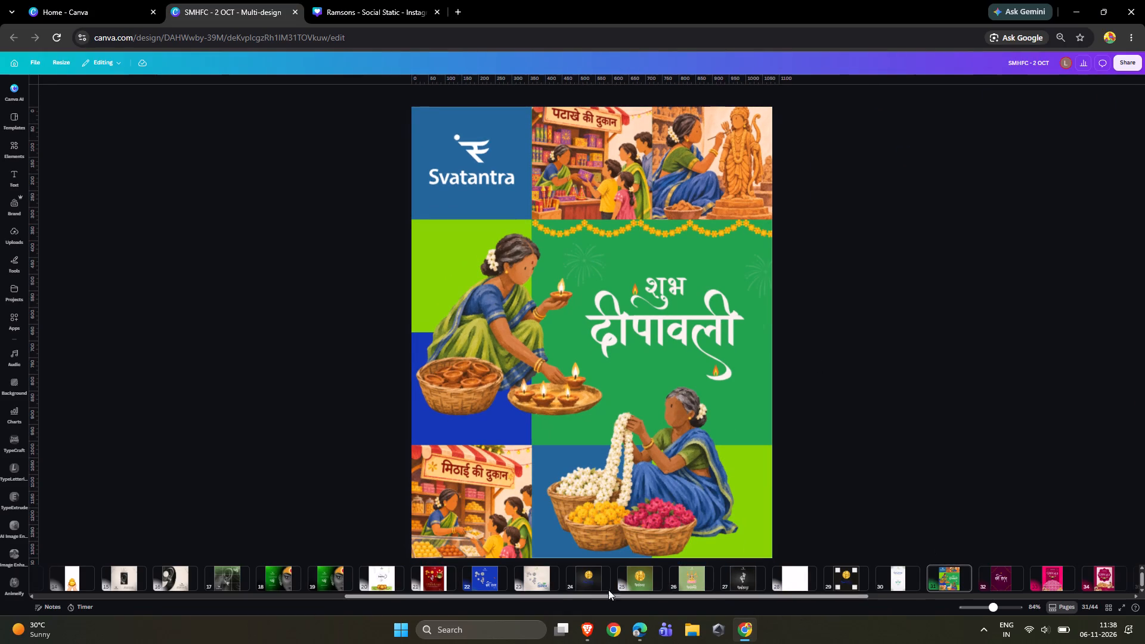
Look through the Dhanteras and Navratri creatives between pages 16 and 25, finishing on page 22, the blue Dhanteras creative.
click(590, 579)
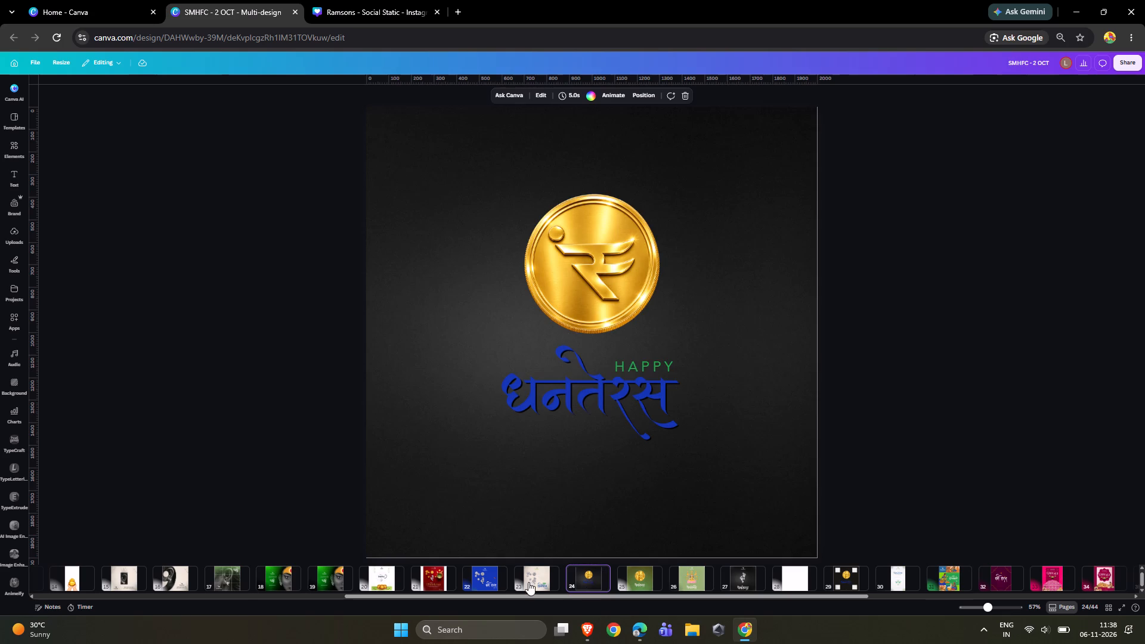
click(643, 582)
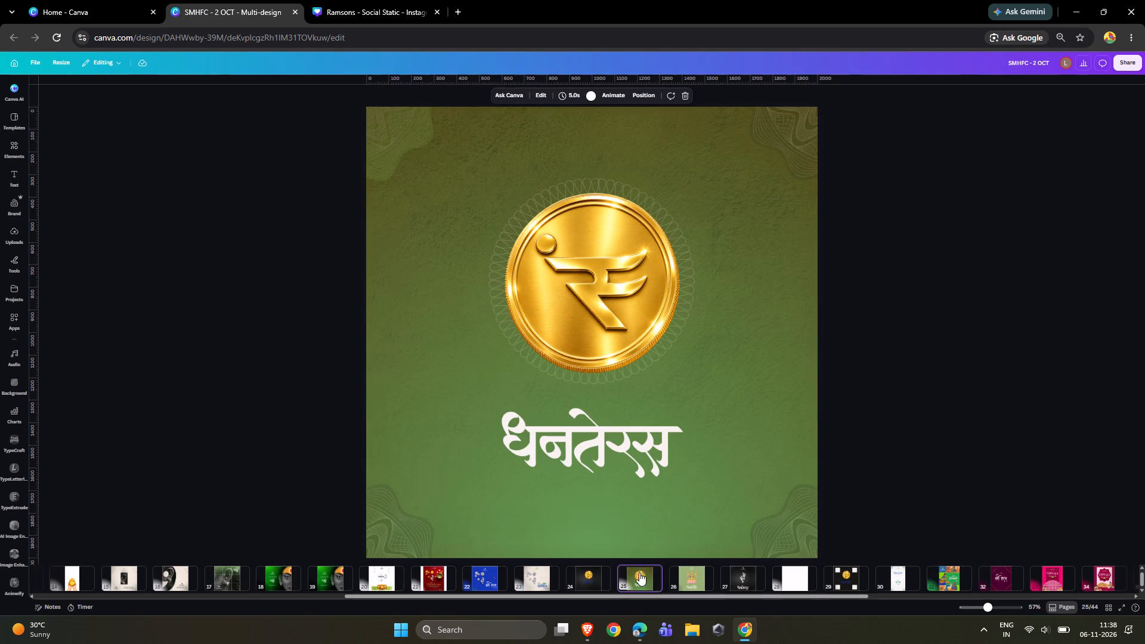
click(227, 581)
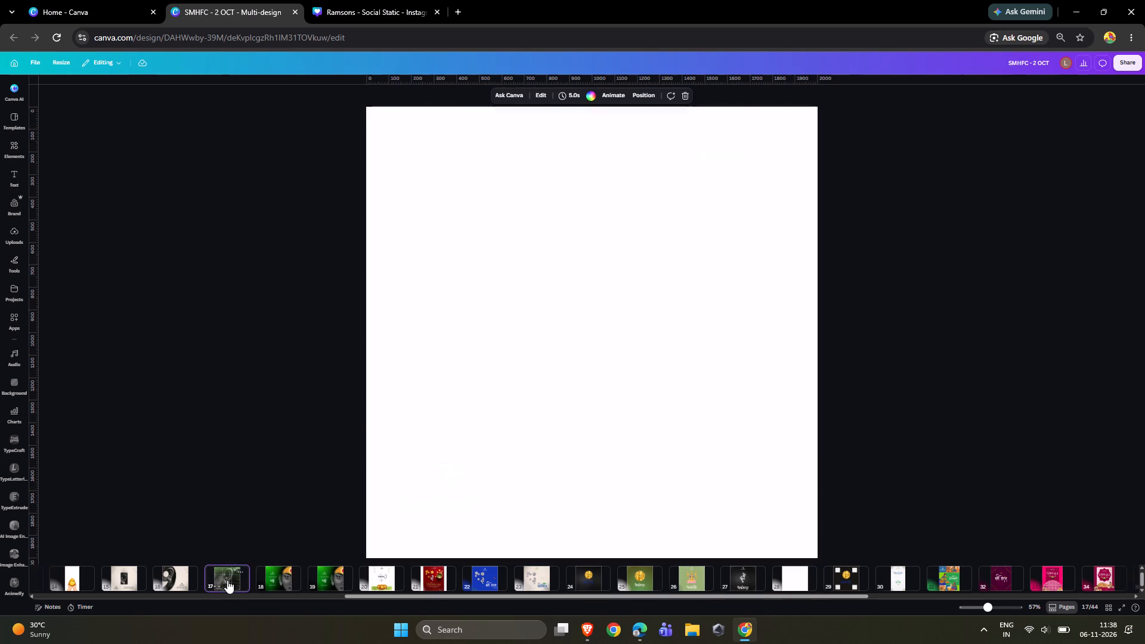
click(185, 575)
click(241, 581)
click(281, 576)
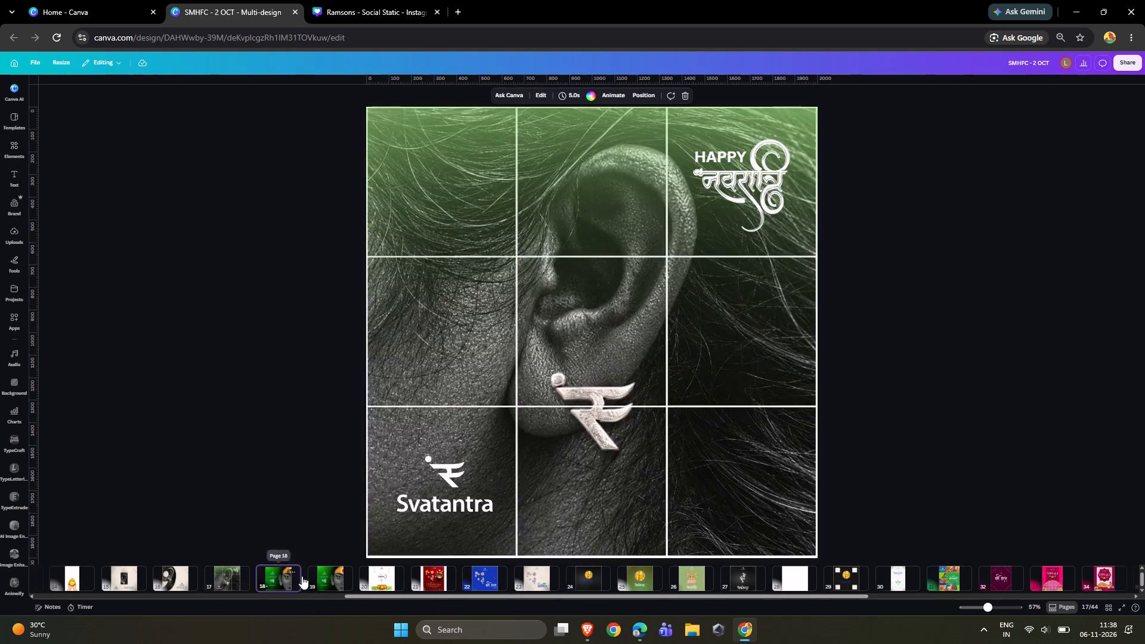
click(328, 576)
click(380, 578)
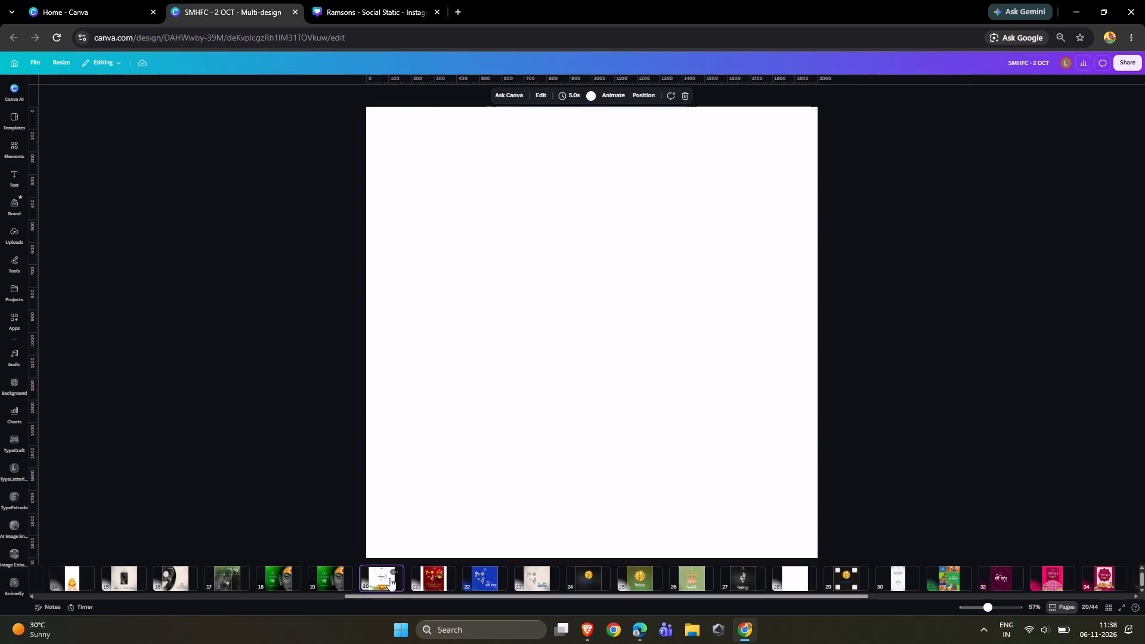
click(433, 574)
click(480, 573)
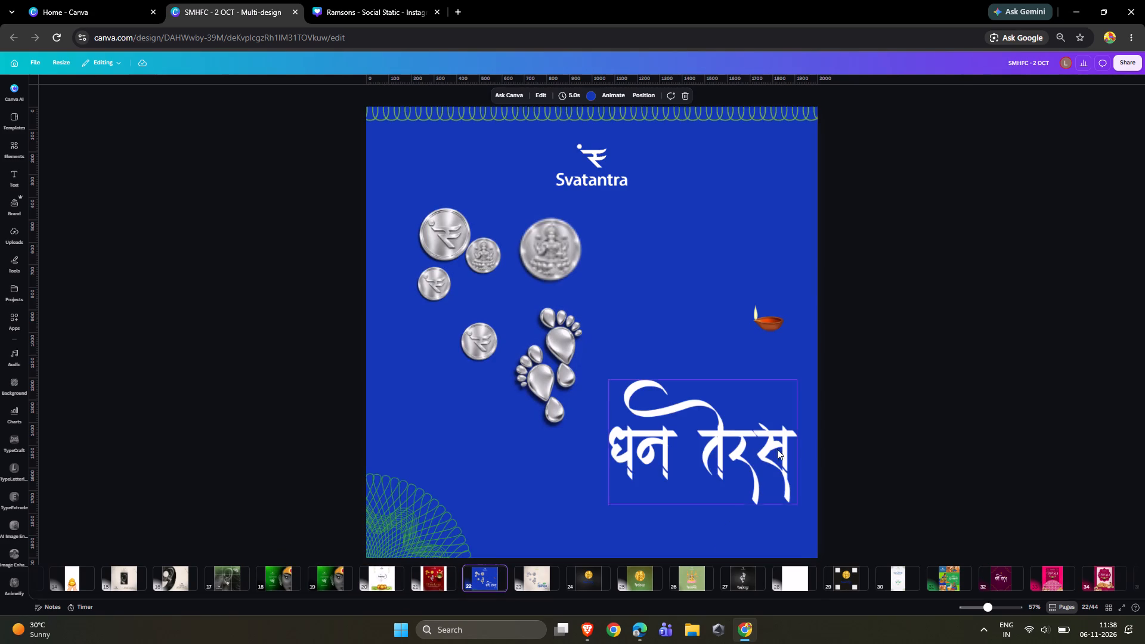
Examine the silver coins and footprints on page 22, the blue Dhanteras creative, up close.
ctrl+scroll(387, 209, up, 11)
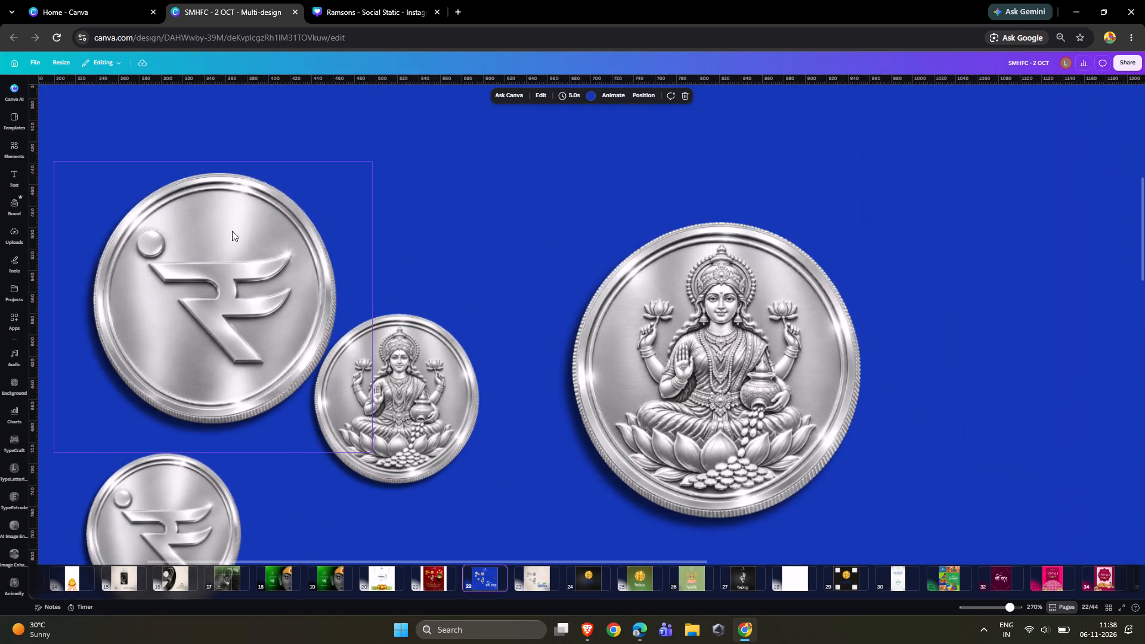
ctrl+scroll(246, 296, down, 2)
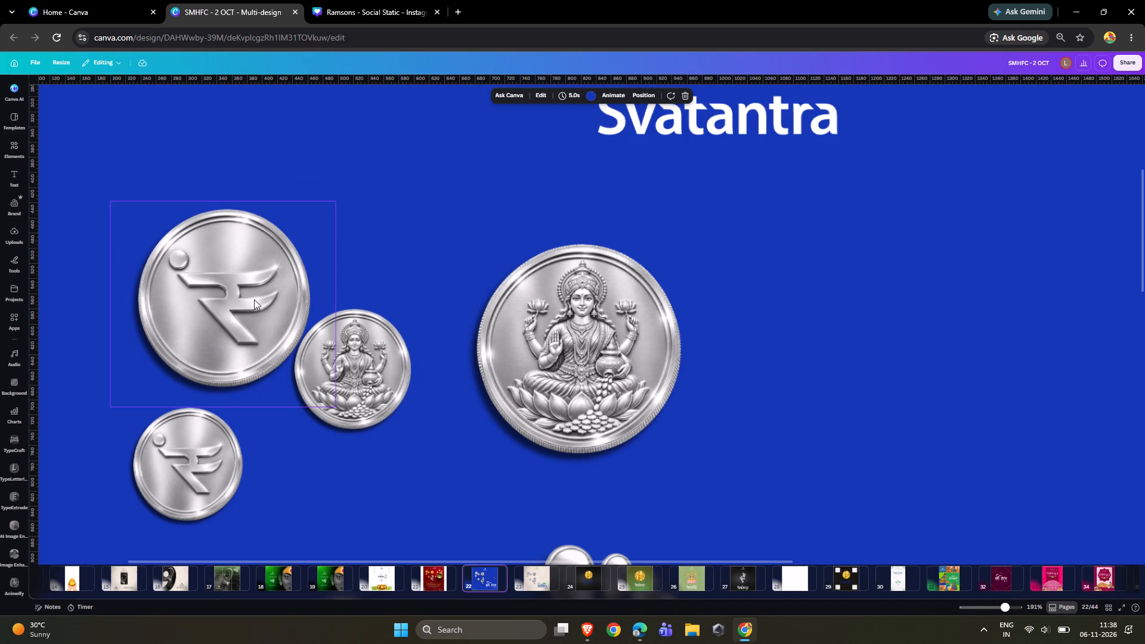
ctrl+scroll(273, 277, down, 5)
scroll(460, 365, down, 2)
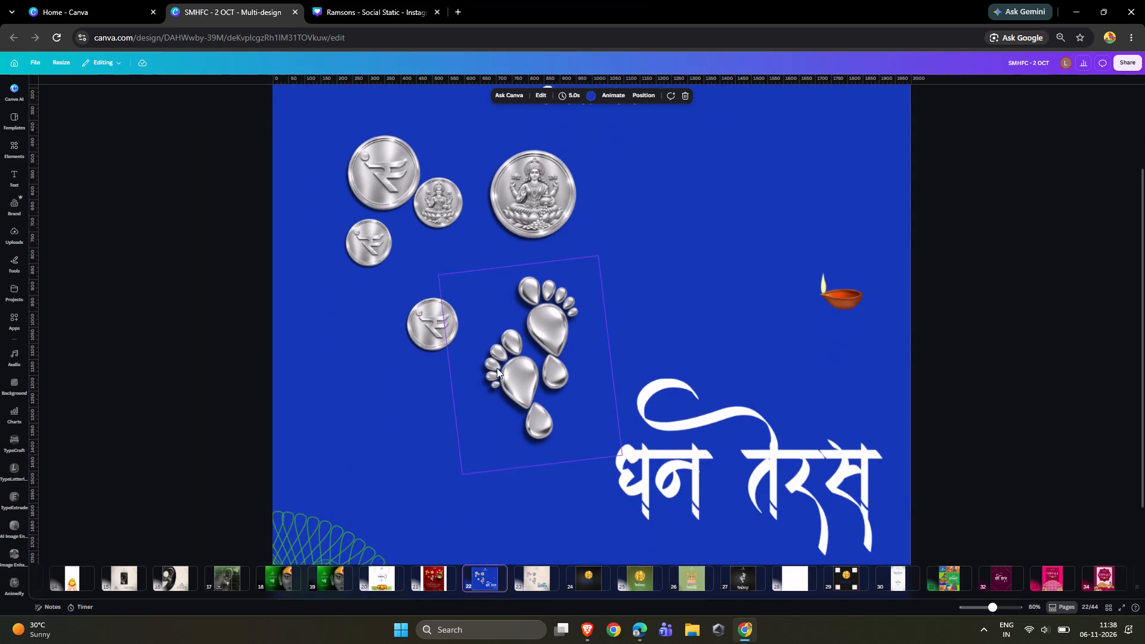
View the Dhanteras creatives on pages 25 to 27 in full screen, starting with the green gold-coin design.
click(644, 577)
ctrl+scroll(798, 321, down, 3)
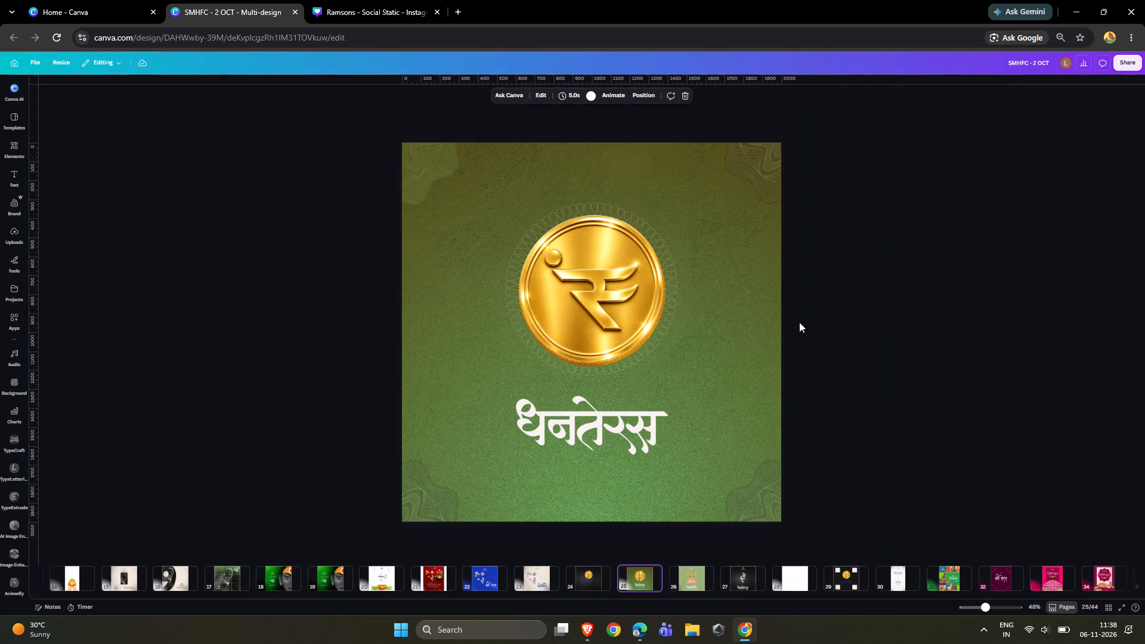
double_click(926, 327)
click(1121, 607)
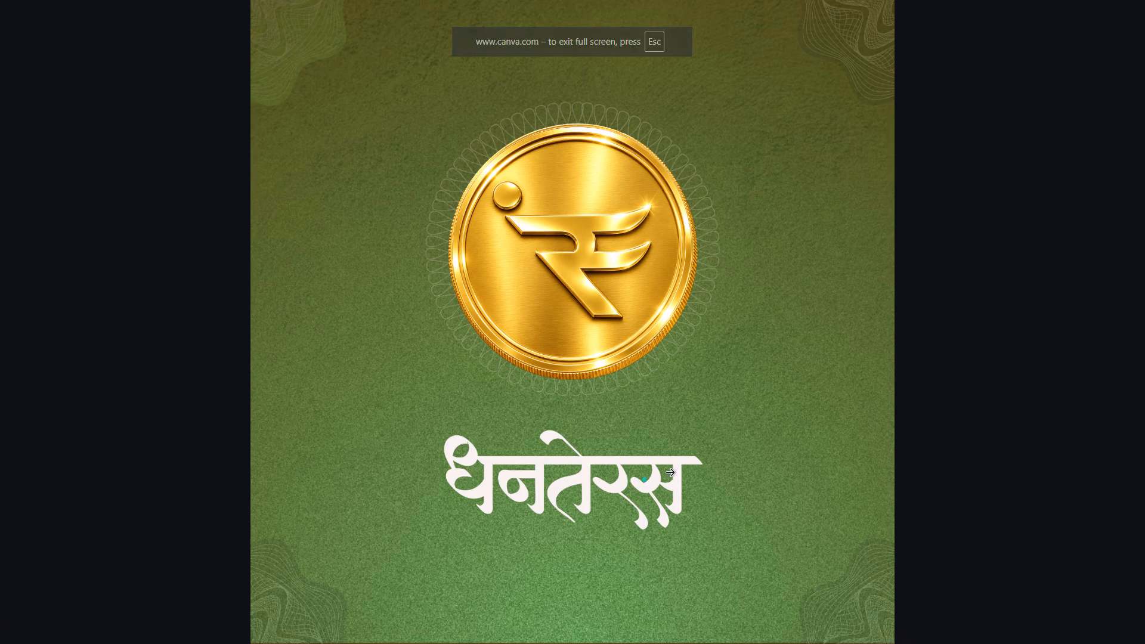
click(1144, 308)
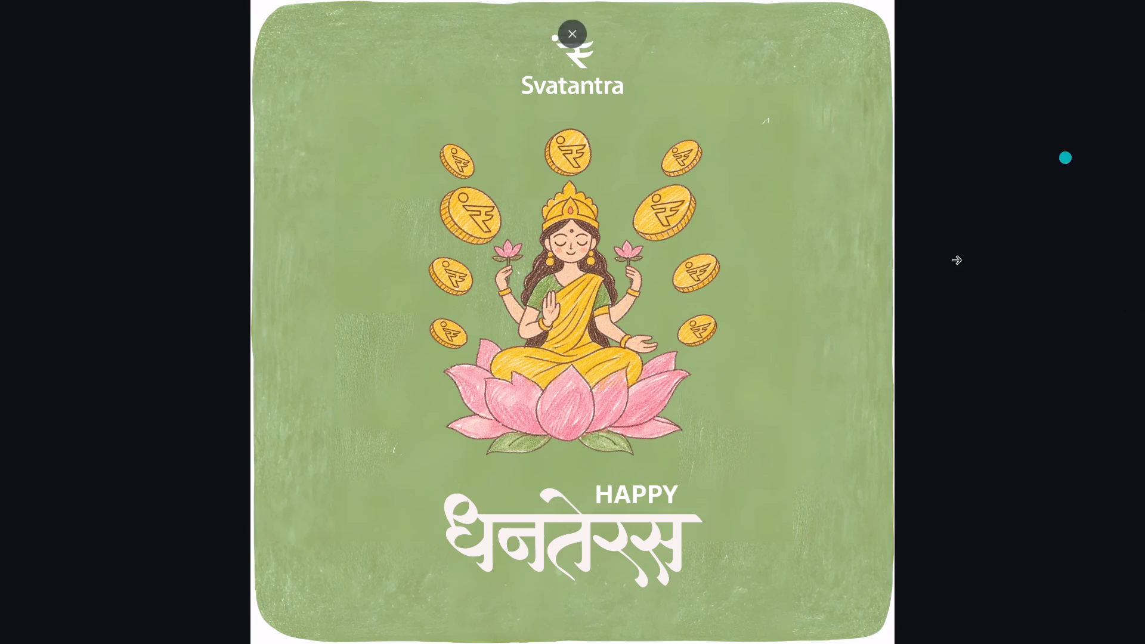
click(1144, 264)
key(Escape)
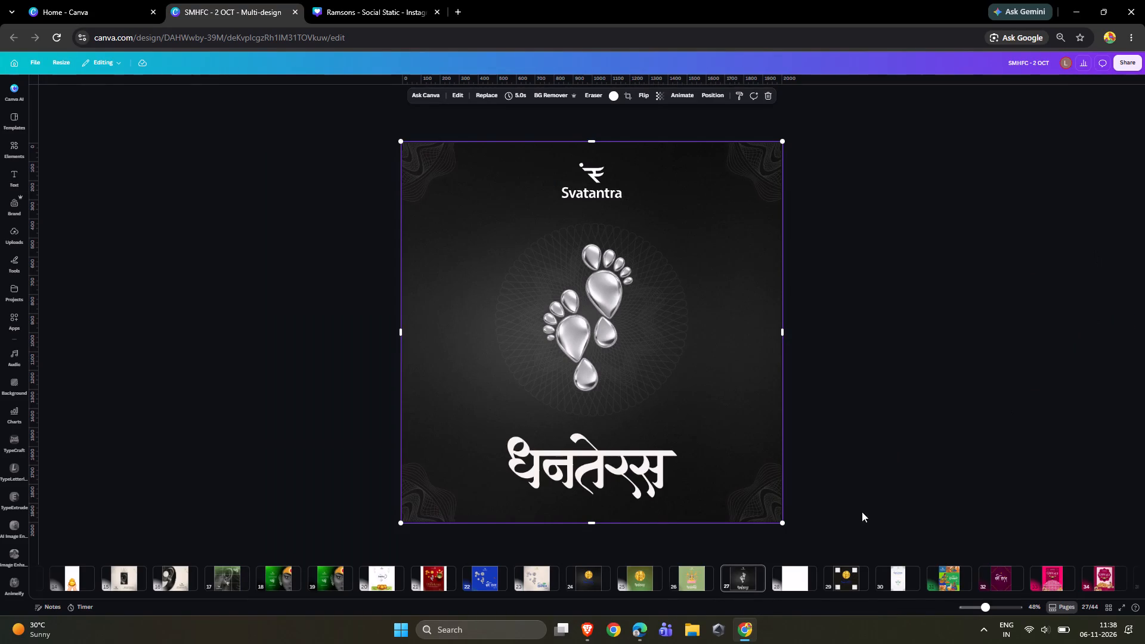
View the vertical Dhanteras creatives on pages 11 to 14 in full screen, returning to the blue open-door design on page 11.
scroll(932, 578, down, 10)
scroll(931, 575, up, 1)
scroll(932, 578, down, 4)
scroll(934, 574, up, 6)
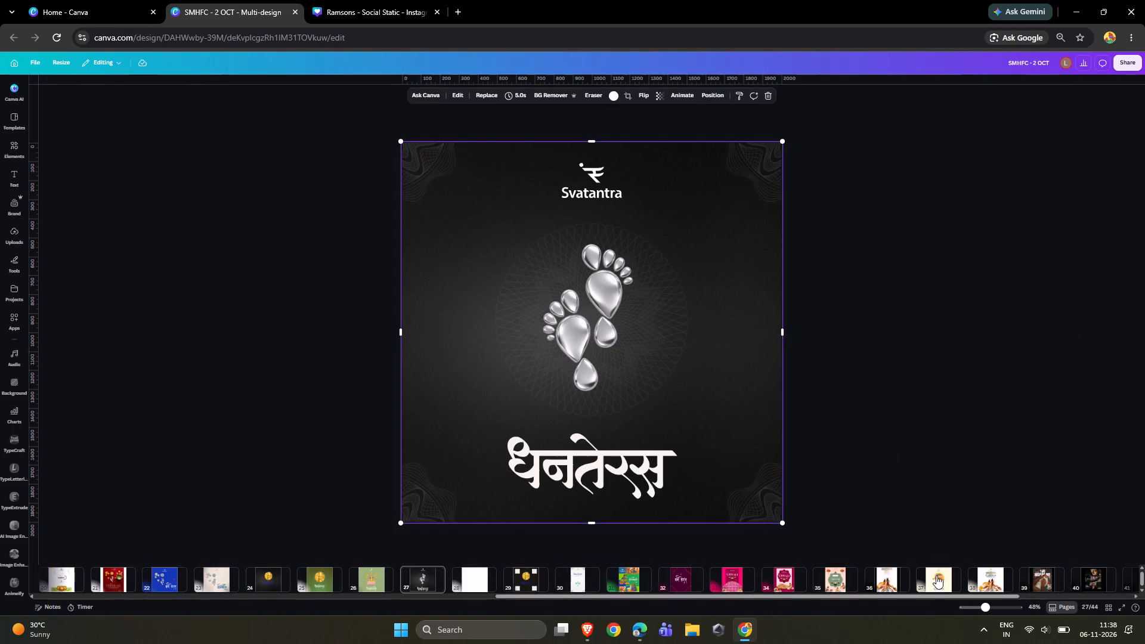
scroll(936, 575, up, 13)
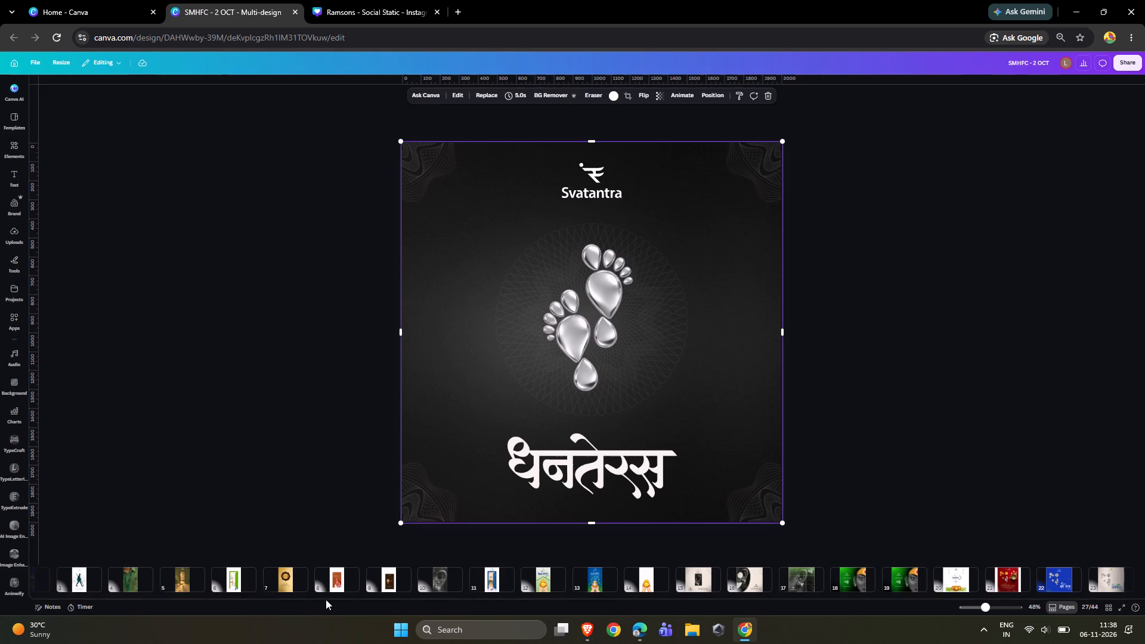
click(494, 578)
click(915, 385)
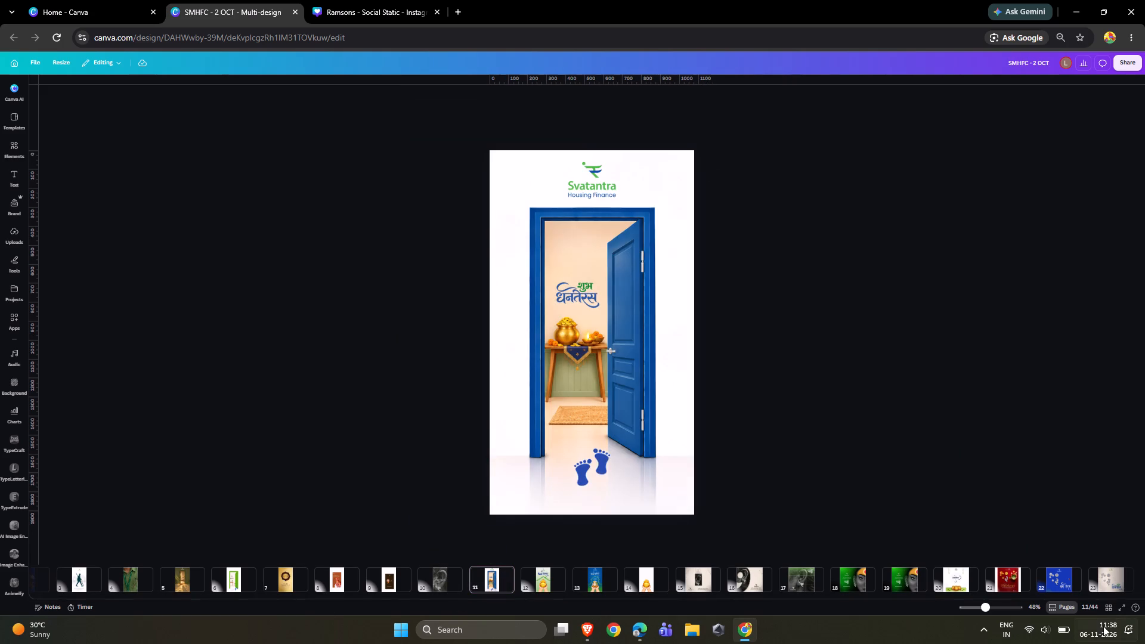
click(1124, 608)
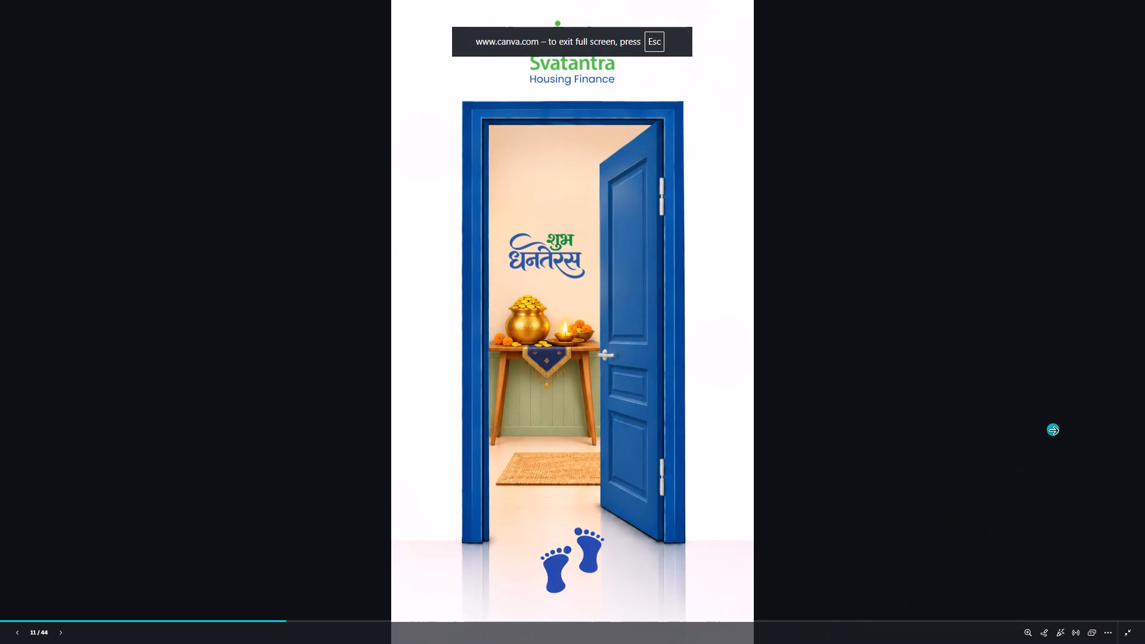
click(1139, 350)
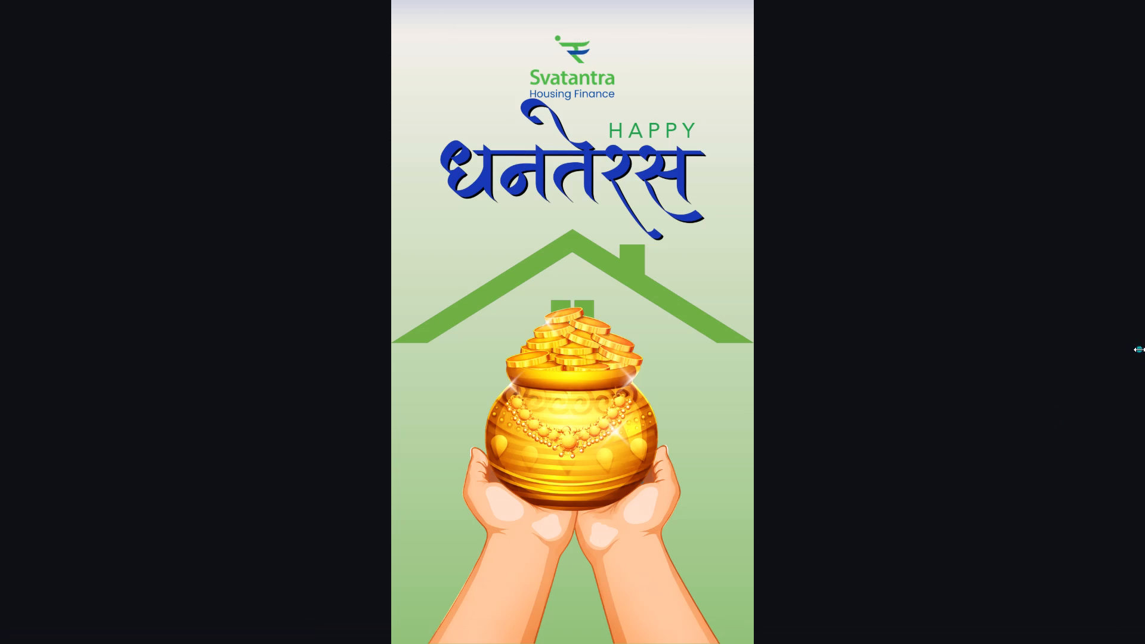
click(1096, 181)
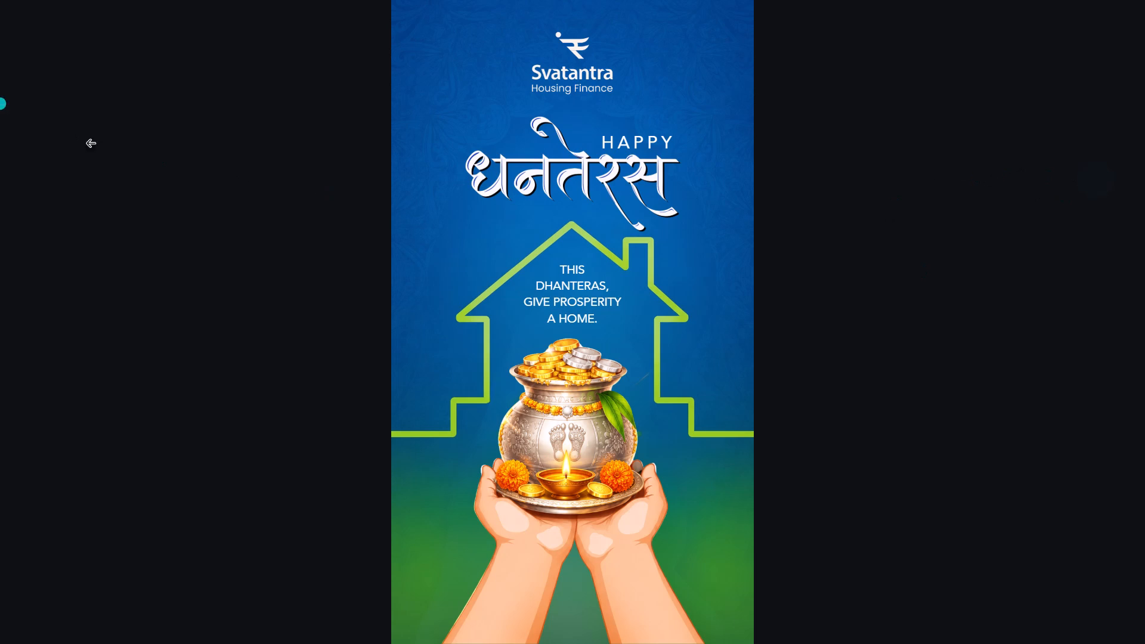
click(1144, 235)
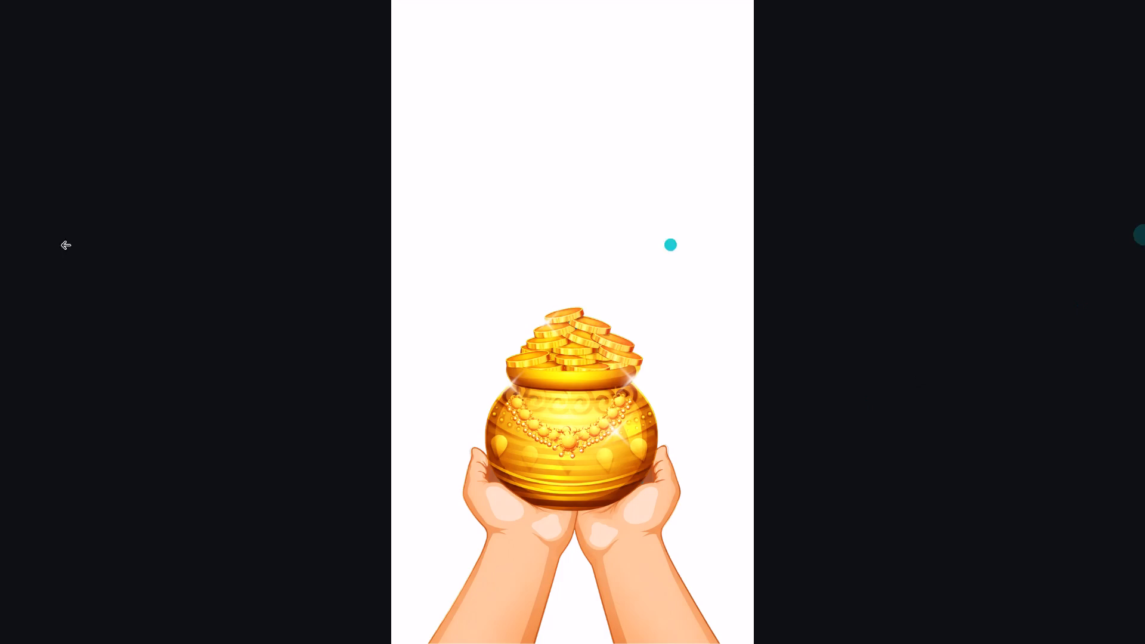
click(0, 239)
click(0, 142)
click(0, 141)
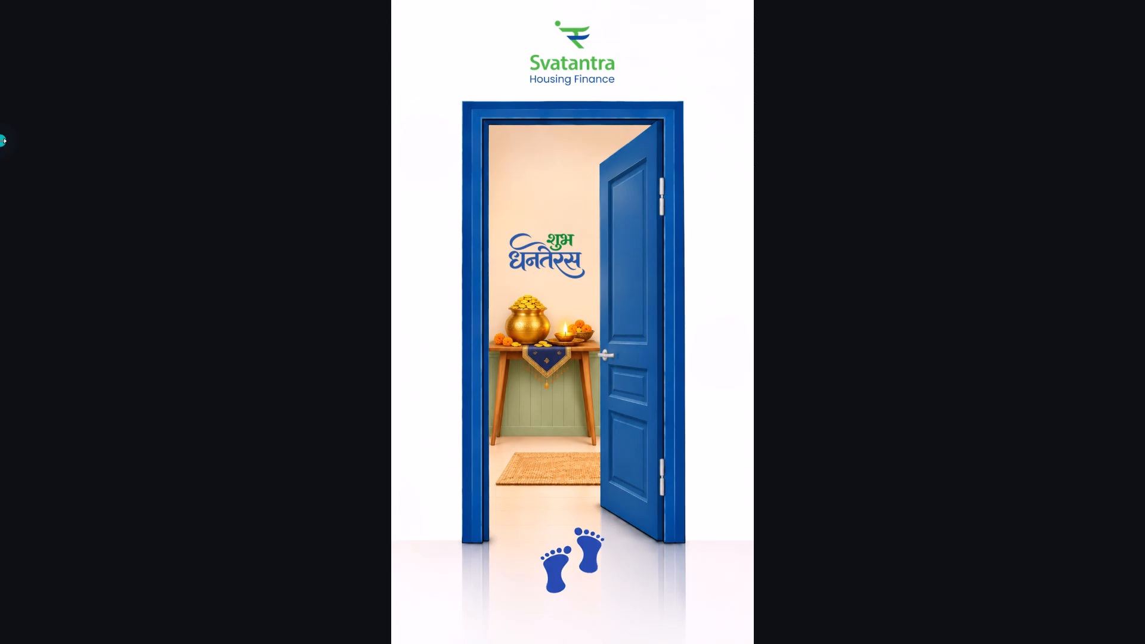
key(Escape)
Browse the design's remaining page thumbnails and view page 32, the maroon Dhanteras creative with a gold border.
scroll(750, 582, down, 1)
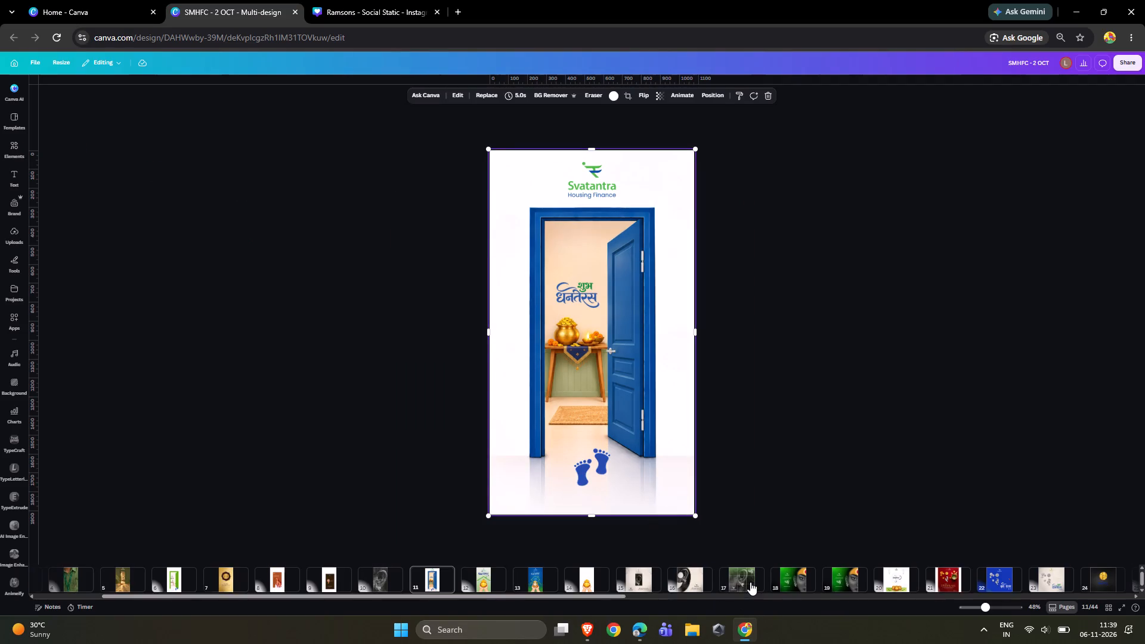
scroll(781, 579, down, 6)
scroll(859, 584, down, 4)
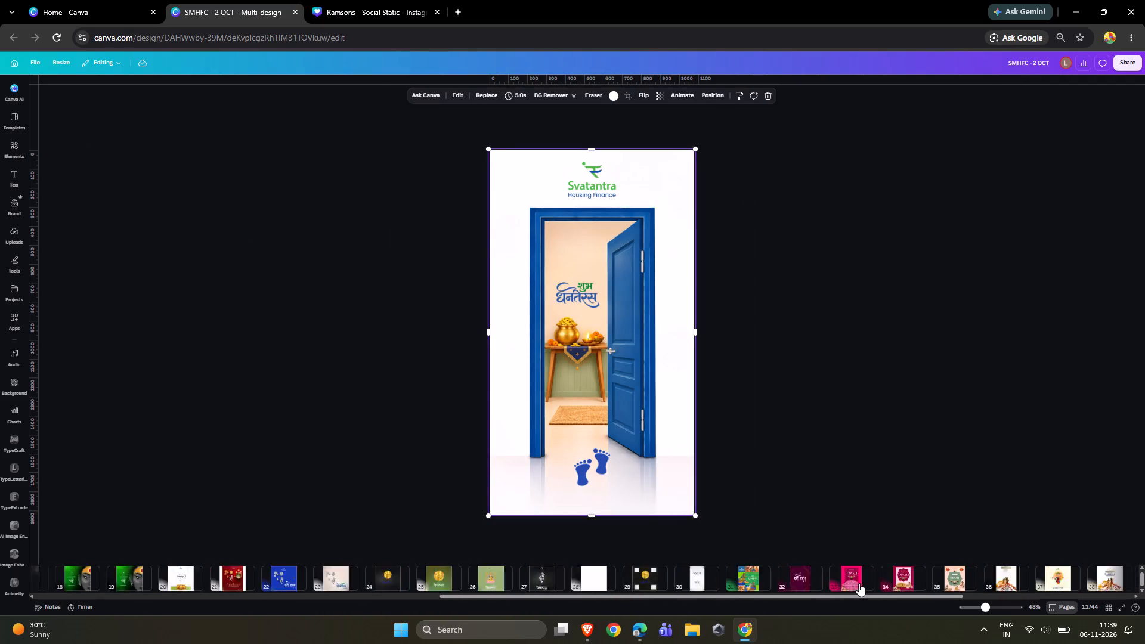
scroll(859, 583, down, 12)
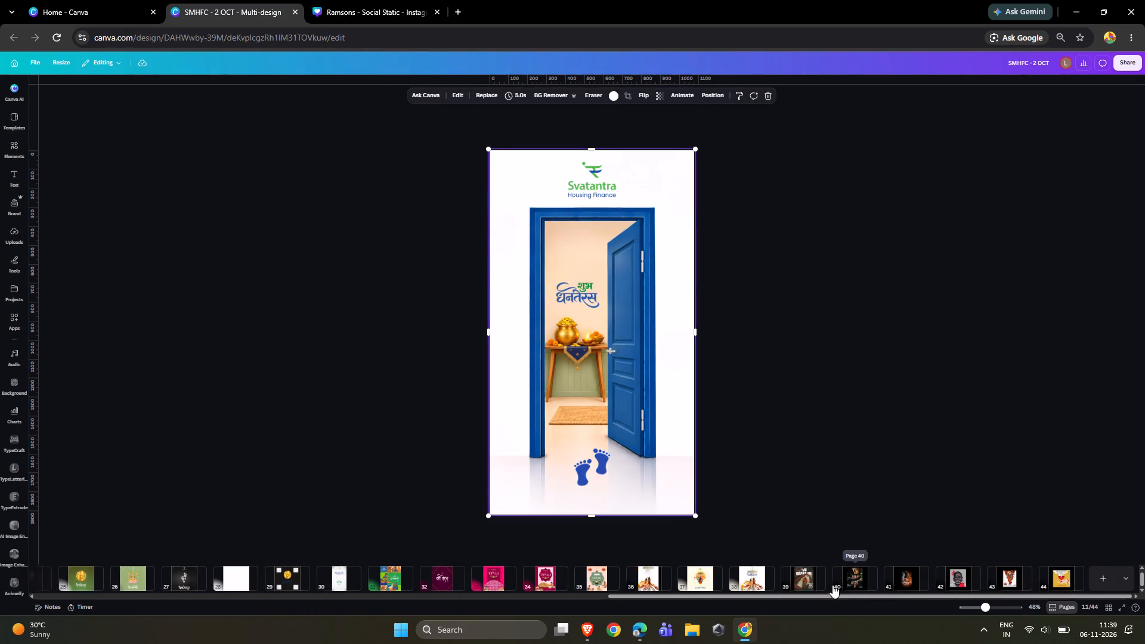
click(445, 578)
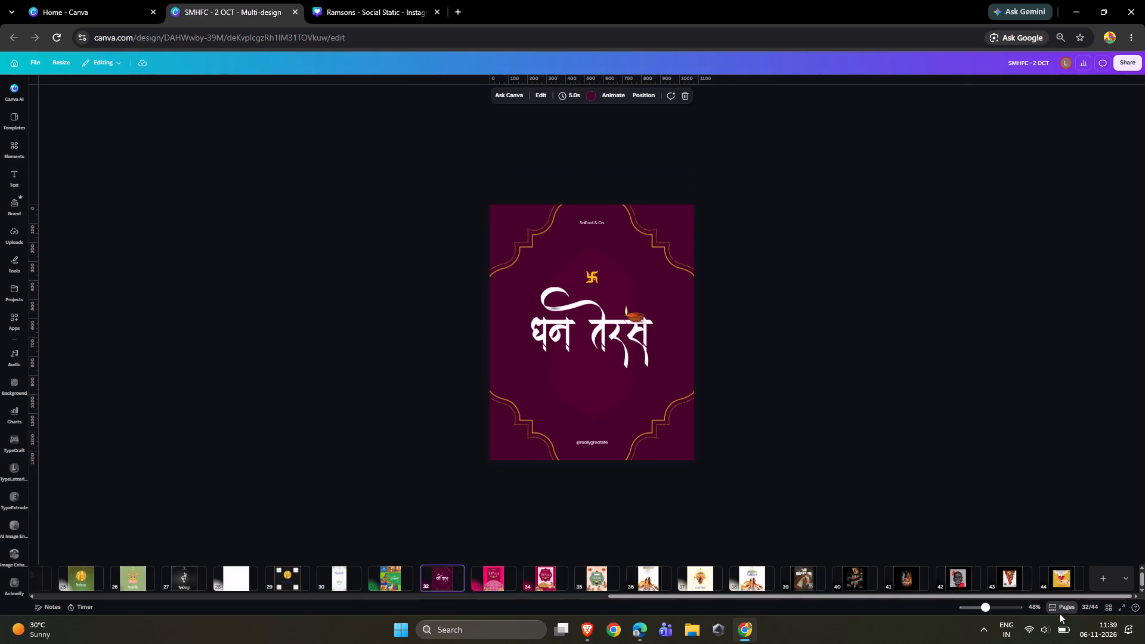
scroll(658, 586, up, 5)
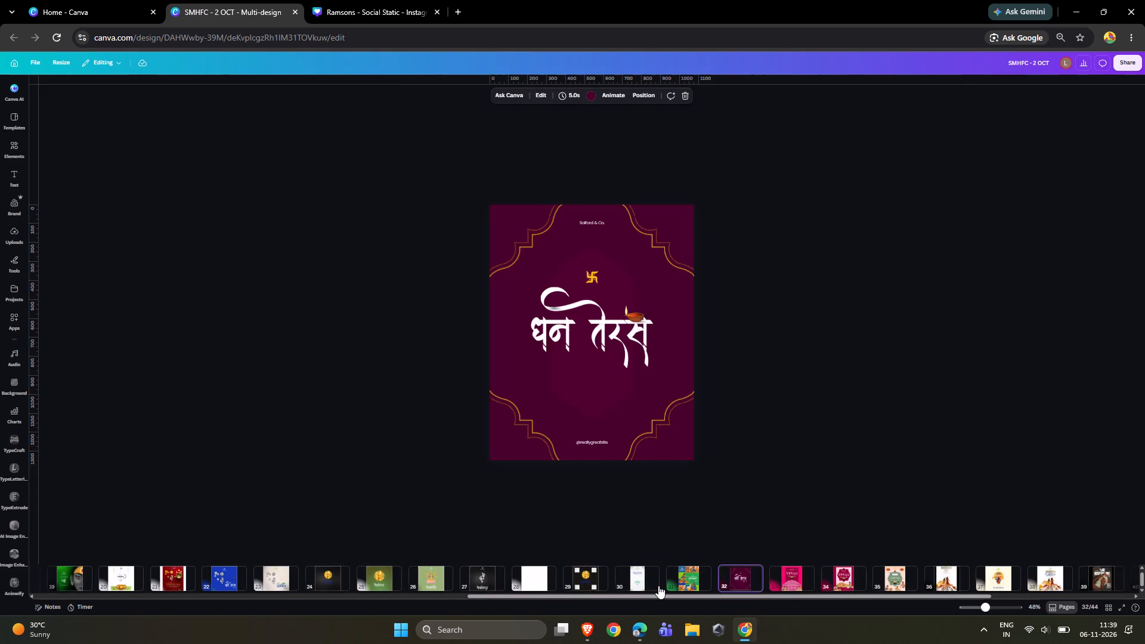
scroll(658, 586, up, 10)
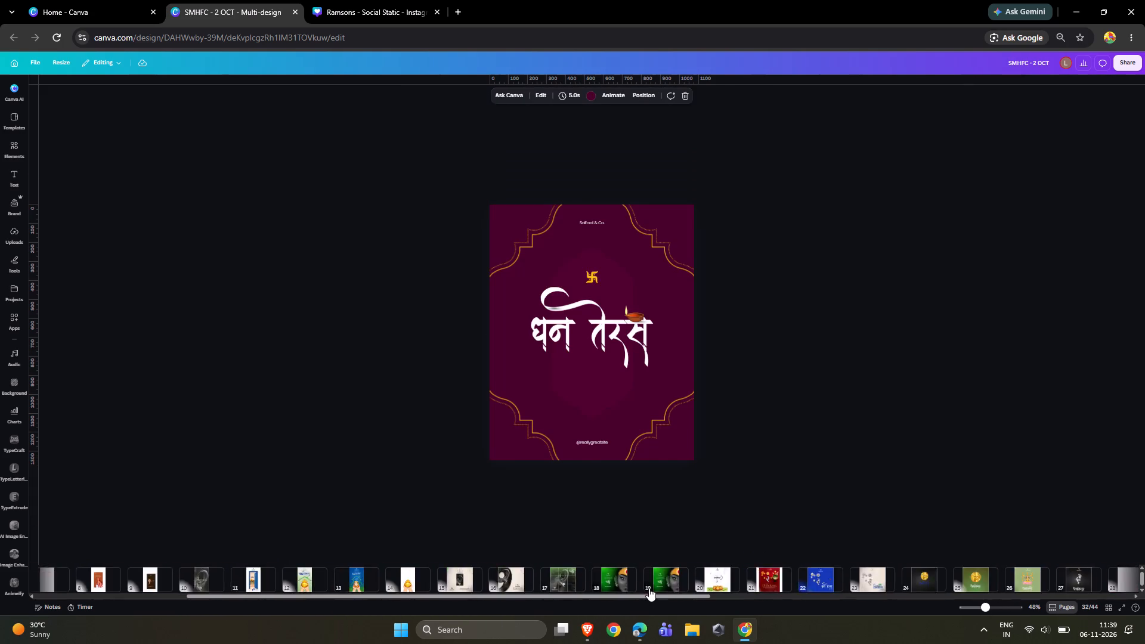
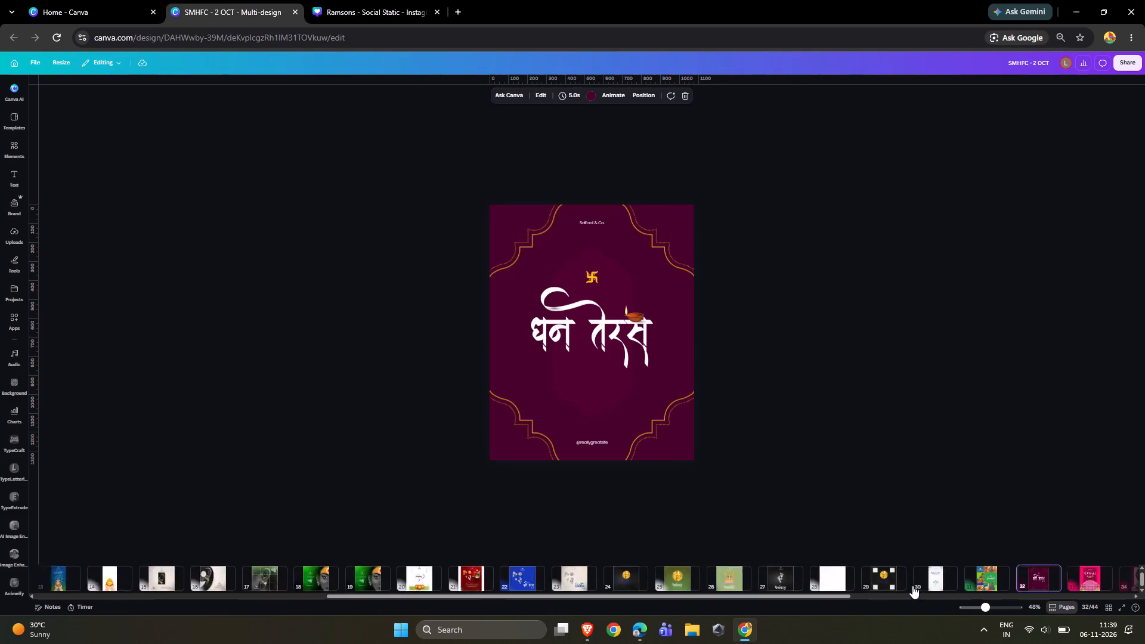
Compare the Goodwork Happy Diwali creatives on pages 33 to 35, returning to the pink palace design on page 33.
scroll(912, 586, down, 5)
click(794, 583)
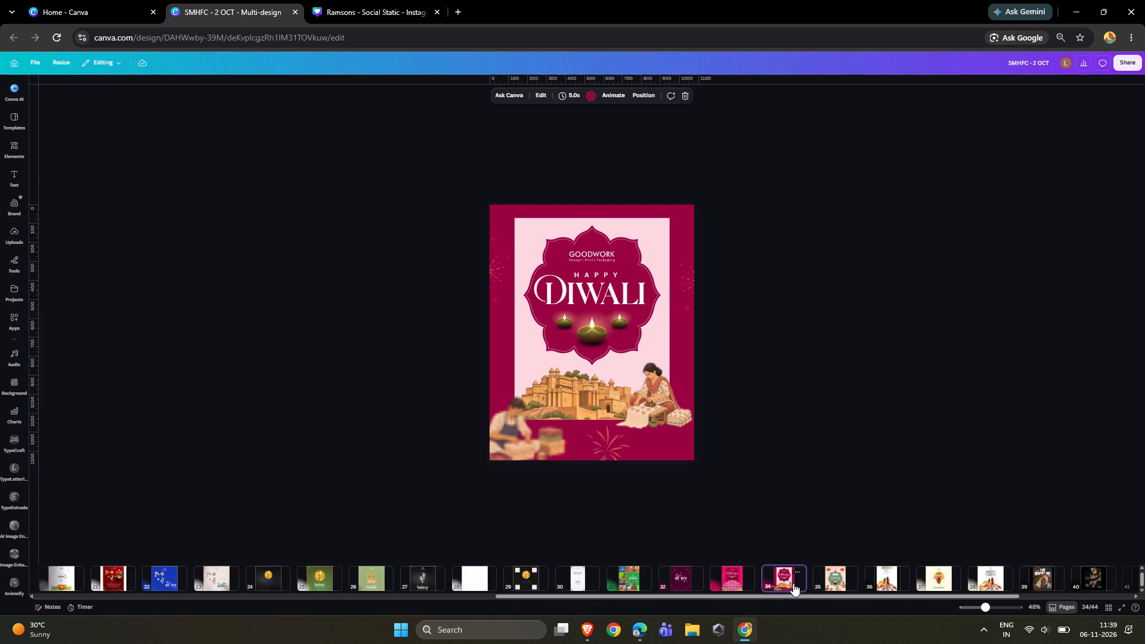
click(735, 570)
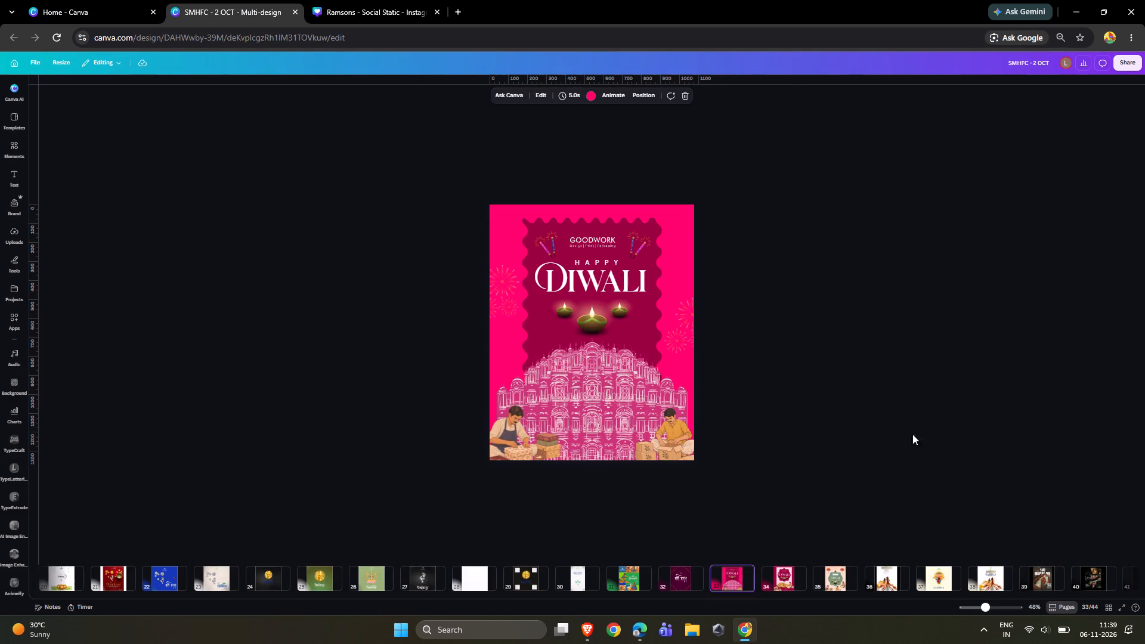
click(973, 353)
key(Right)
key(Right)
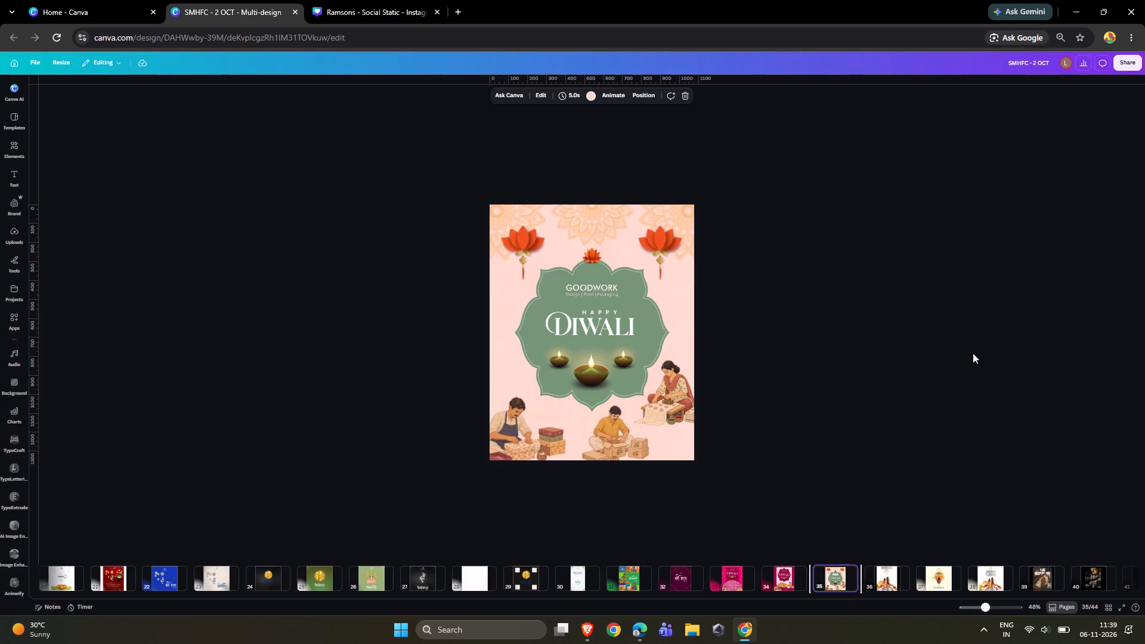
key(Left)
key(Left)
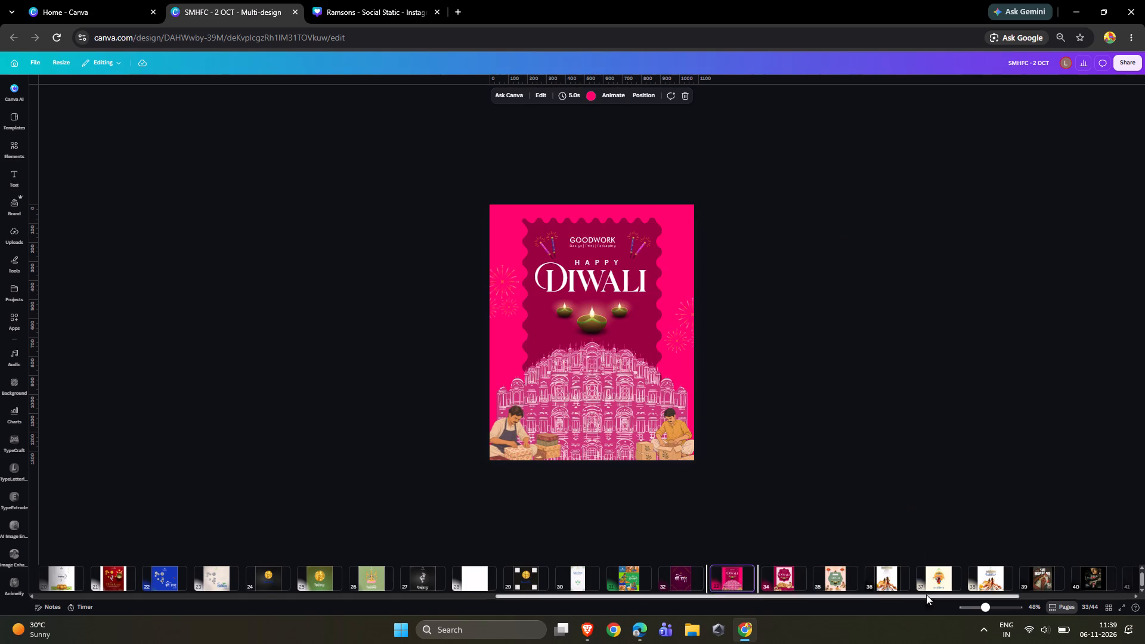
scroll(934, 590, down, 8)
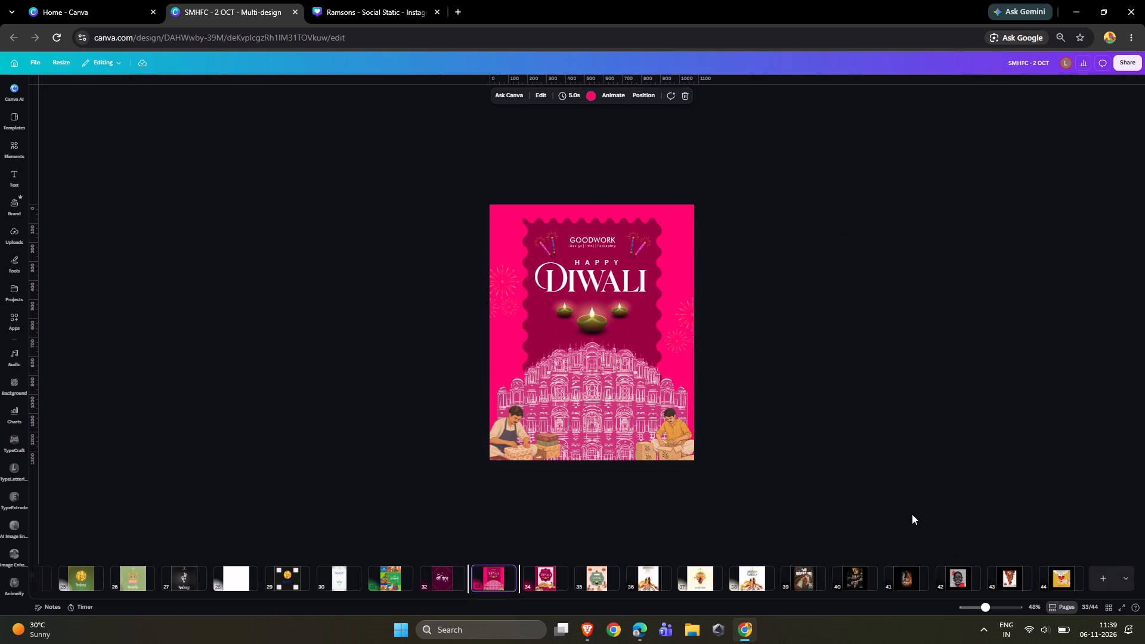
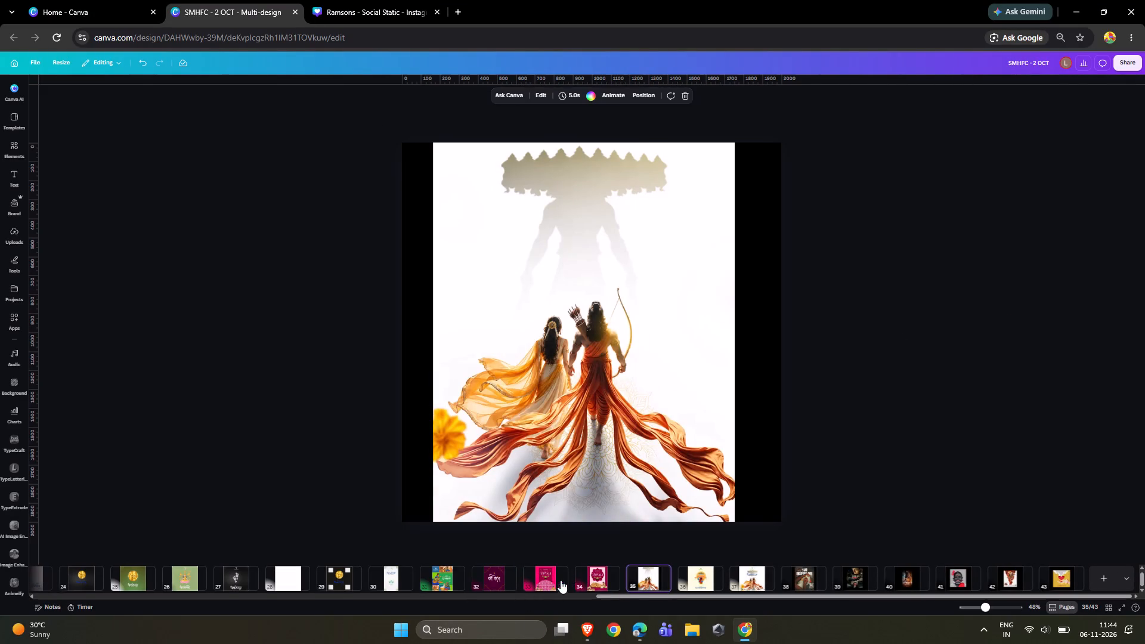
Delete the two pink pages, 33 and 34, between the maroon page and the Ram and Sita page.
click(551, 581)
key(Delete)
key(Delete)
Delete the light green page 26, the green page 25 and the black page 24 with the yellow motif.
scroll(772, 582, down, 2)
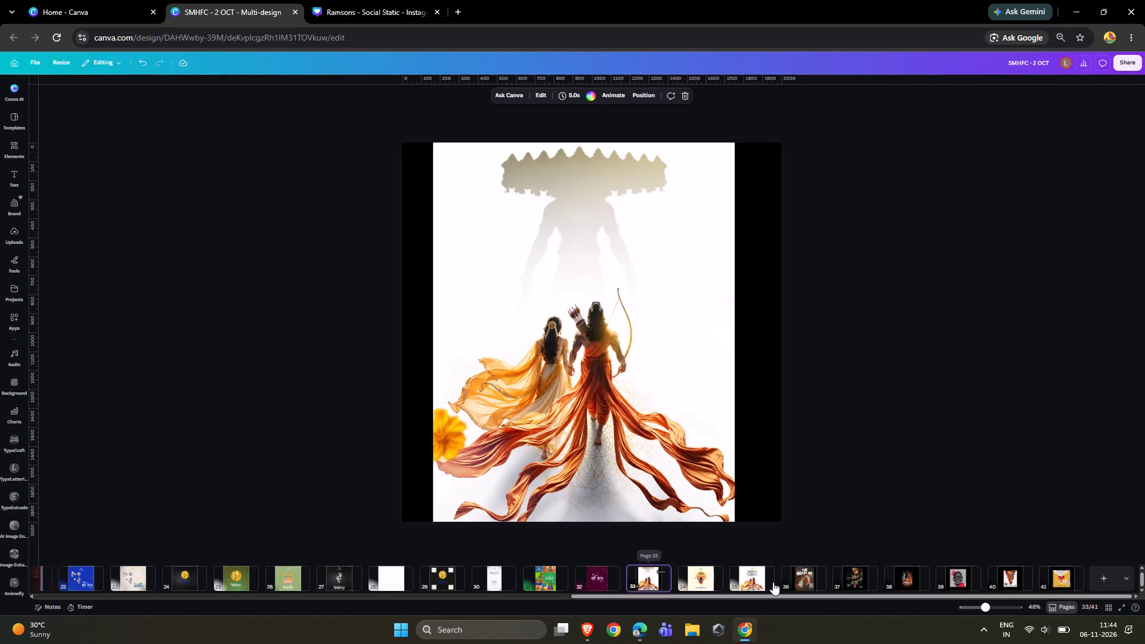
scroll(773, 582, down, 9)
click(304, 576)
key(Delete)
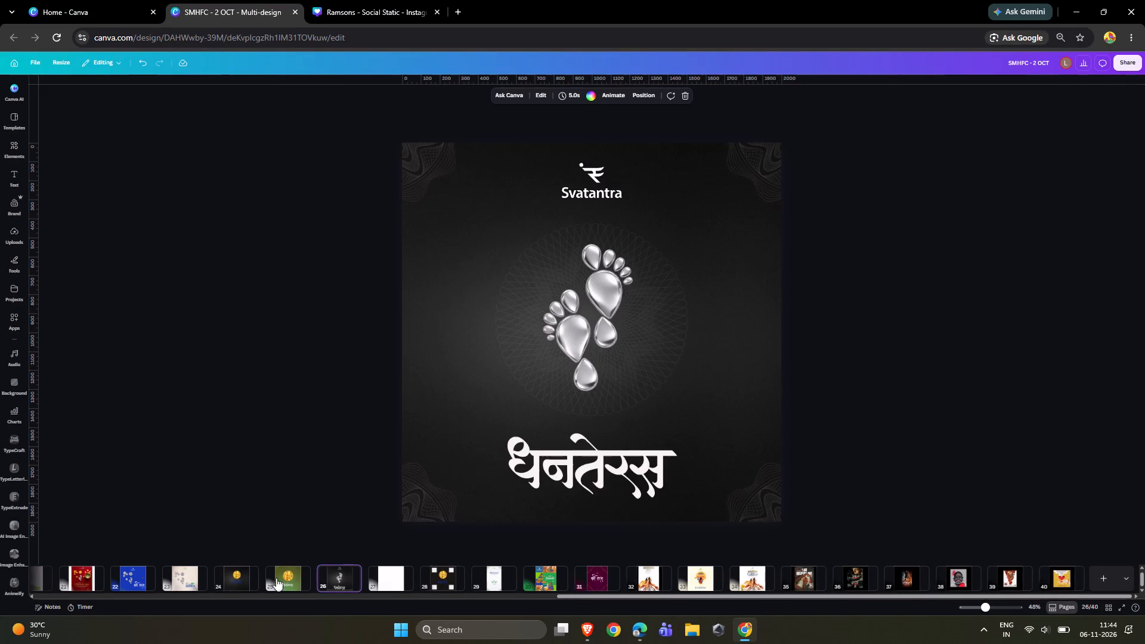
click(292, 584)
key(Delete)
click(282, 578)
key(Delete)
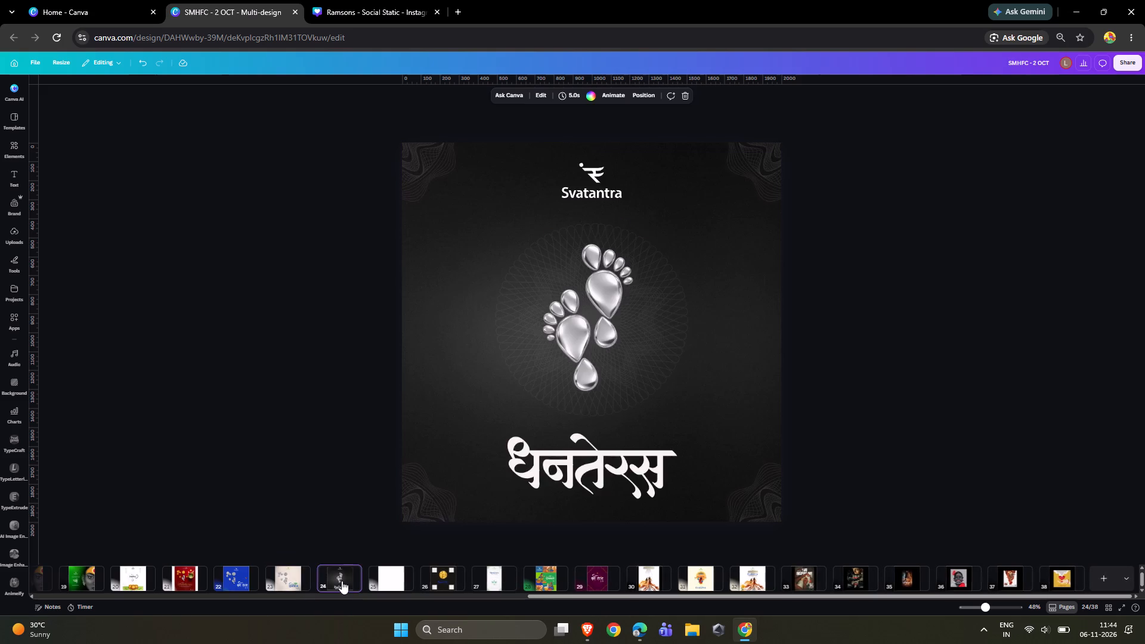
Delete the black silver-footprints Dhanteras page and the three mostly white pages before the illustrated Shubh Deepavali page.
click(340, 581)
key(Delete)
key(Delete)
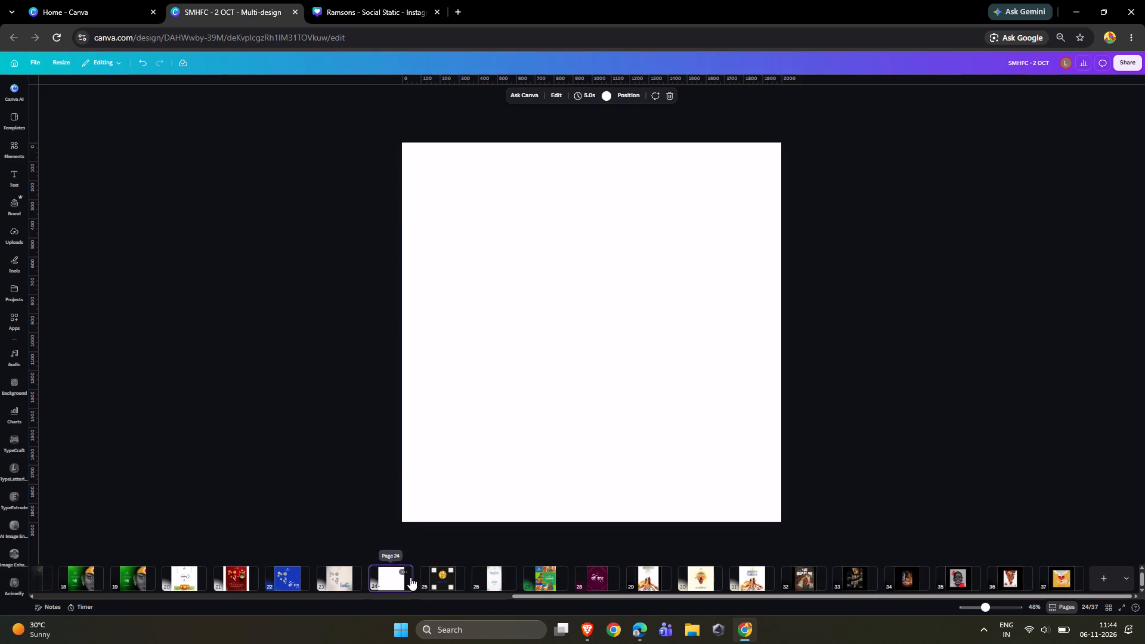
key(Delete)
key(Delete)
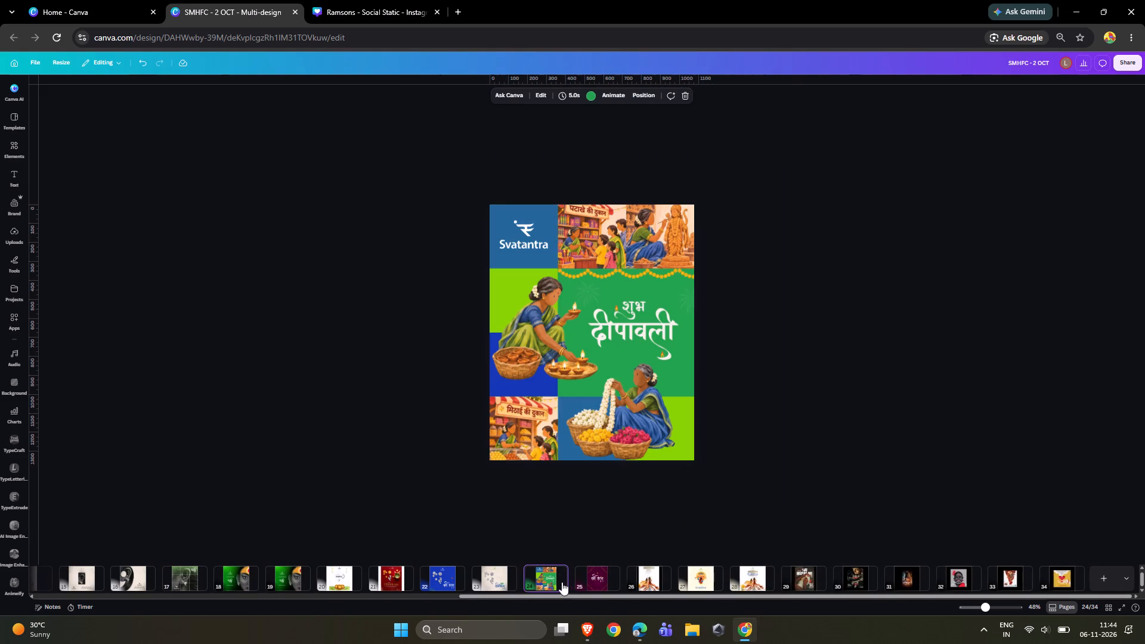
Delete the maroon page, both Ram and Sita pages and the Happy Dussehra page after the illustrated Deepavali page.
click(606, 583)
key(Delete)
click(650, 581)
key(Delete)
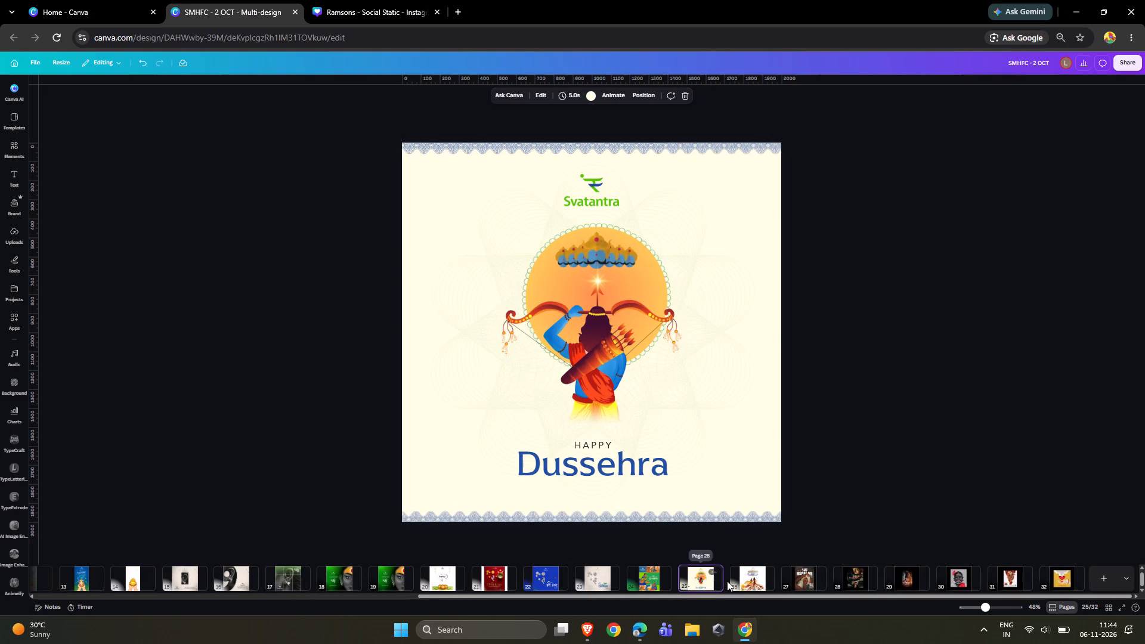
click(718, 581)
key(Delete)
key(Delete)
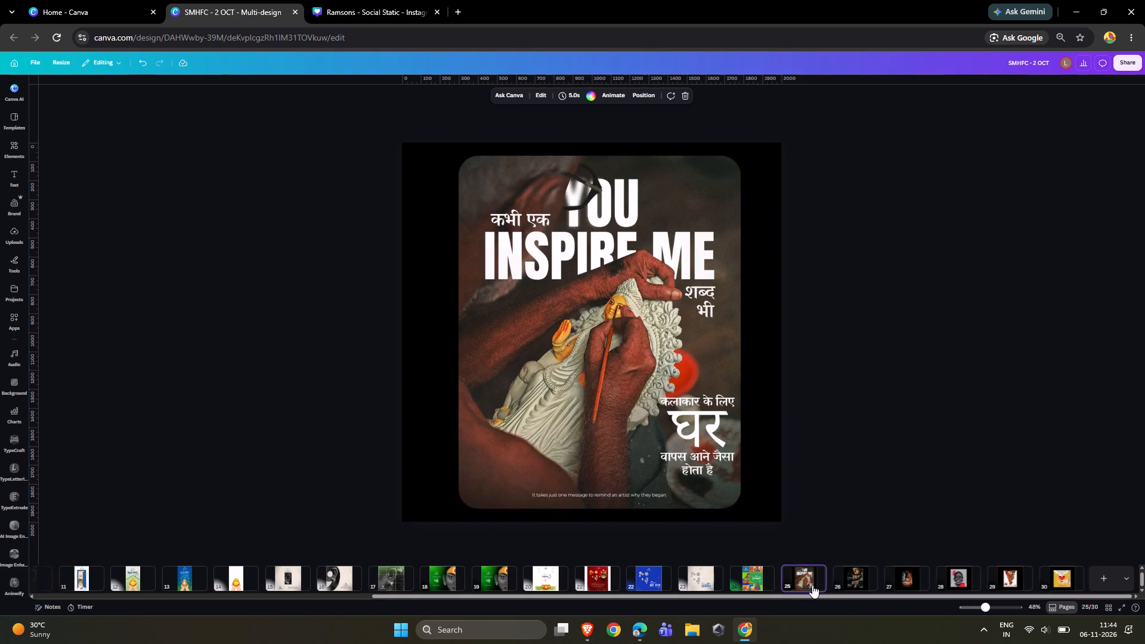
Delete the six black-background reference pages at the end of the design, from the "You Inspire Me" poster onward.
key(Delete)
key(Delete)
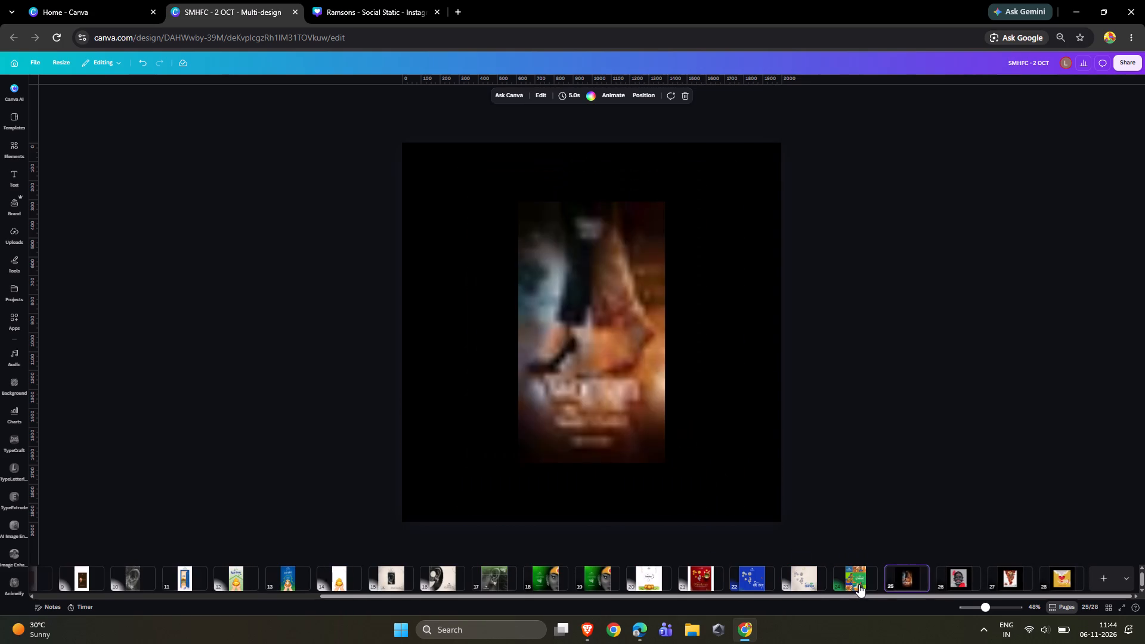
key(Delete)
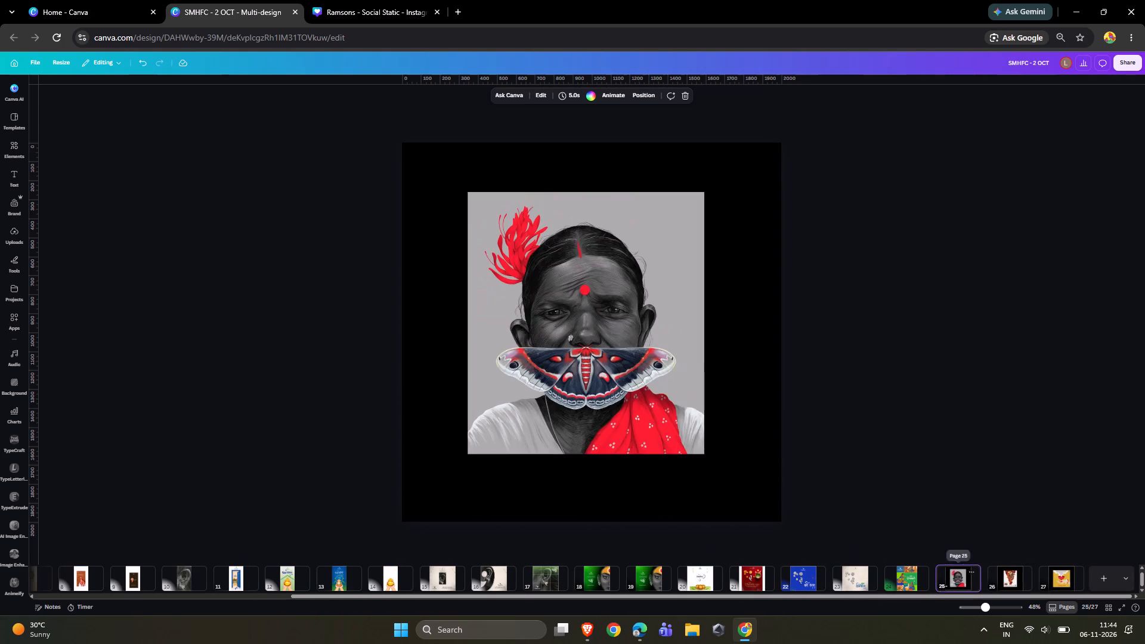
key(Delete)
key(Delete)
key(Delete)
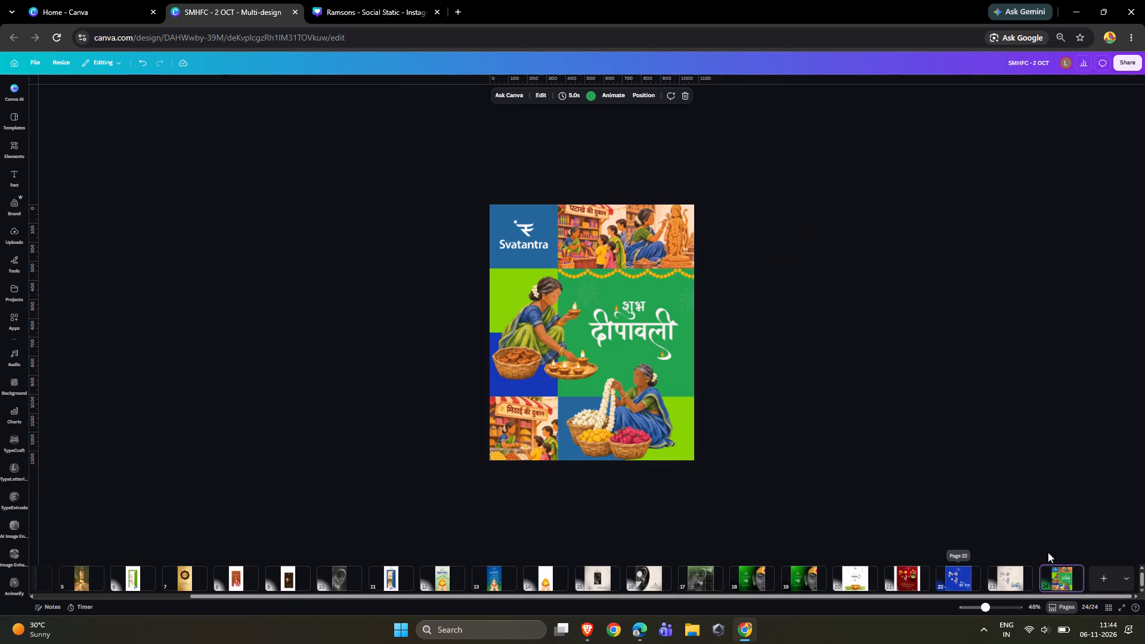
Compare the festive pages near the end and delete the blue, beige and red ones plus the white page 20.
click(1023, 577)
click(952, 581)
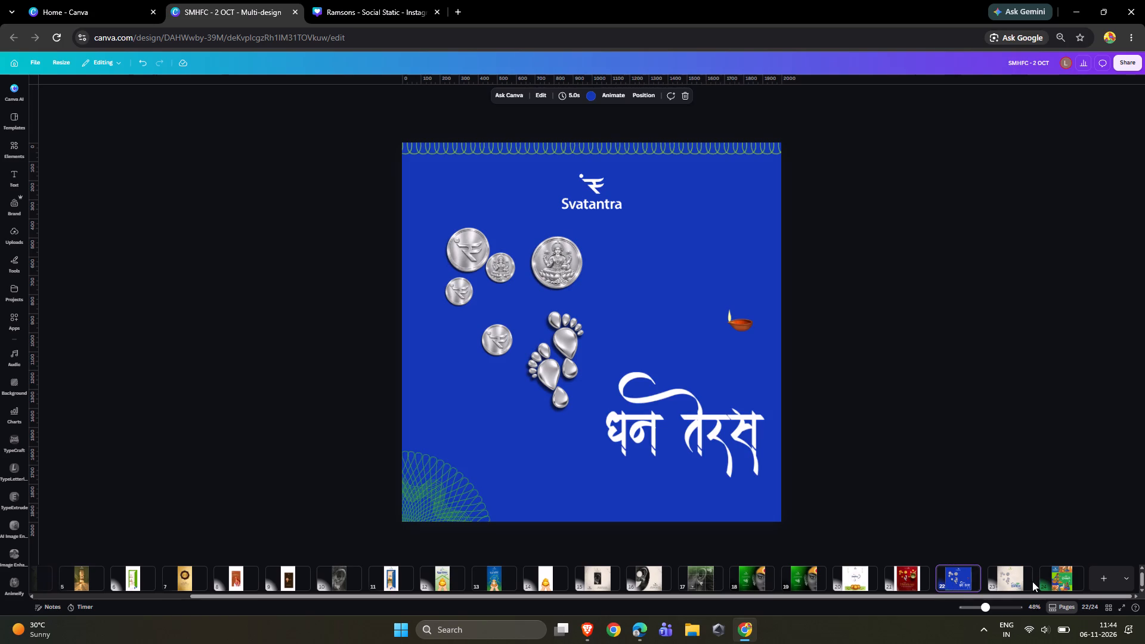
click(1033, 581)
click(1066, 580)
click(1029, 578)
click(957, 578)
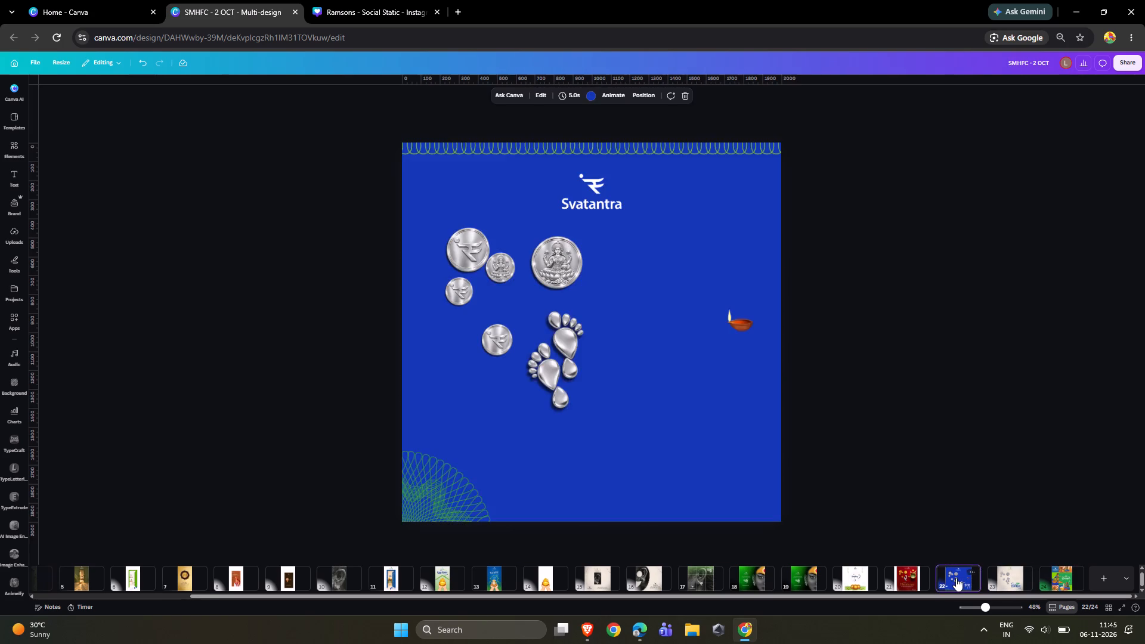
key(Delete)
key(Delete)
click(1022, 577)
key(Delete)
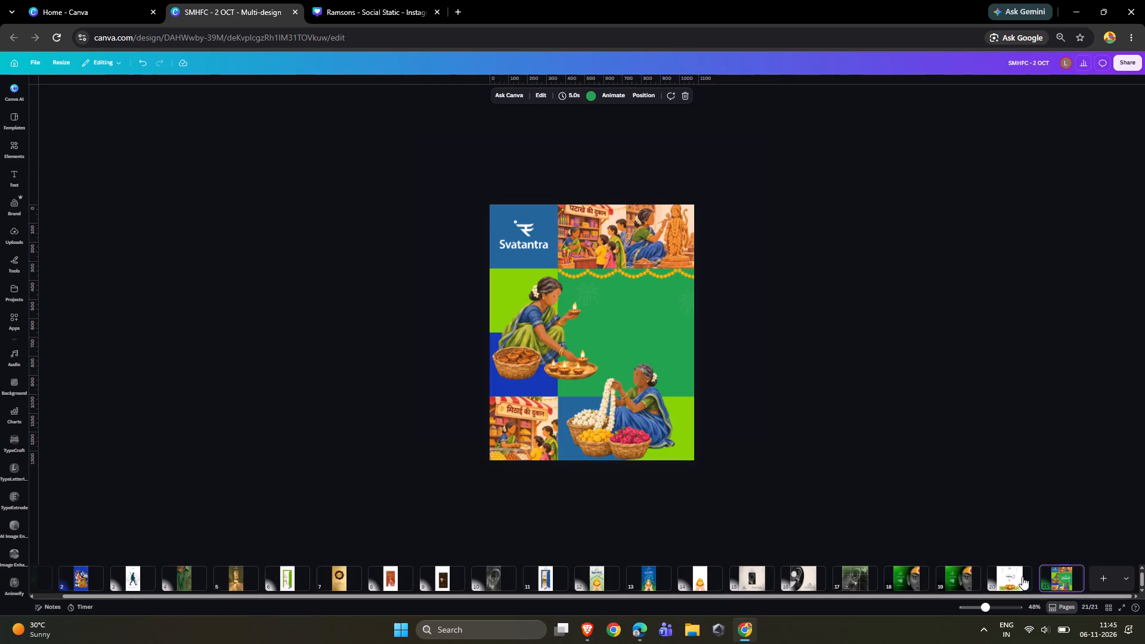
click(997, 577)
key(Delete)
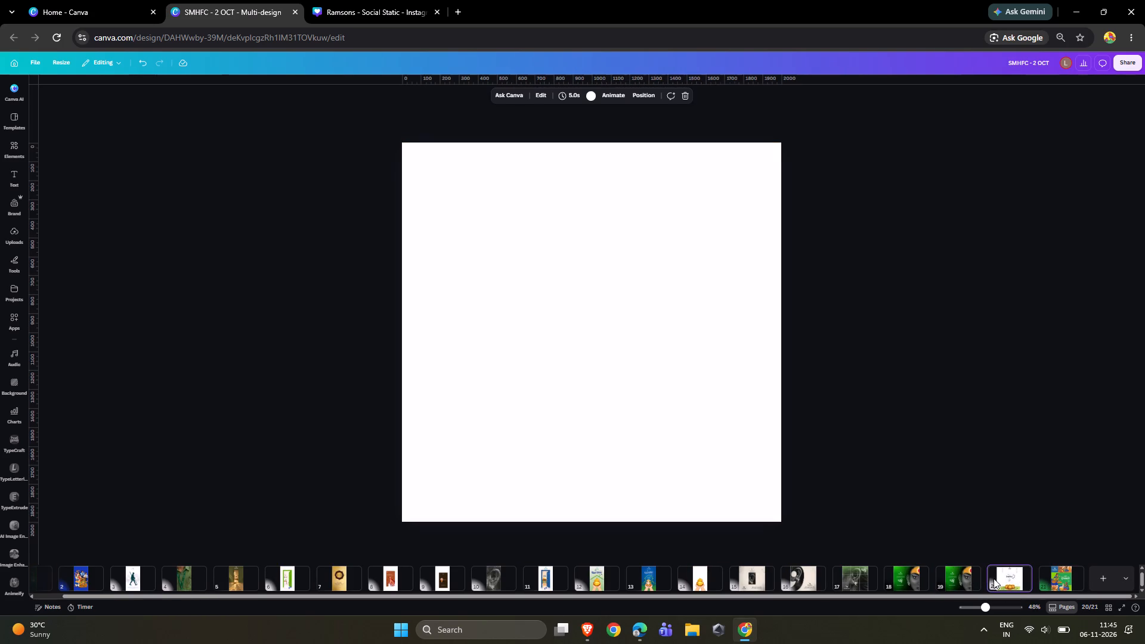
Delete pages 12, 13 and 14, the three festive story pages just before the beige framed-ear page.
click(1001, 580)
click(895, 580)
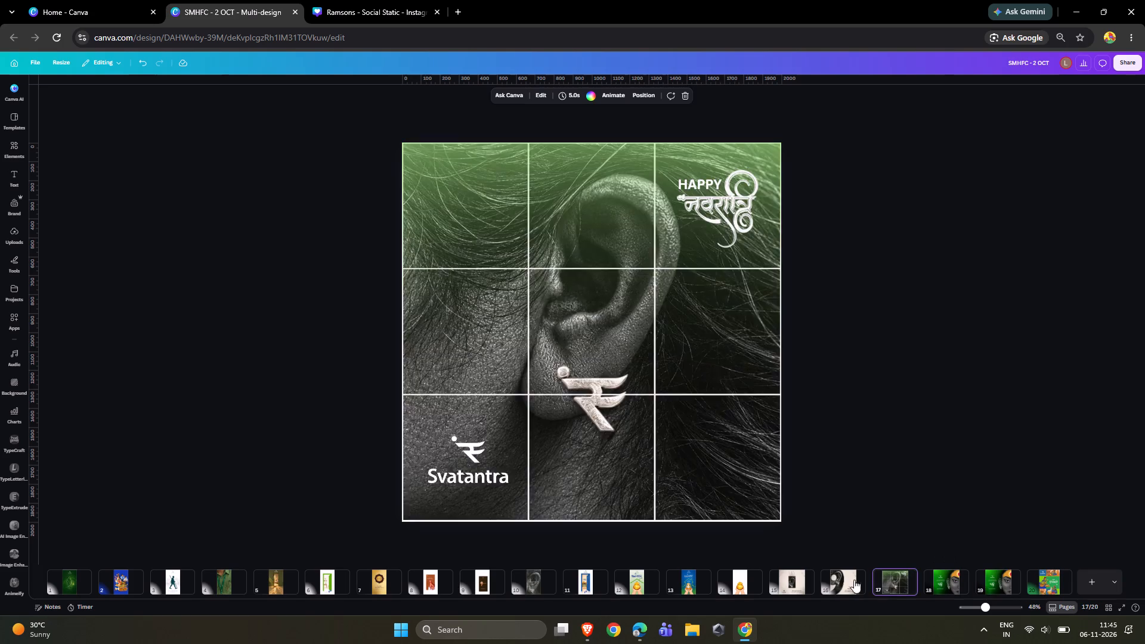
click(850, 580)
click(812, 580)
click(738, 580)
key(Delete)
click(719, 584)
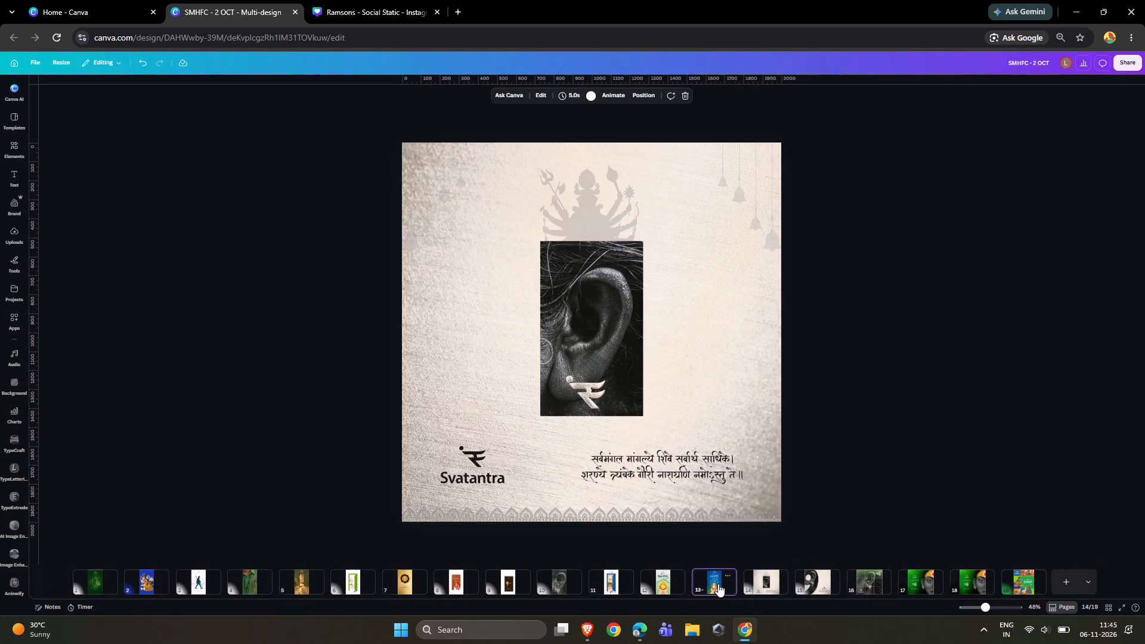
key(Delete)
click(698, 584)
key(Delete)
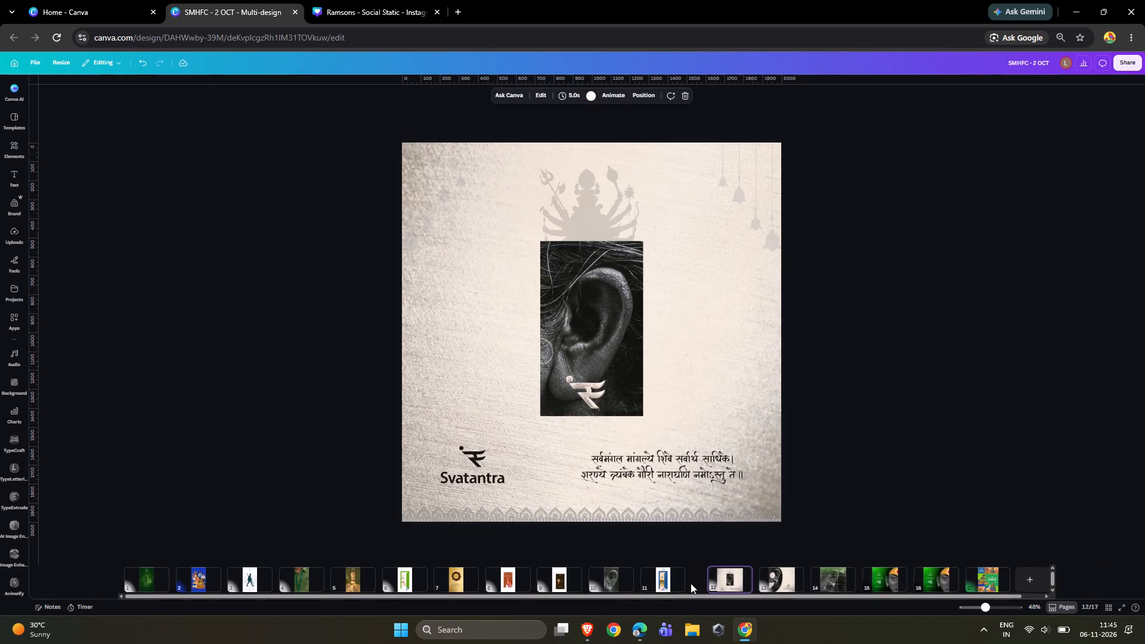
Delete page 9 with the dark brown artwork, the Maha Navami page, the gold emblem page and the green door page.
click(602, 582)
click(546, 582)
key(Delete)
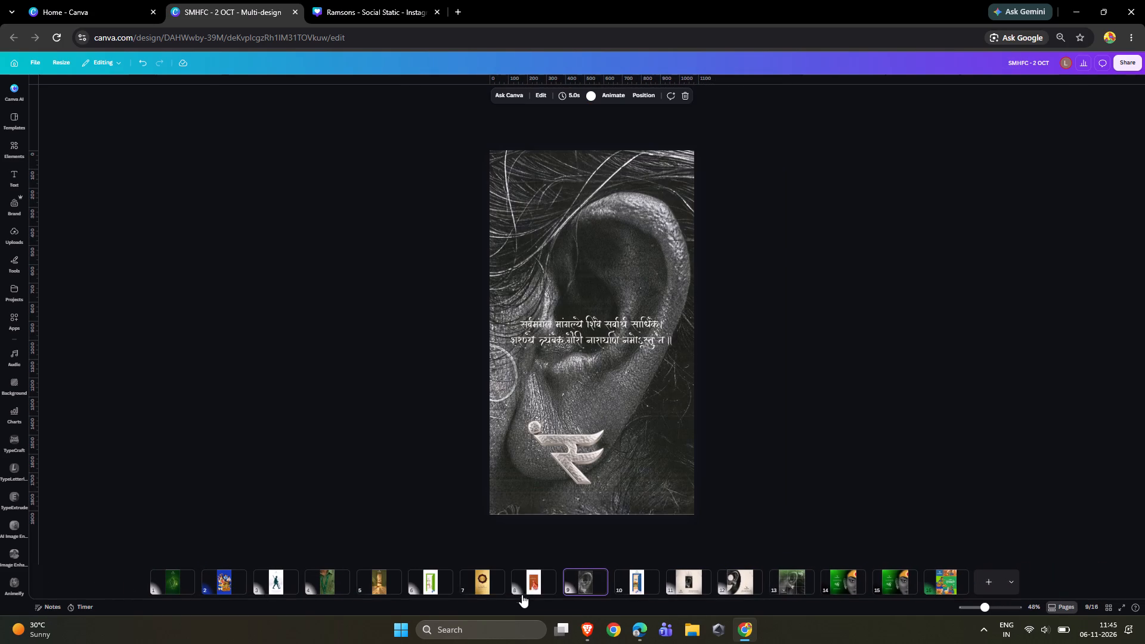
click(536, 583)
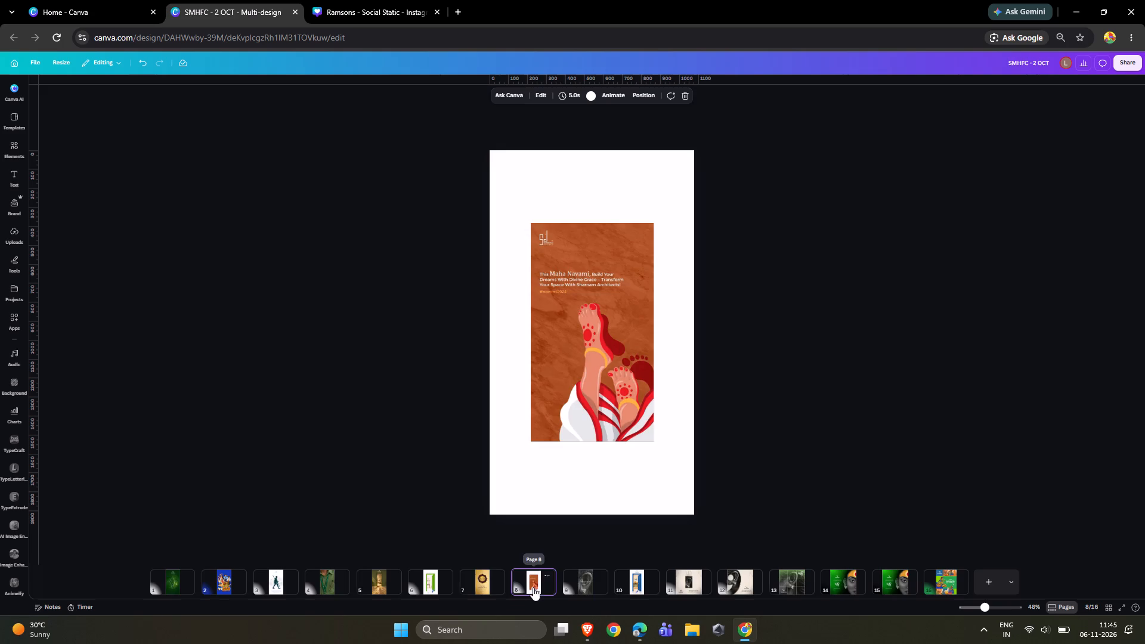
key(Delete)
click(514, 586)
key(Delete)
click(492, 585)
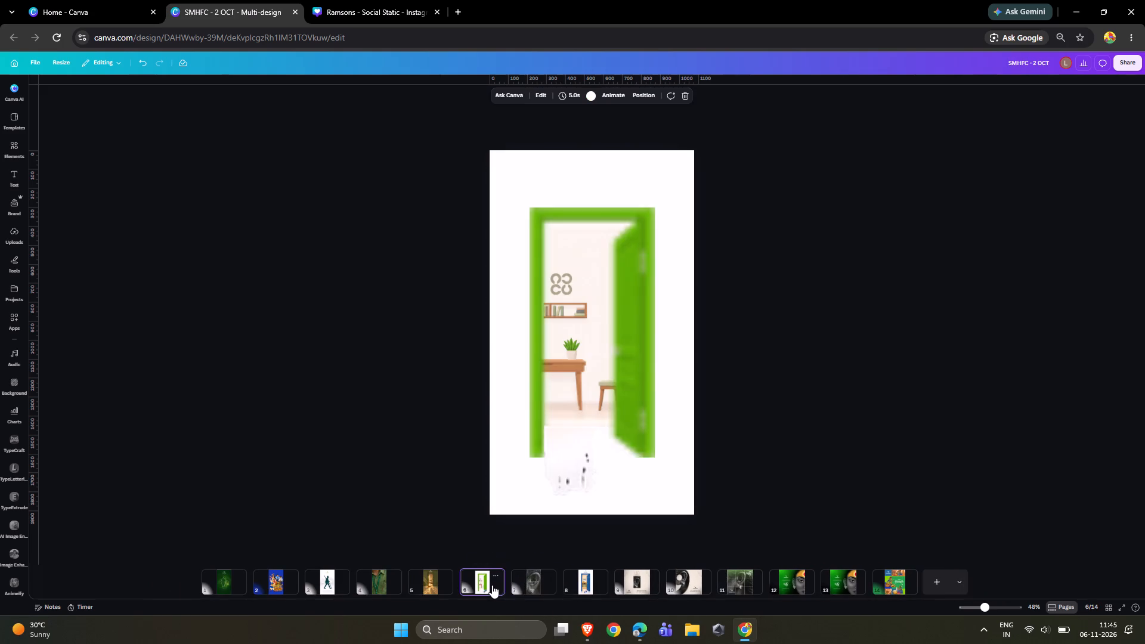
key(Delete)
Review the first five pages and delete page 2, the blue page with the festive shopkeeper and worker characters.
click(462, 587)
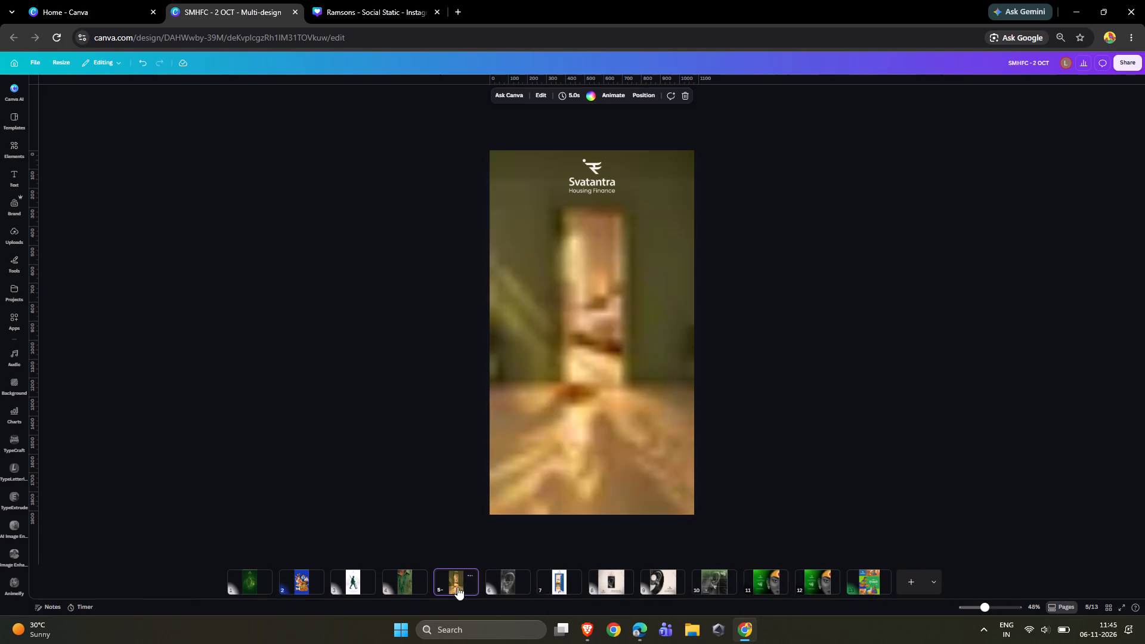
click(413, 581)
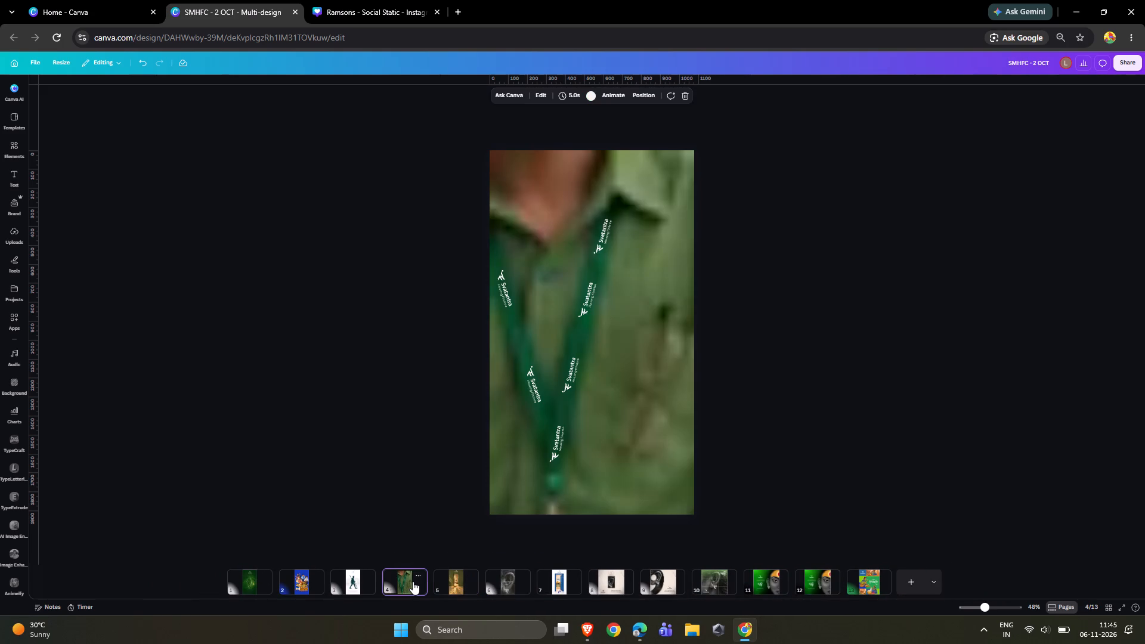
click(354, 585)
click(297, 580)
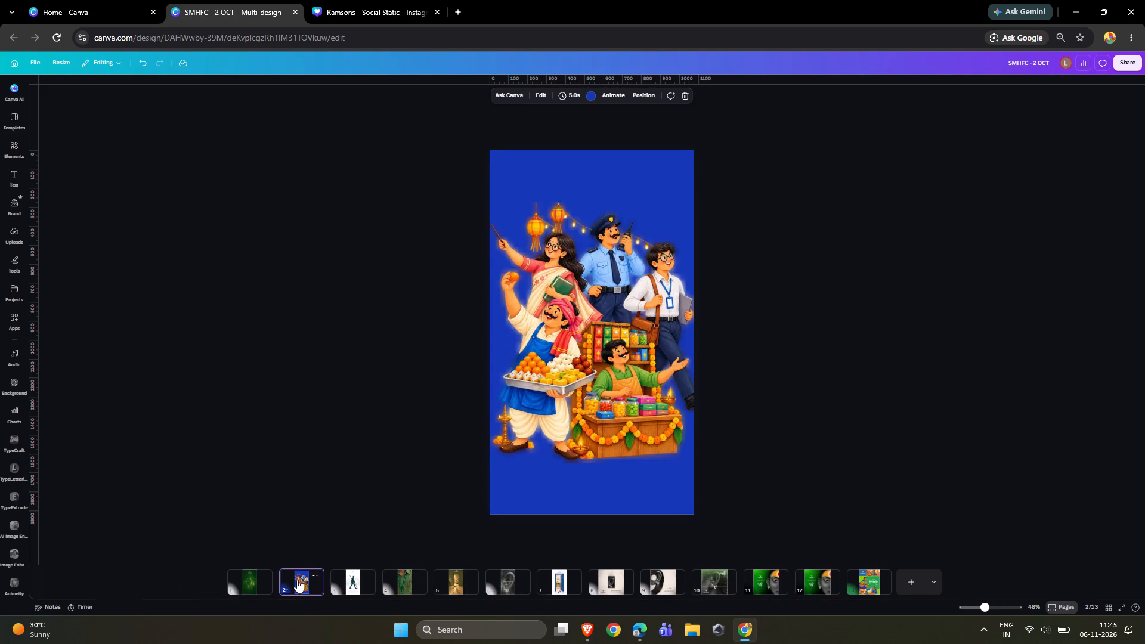
click(307, 587)
key(Delete)
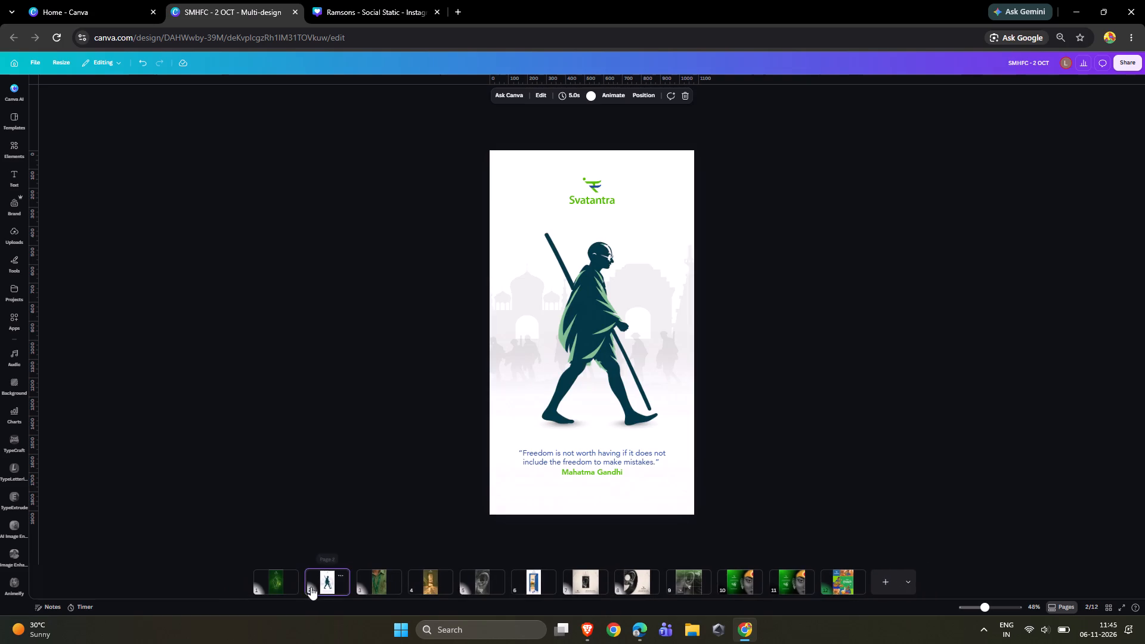
click(286, 586)
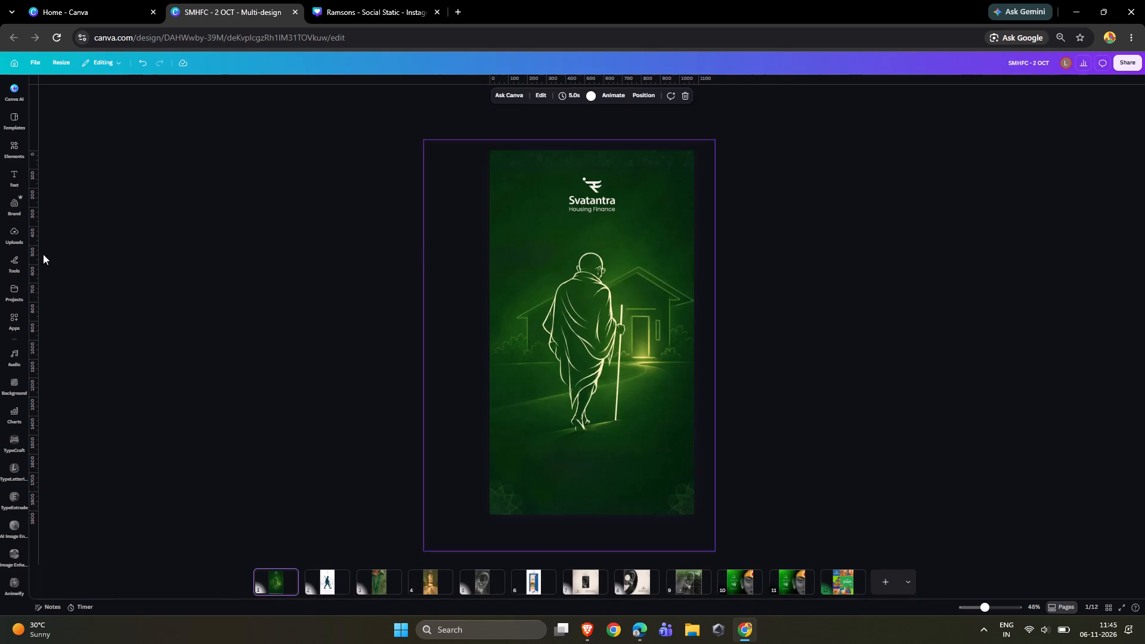
Check the Happy Diwali creative on page 9 of the Ramsons - Social Static design and close that design.
click(366, 0)
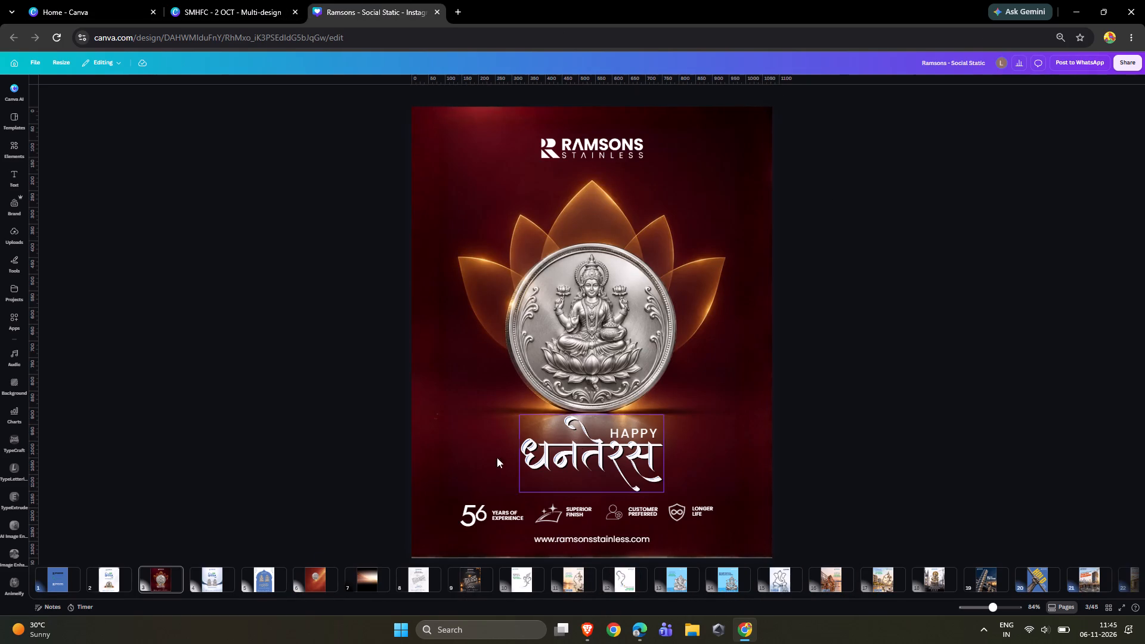
click(473, 580)
click(621, 418)
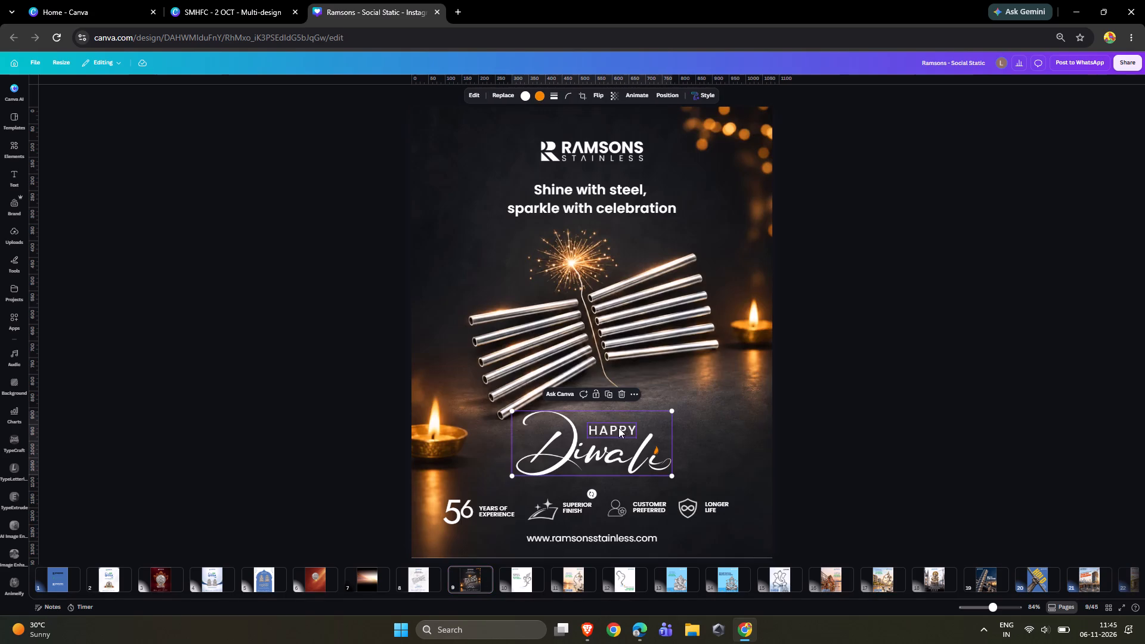
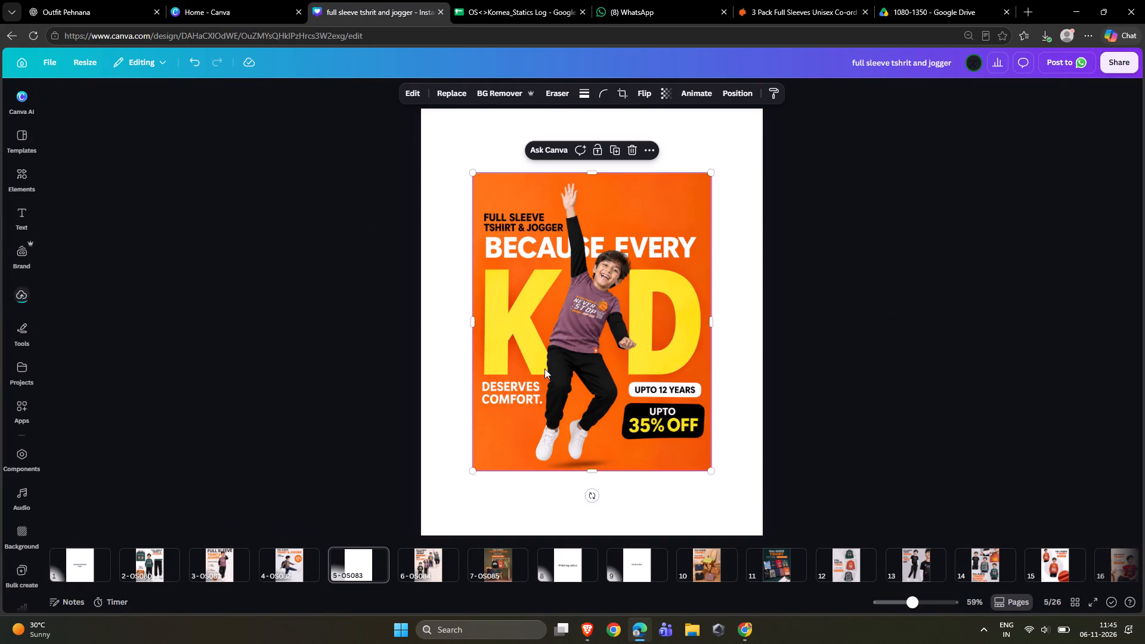
Set the orange kids' full sleeve T-shirt and jogger ad image as the background of page 5, OS083.
right_click(639, 300)
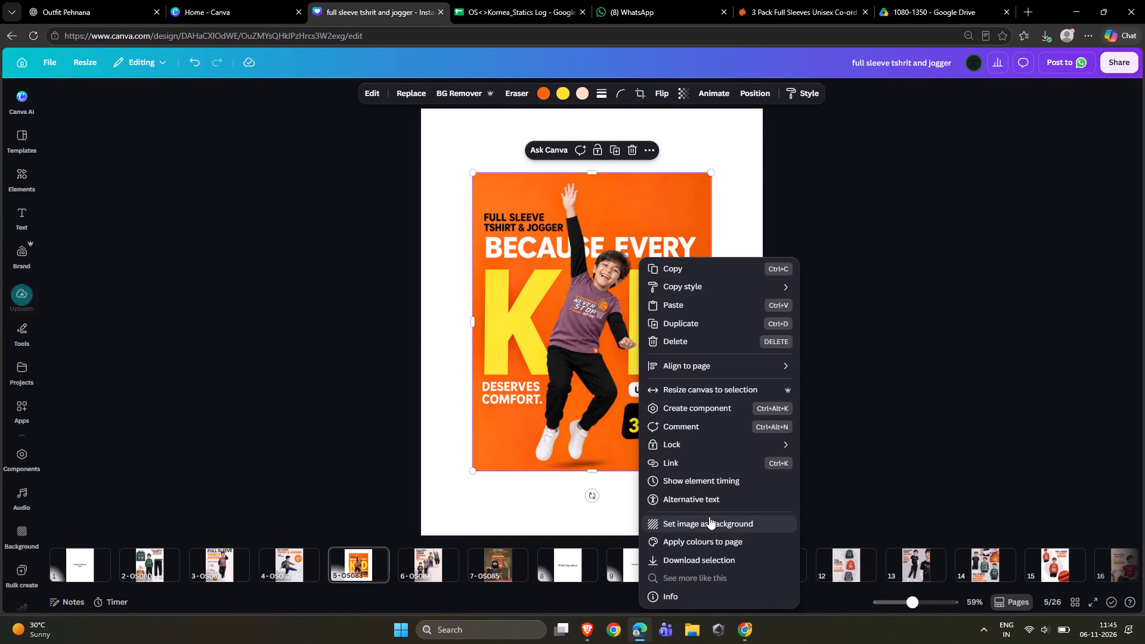
click(710, 519)
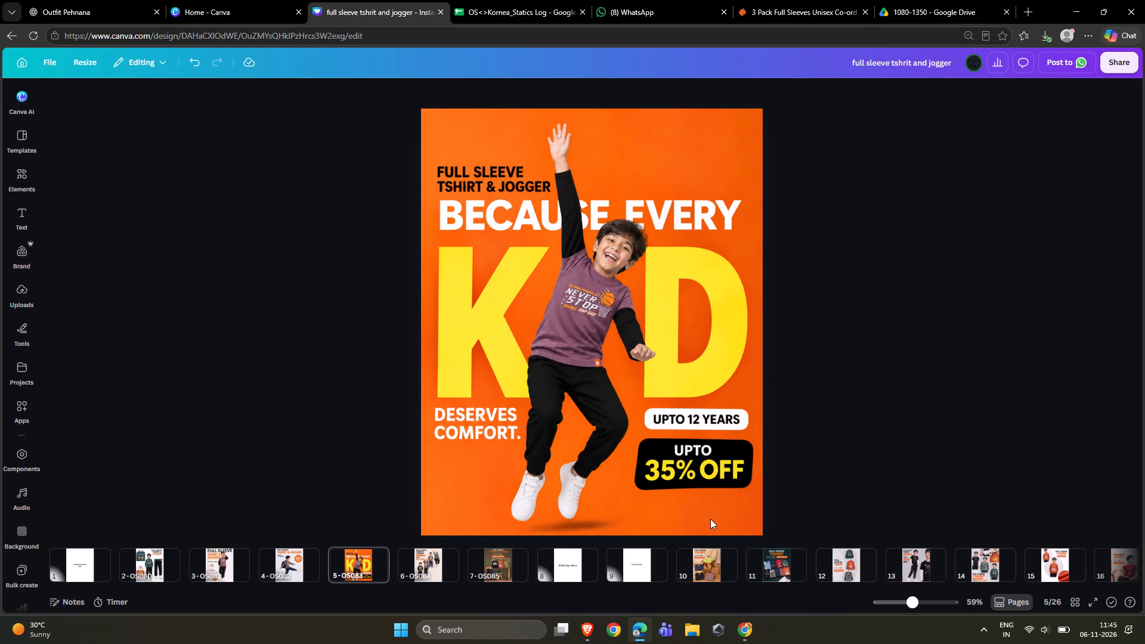
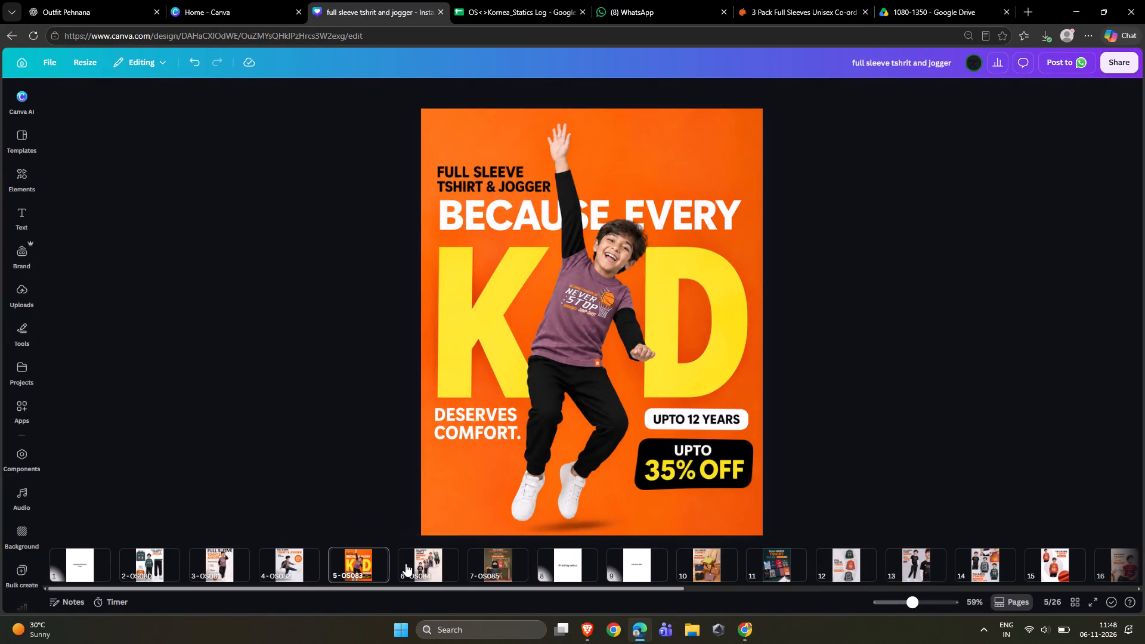
Look through the kids' full sleeve T-shirt and jogger creatives on pages 19 to 26.
scroll(424, 562, down, 4)
scroll(663, 566, down, 3)
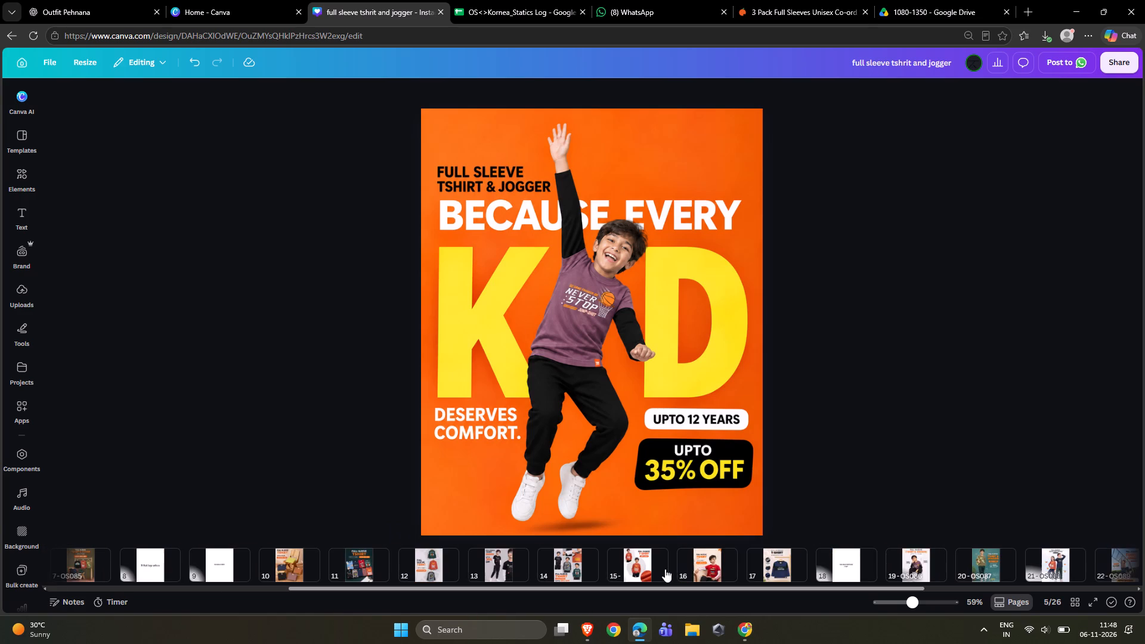
scroll(671, 569, down, 1)
click(862, 566)
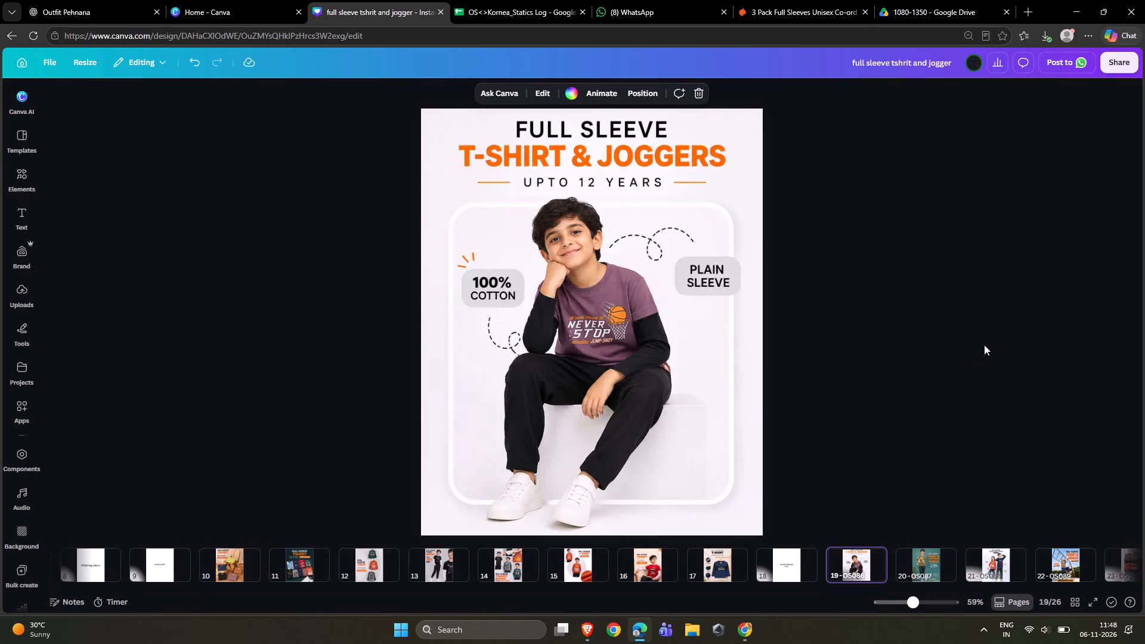
key(Right)
key(Right)
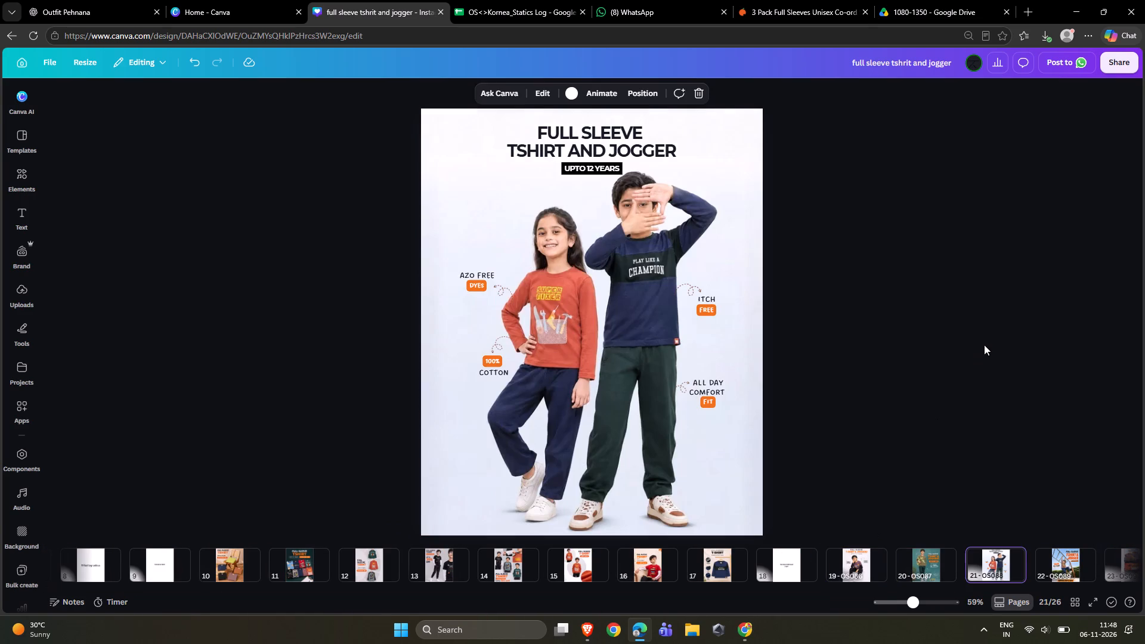
key(Right)
key(Right)
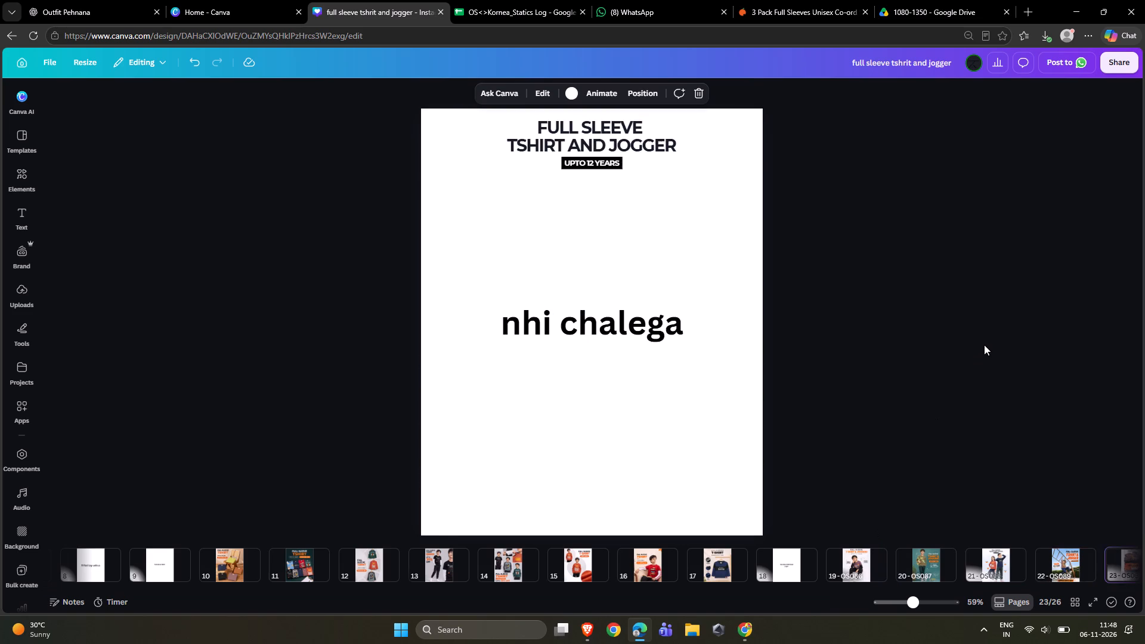
key(Right)
key(Right)
key(Right)
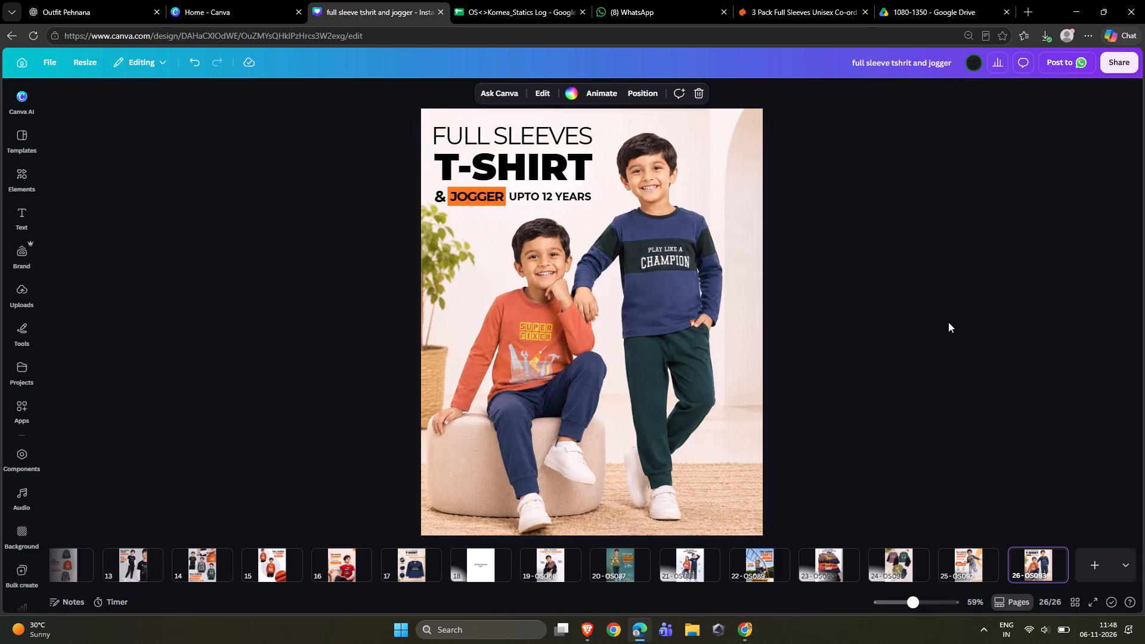
Delete the "nhi chalega" note and the "Full Sleeve Tshirt and Jogger" heading from page 23, OS090.
click(809, 577)
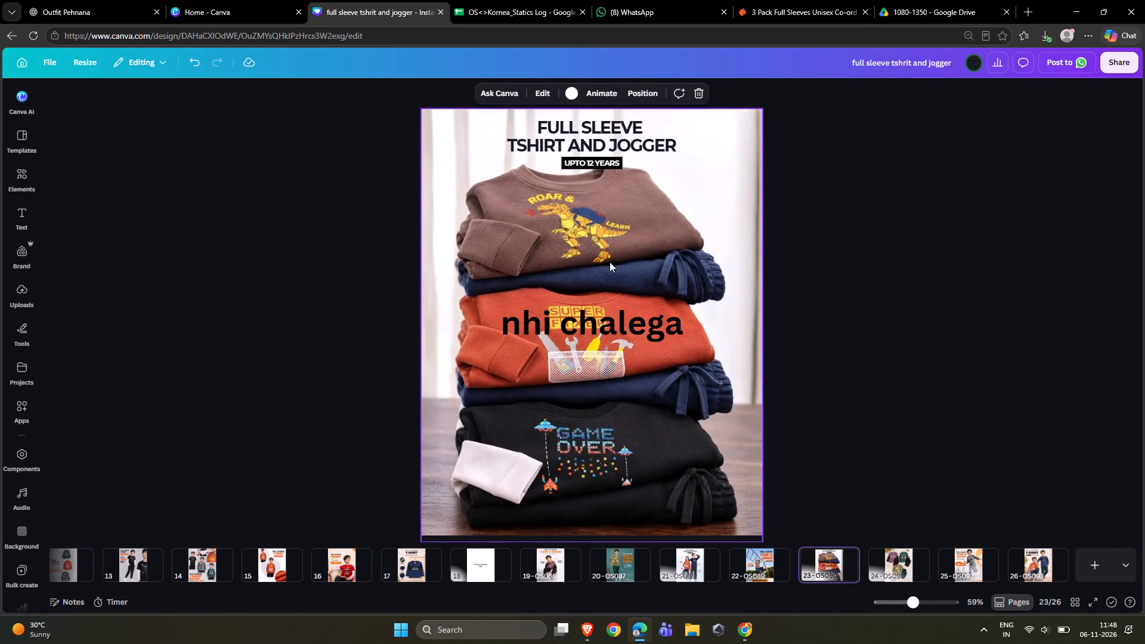
ctrl+scroll(612, 303, down, 2)
click(593, 325)
click(635, 283)
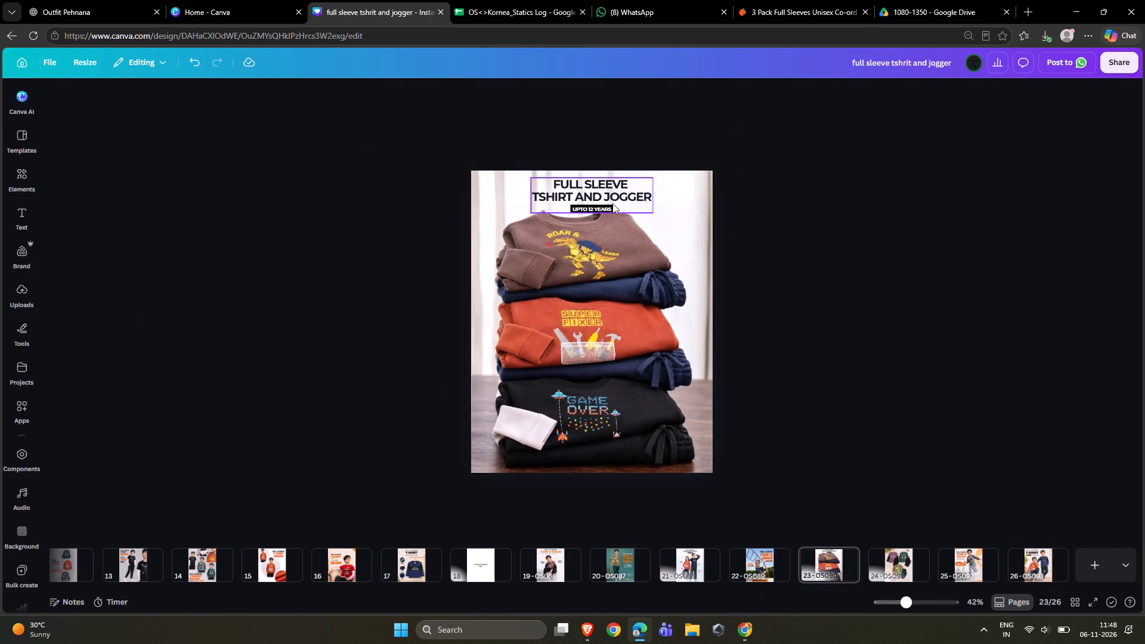
click(612, 197)
click(629, 154)
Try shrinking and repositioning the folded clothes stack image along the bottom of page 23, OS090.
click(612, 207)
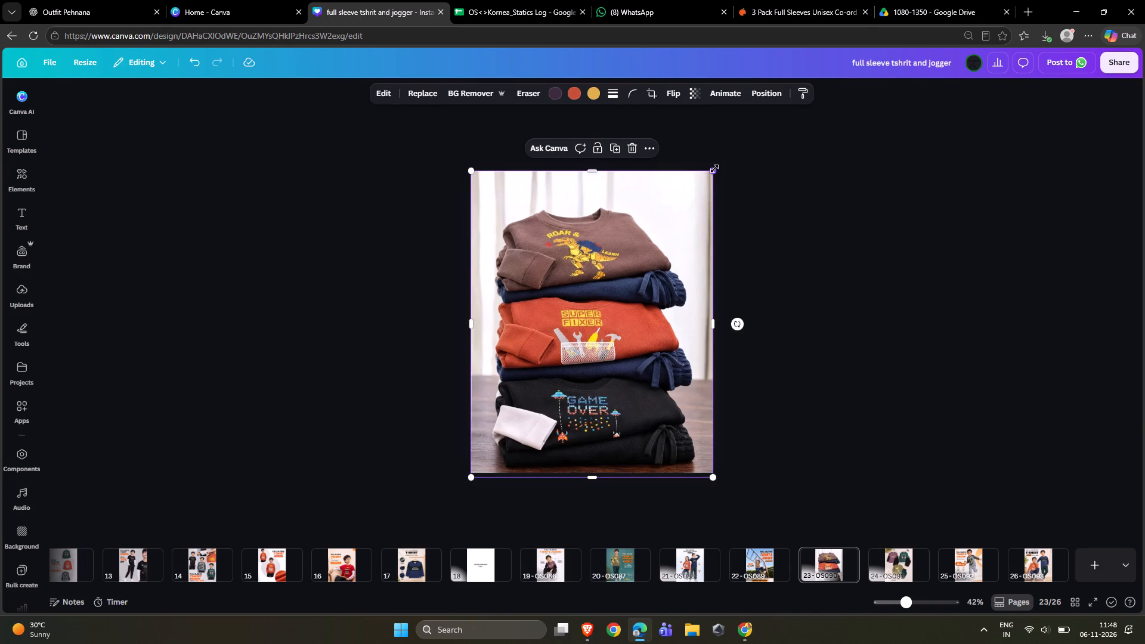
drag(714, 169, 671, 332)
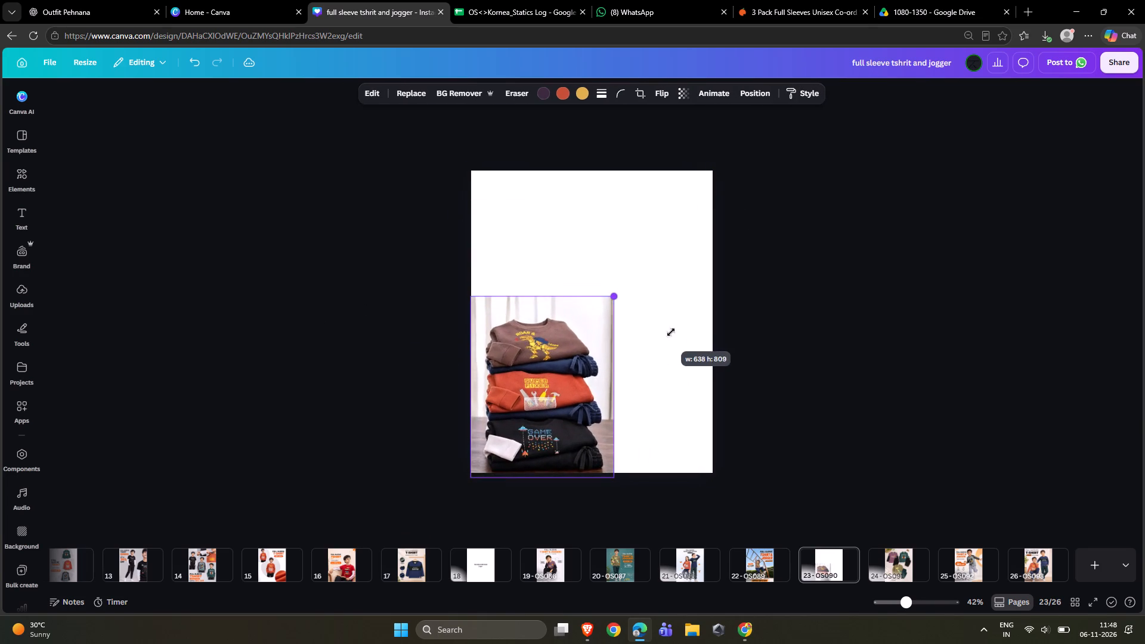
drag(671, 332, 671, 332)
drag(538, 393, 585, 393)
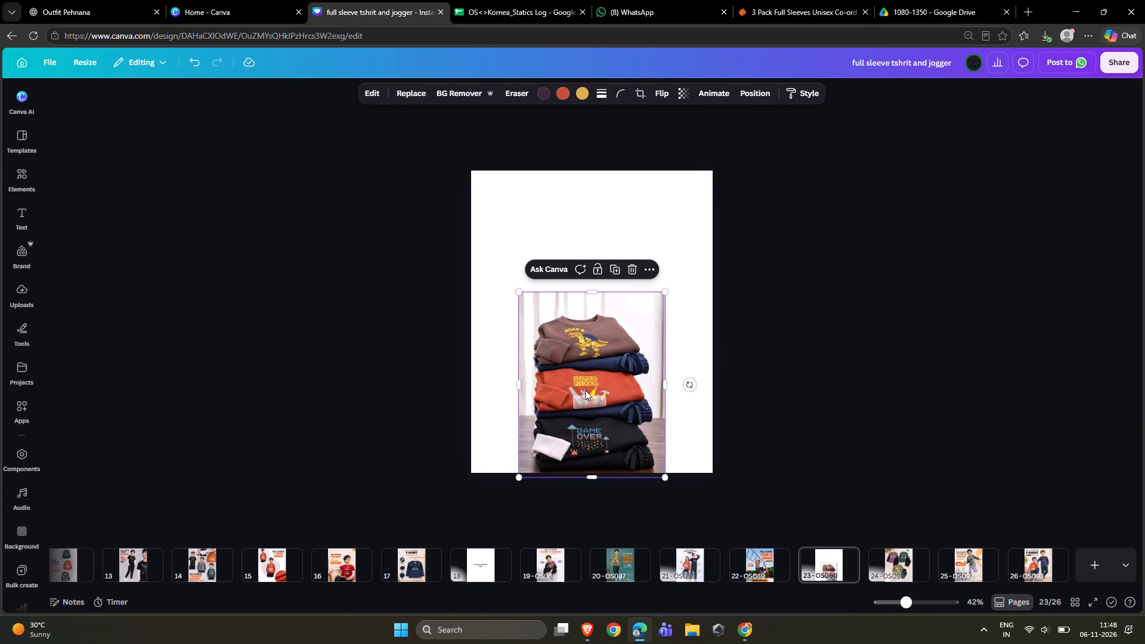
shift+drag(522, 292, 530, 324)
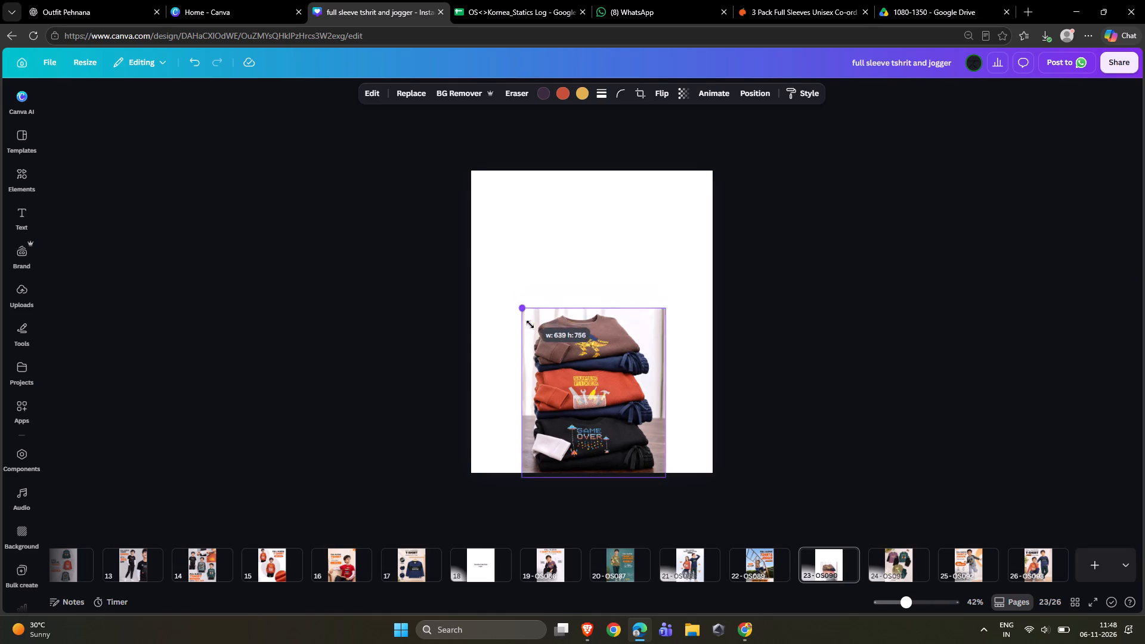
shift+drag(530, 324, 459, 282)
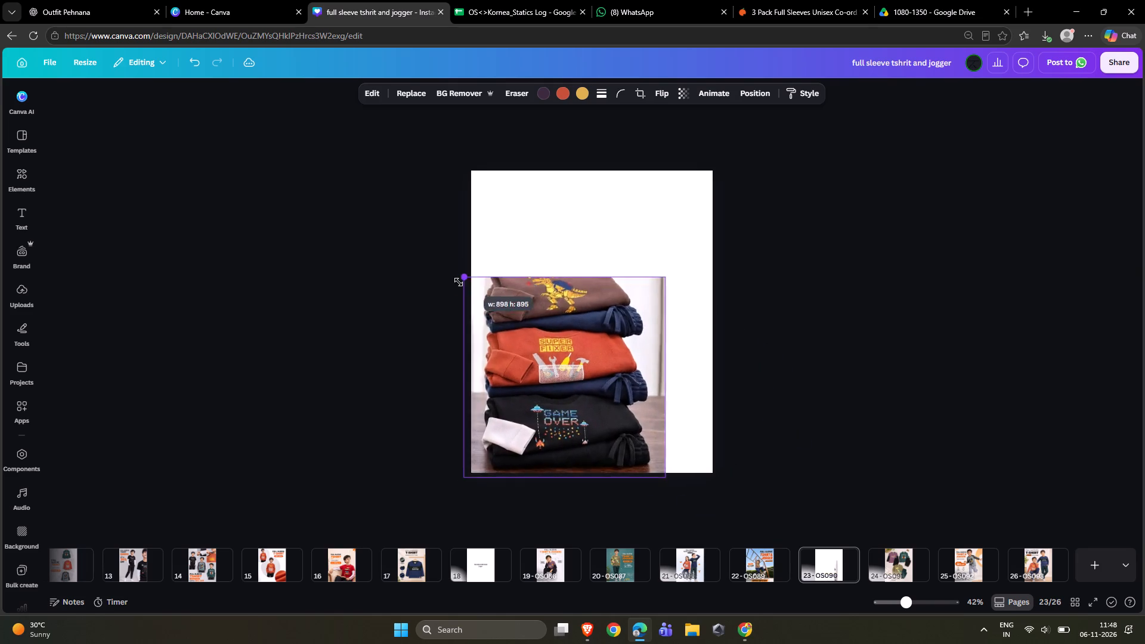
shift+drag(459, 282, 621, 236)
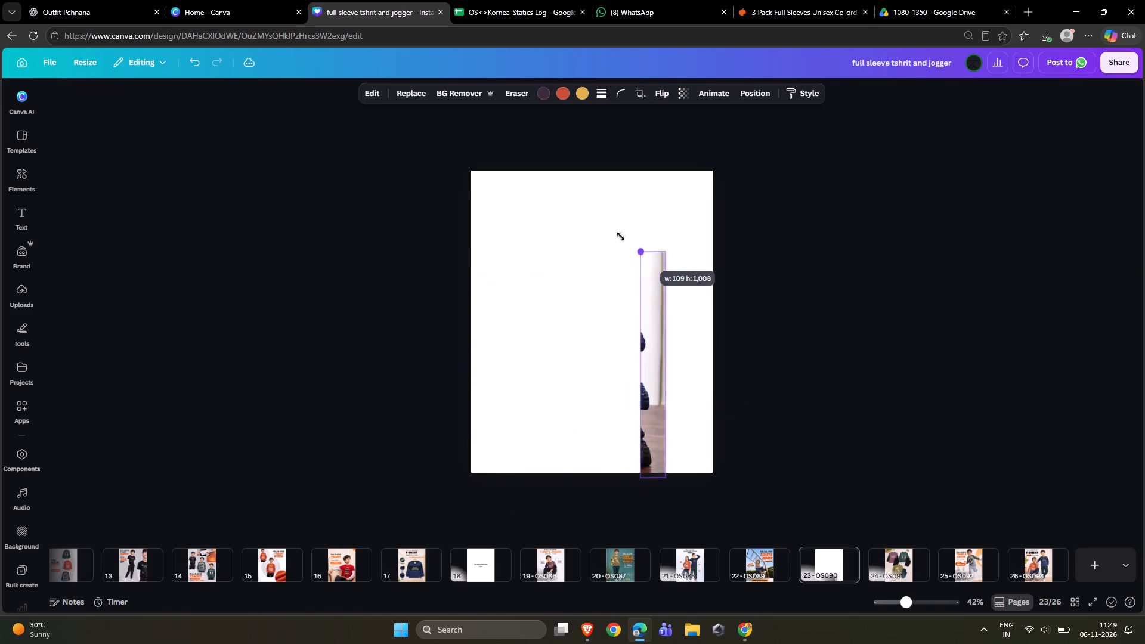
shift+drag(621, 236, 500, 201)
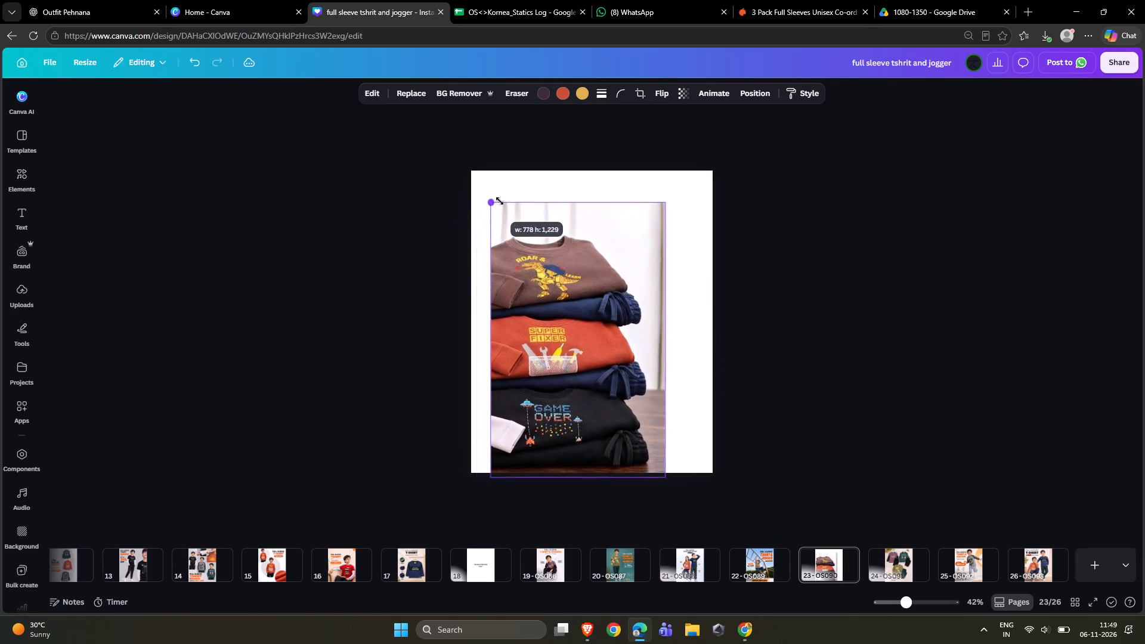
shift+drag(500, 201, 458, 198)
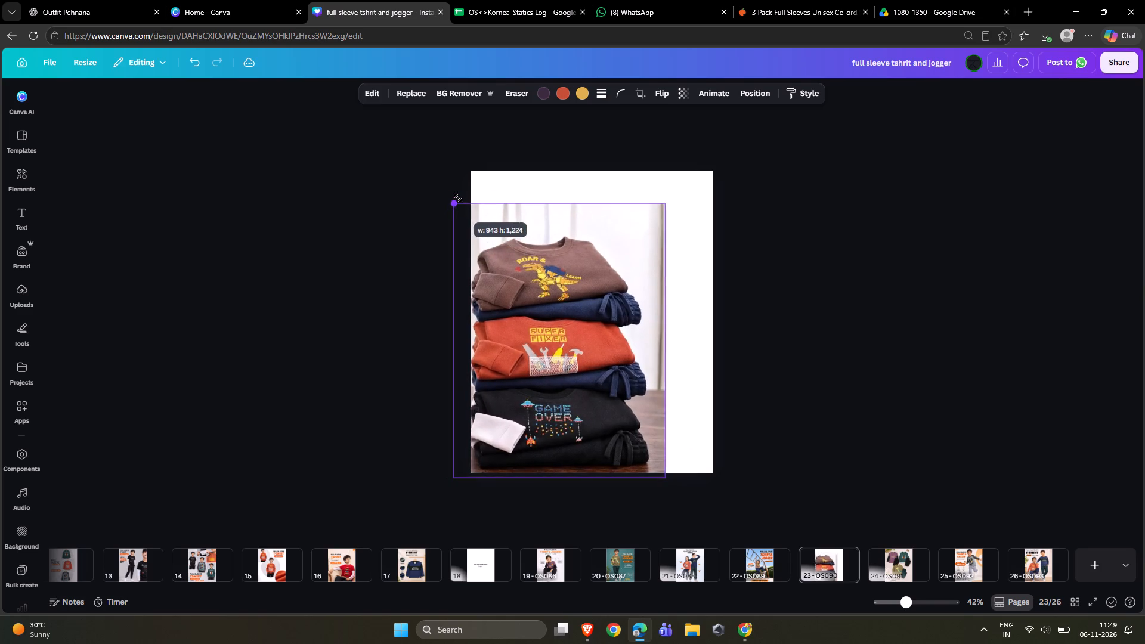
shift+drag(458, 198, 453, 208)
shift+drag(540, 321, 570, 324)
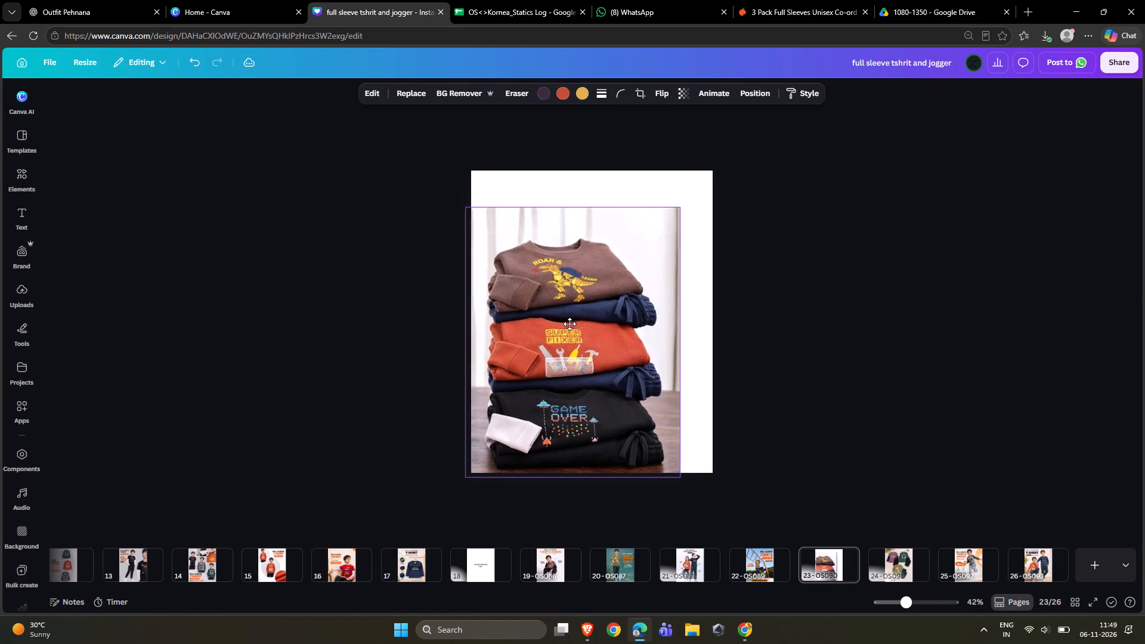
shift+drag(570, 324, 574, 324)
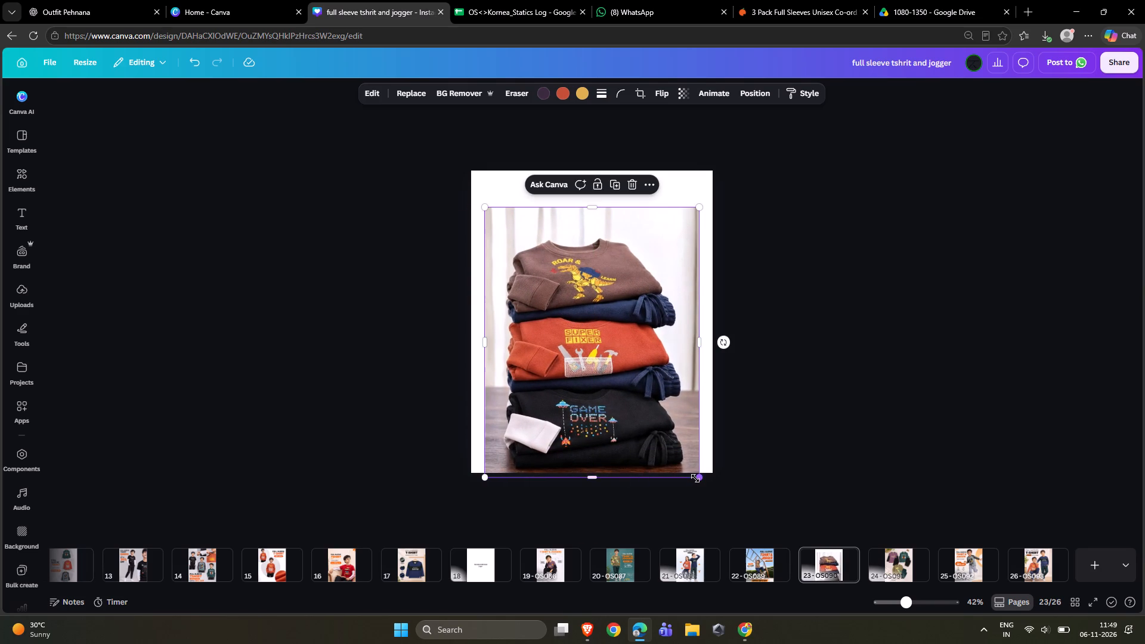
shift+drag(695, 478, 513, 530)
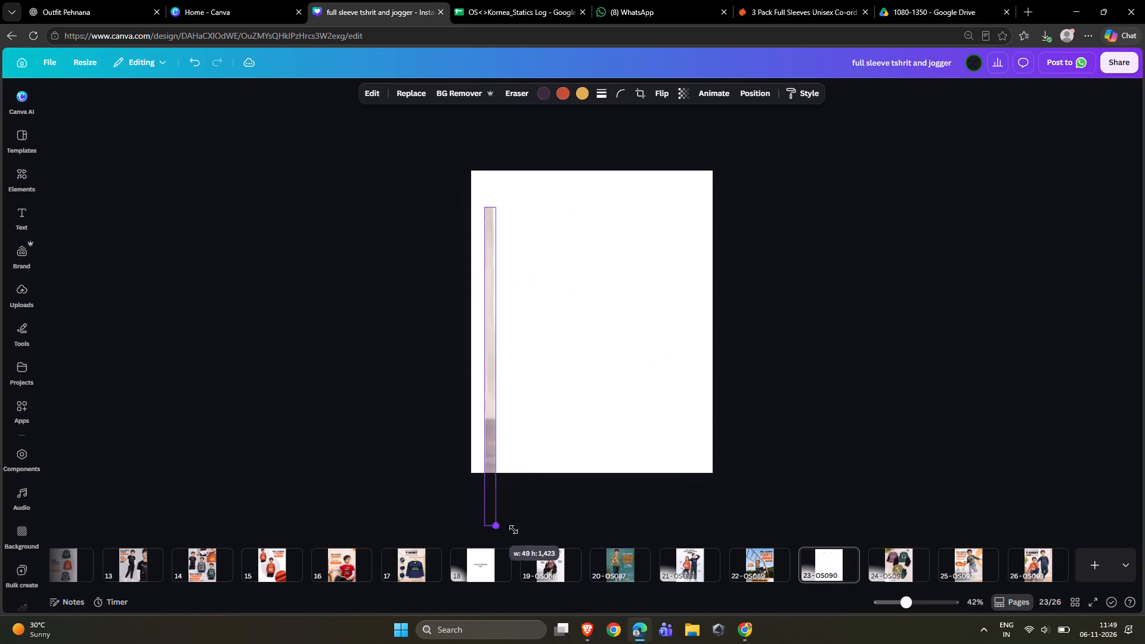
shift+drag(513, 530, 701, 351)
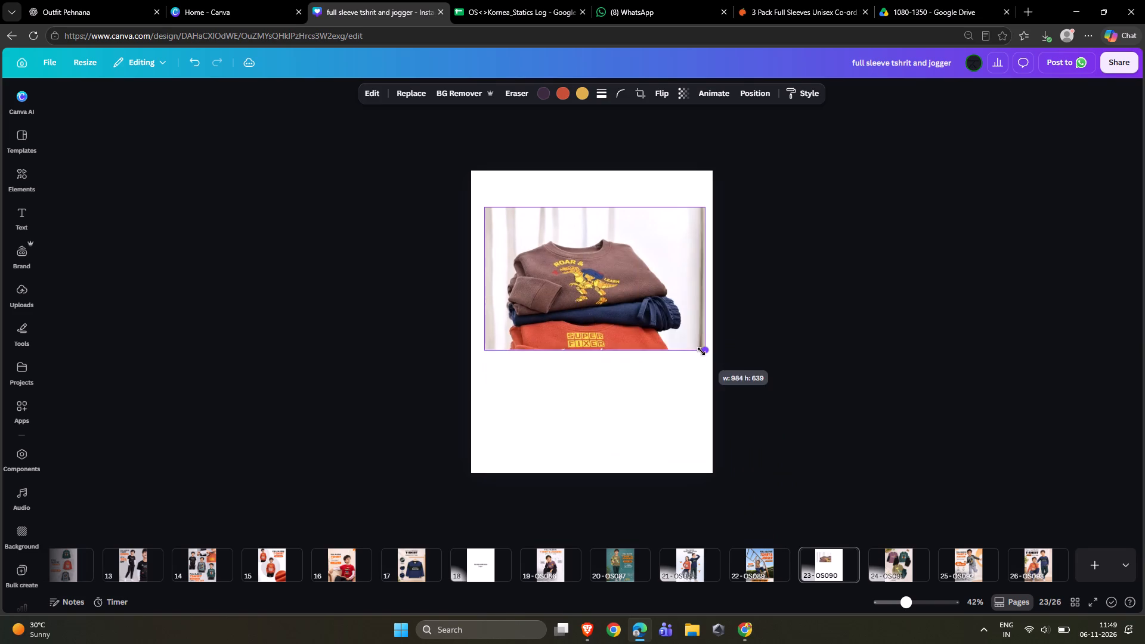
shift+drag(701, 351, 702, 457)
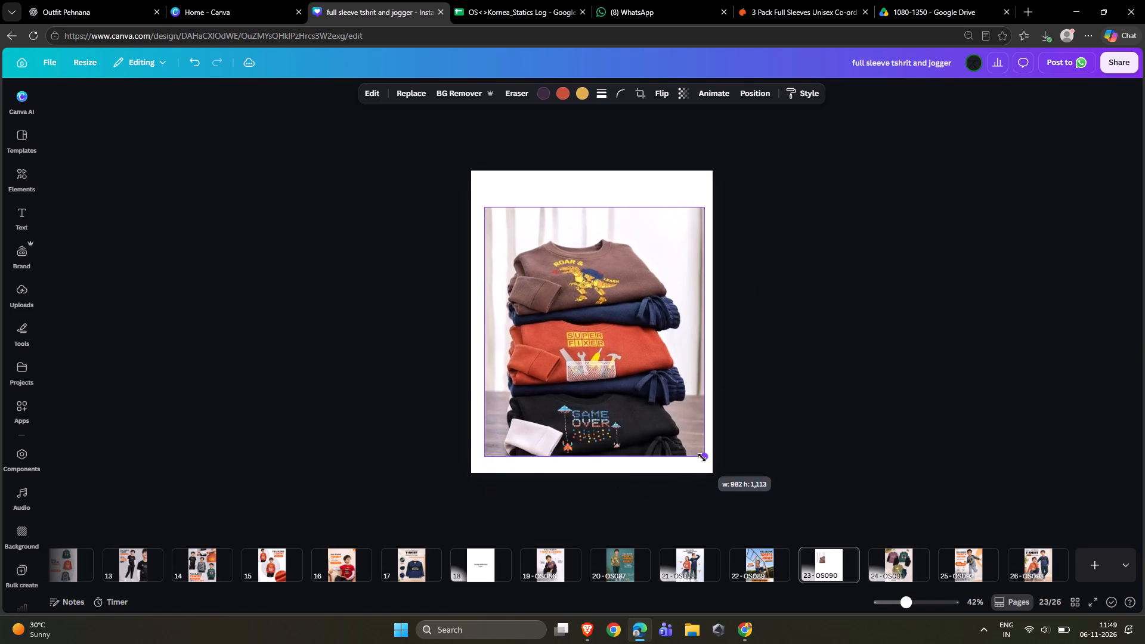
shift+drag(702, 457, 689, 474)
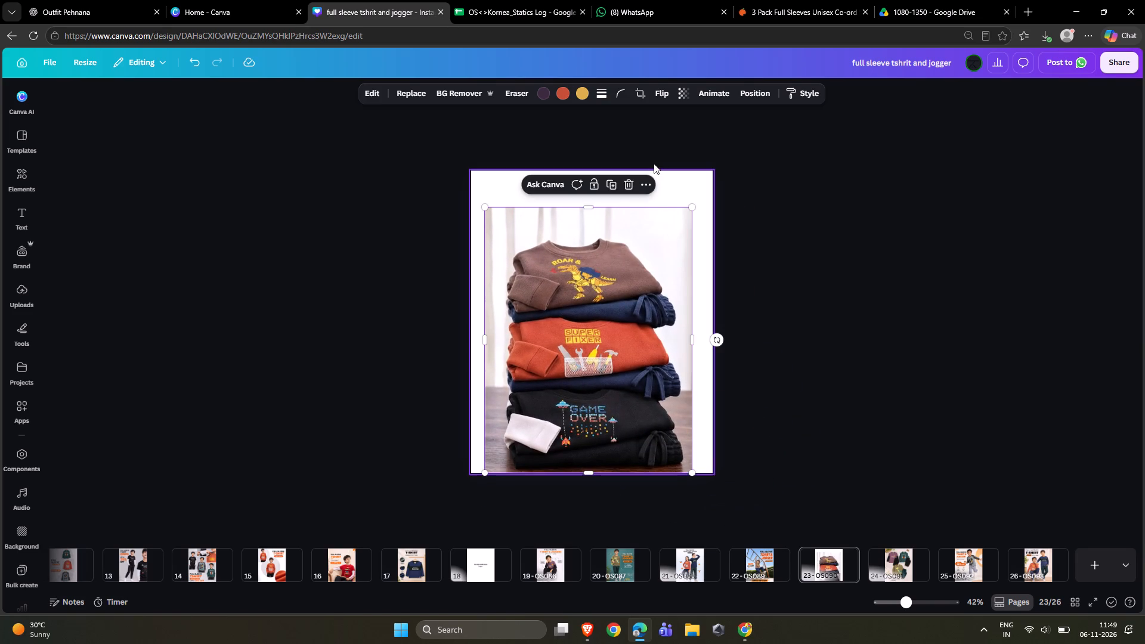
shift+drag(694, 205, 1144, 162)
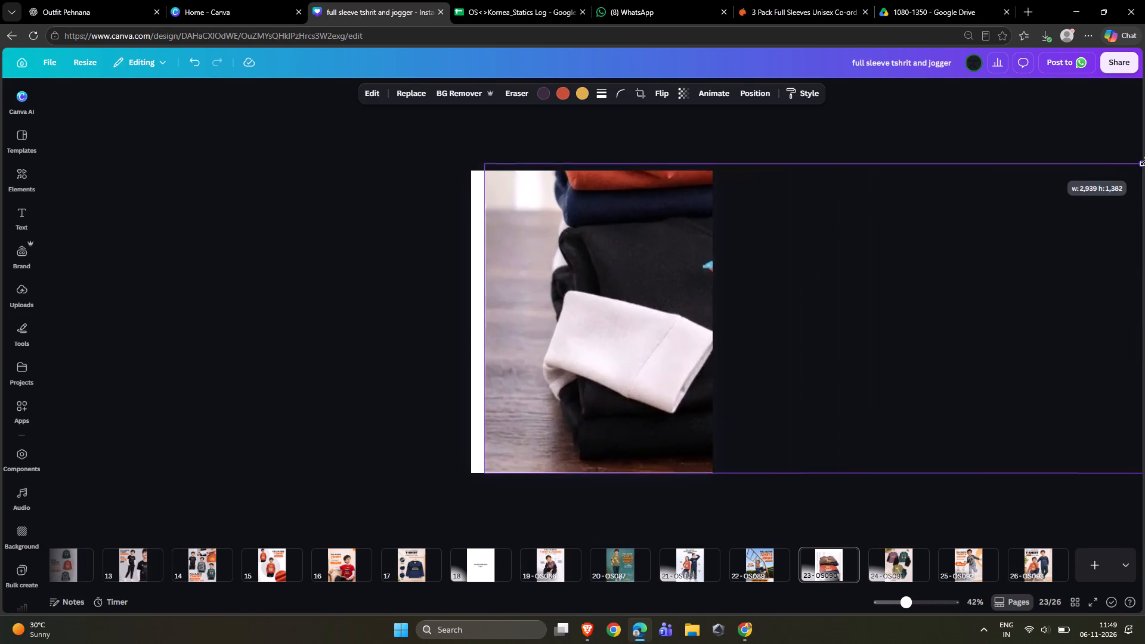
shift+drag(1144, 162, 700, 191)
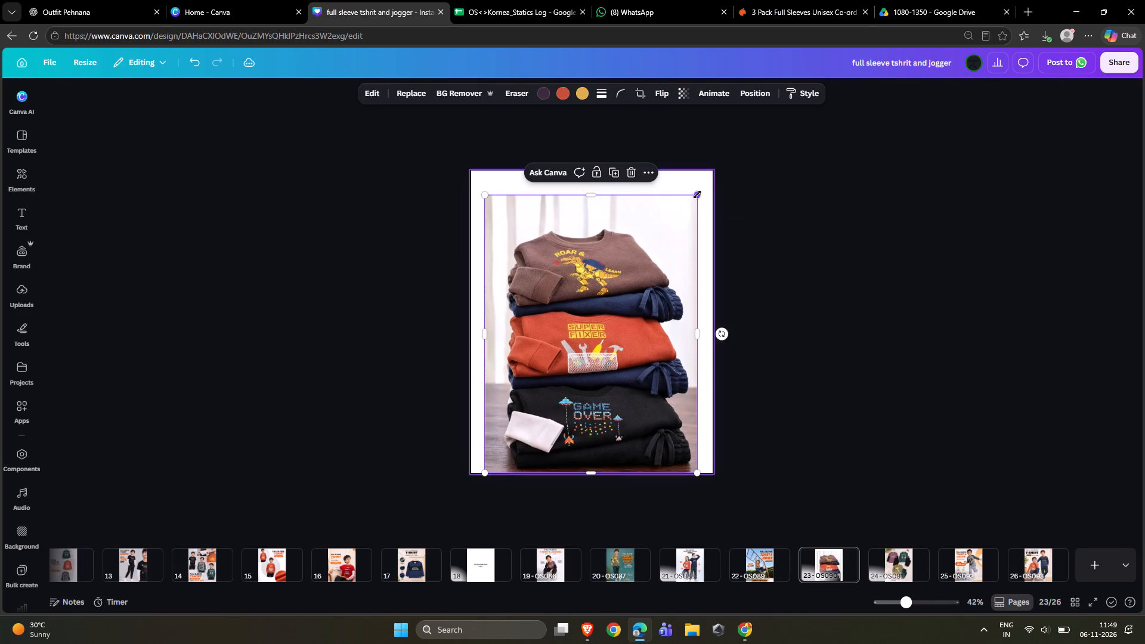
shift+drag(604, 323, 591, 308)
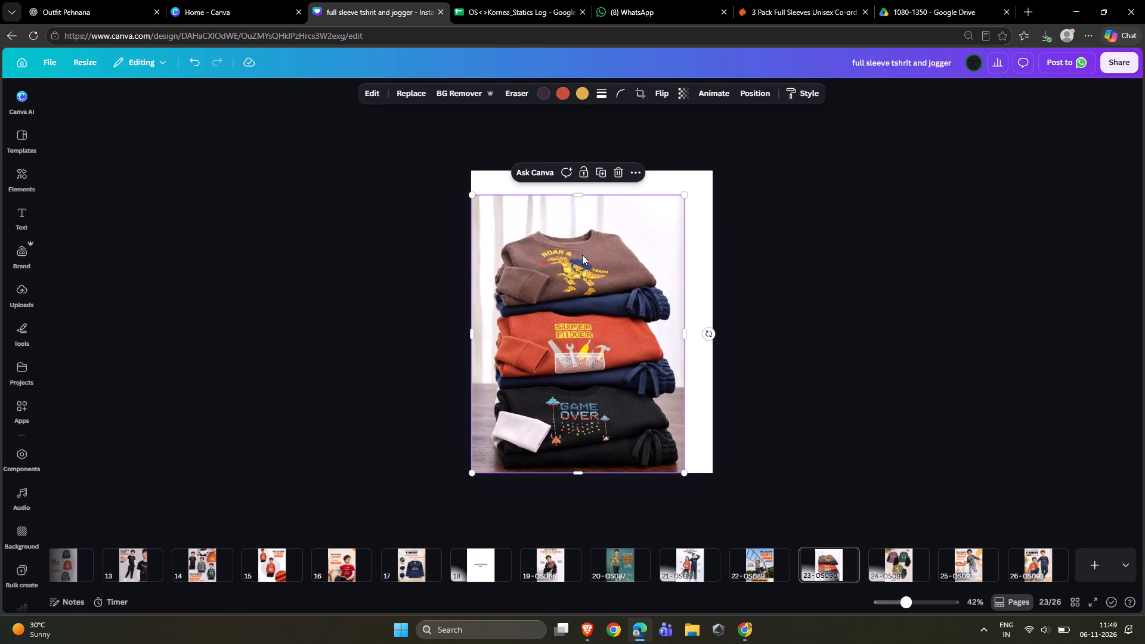
Delete the folded clothes stack image from page 23, OS090.
key(shift+Delete)
Check the thumbnails of all the design's pages from the first to the last.
scroll(549, 569, up, 4)
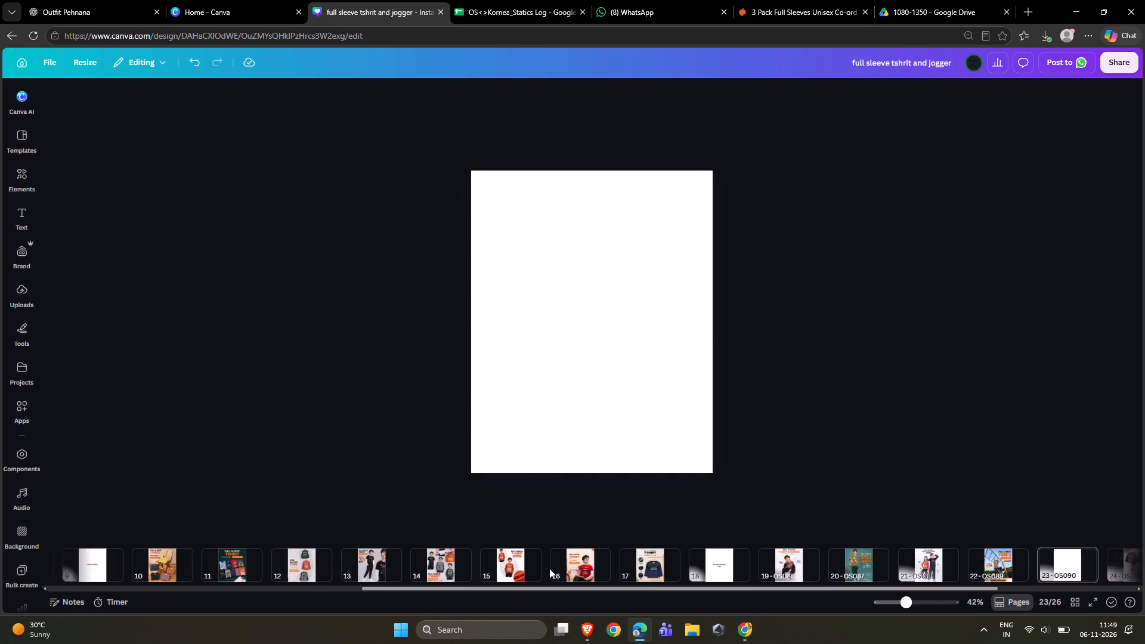
scroll(549, 568, up, 15)
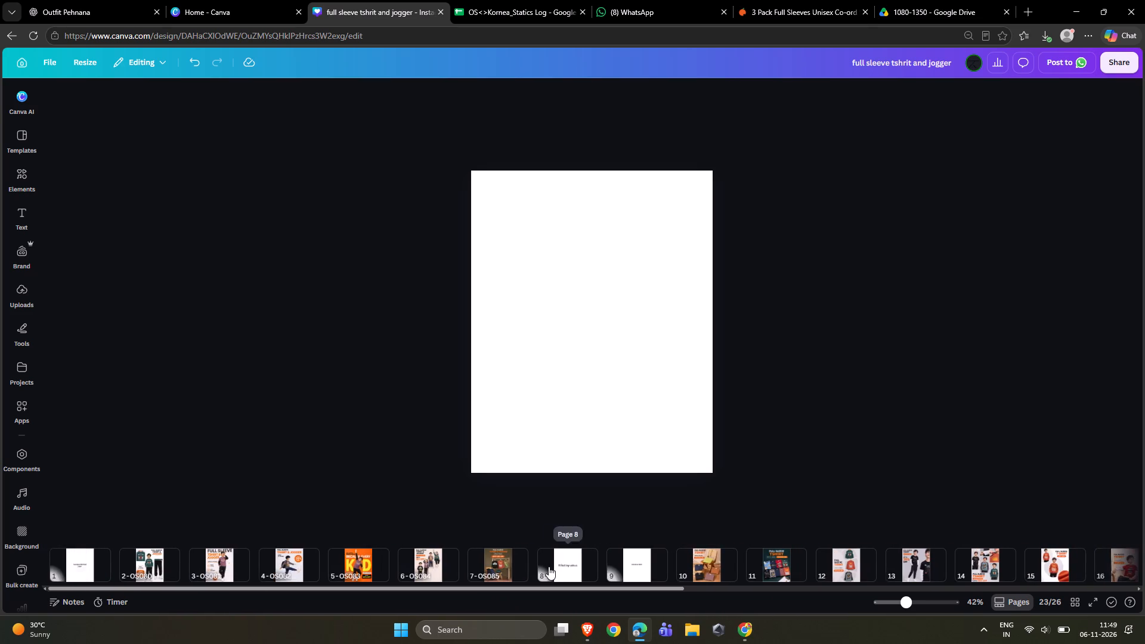
scroll(549, 566, down, 6)
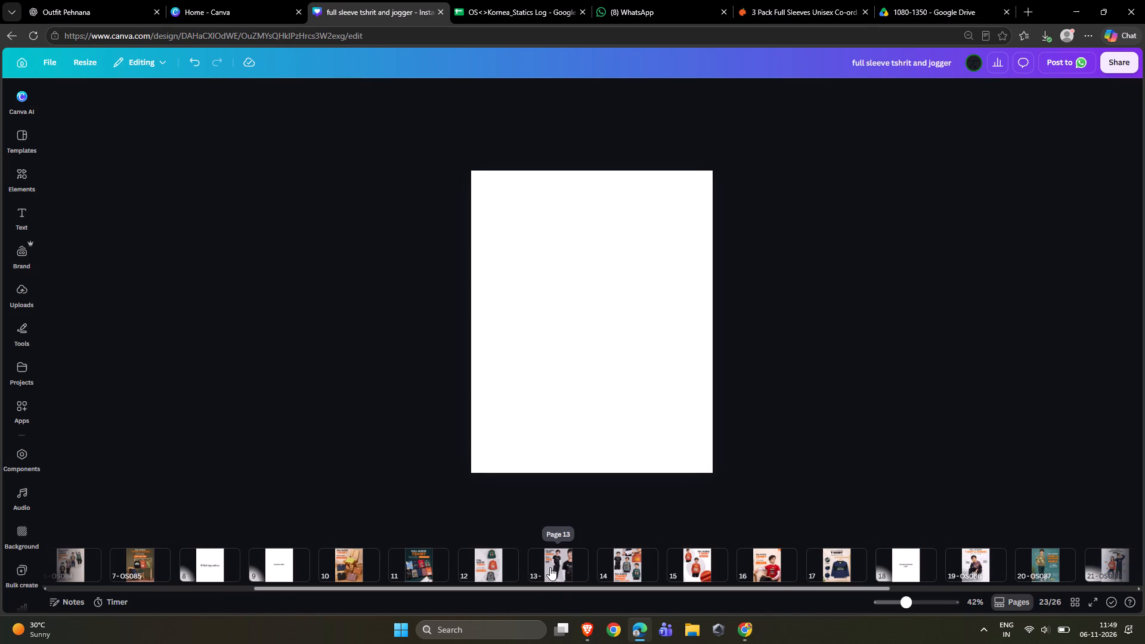
scroll(550, 567, down, 2)
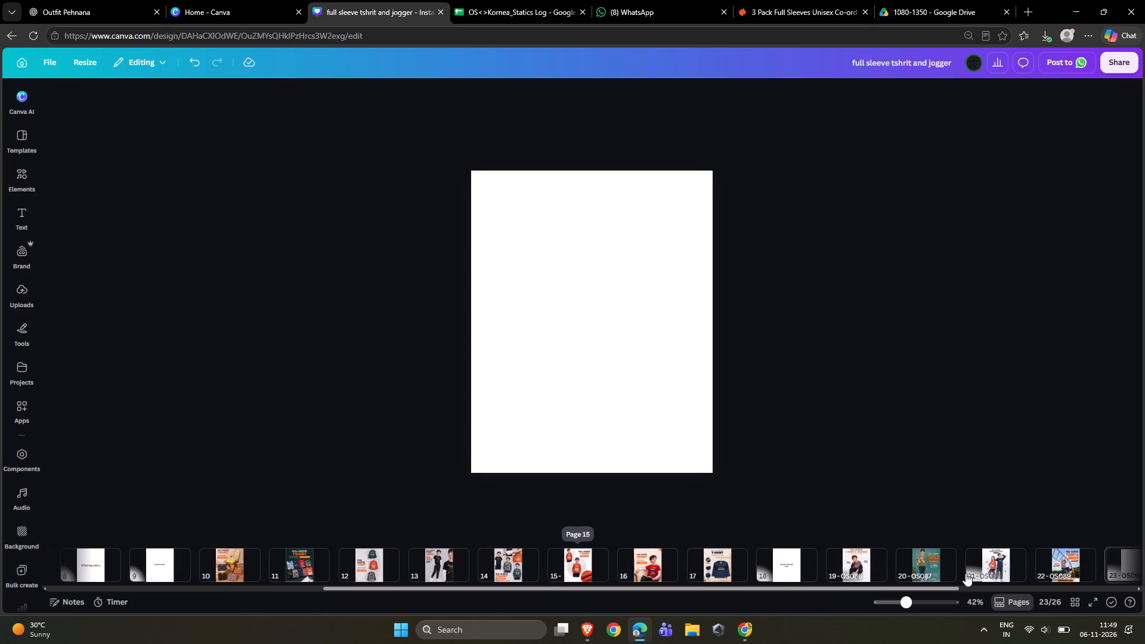
scroll(965, 573, down, 3)
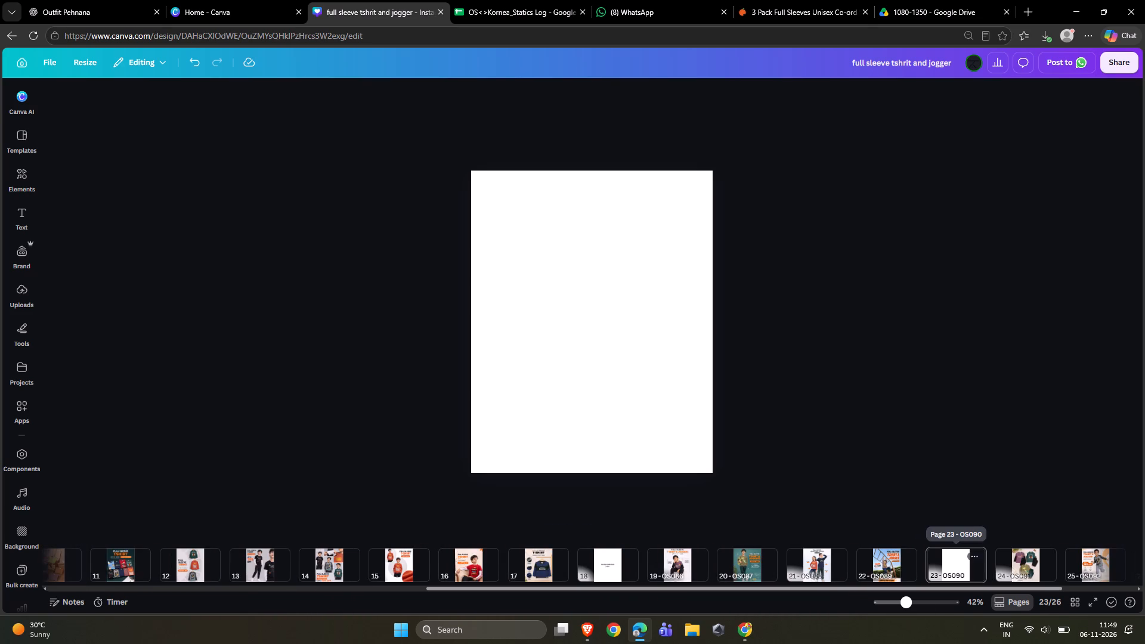
scroll(963, 576, down, 3)
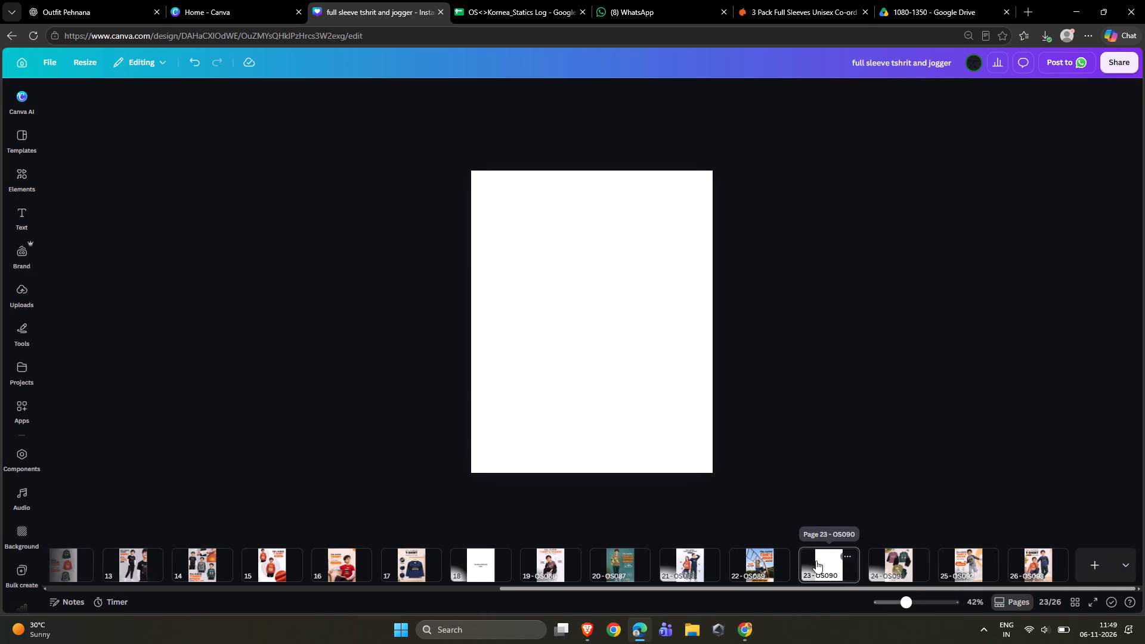
Move the three-outfit flat-lay creative and its heading from page 24, OS091, to the blank page 23, OS090.
click(889, 568)
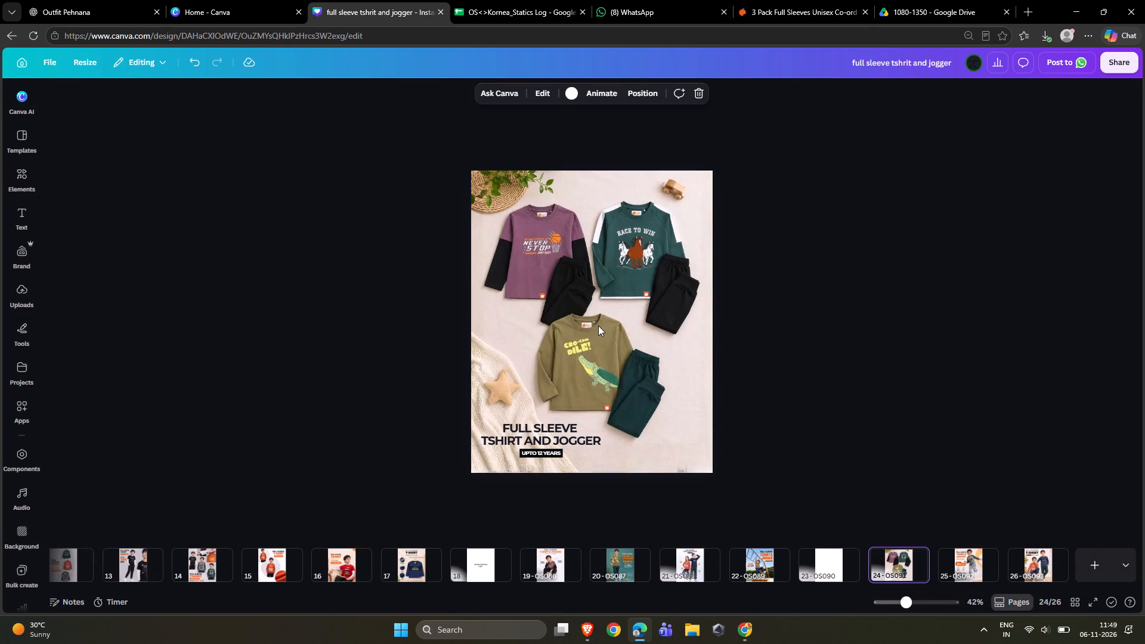
click(598, 326)
key(ctrl+a)
key(ctrl+c)
key(ctrl+x)
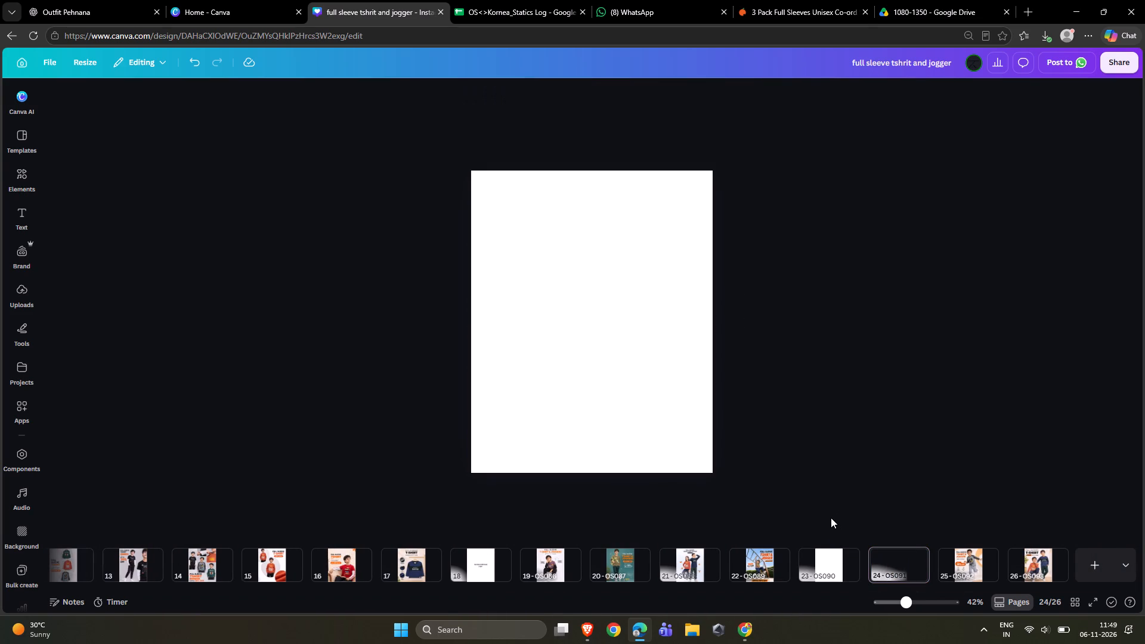
click(818, 559)
key(ctrl+v)
Move the "Upto 35% Off" running boy creative from page 25, OS092, to the blank page 24, OS091.
click(958, 565)
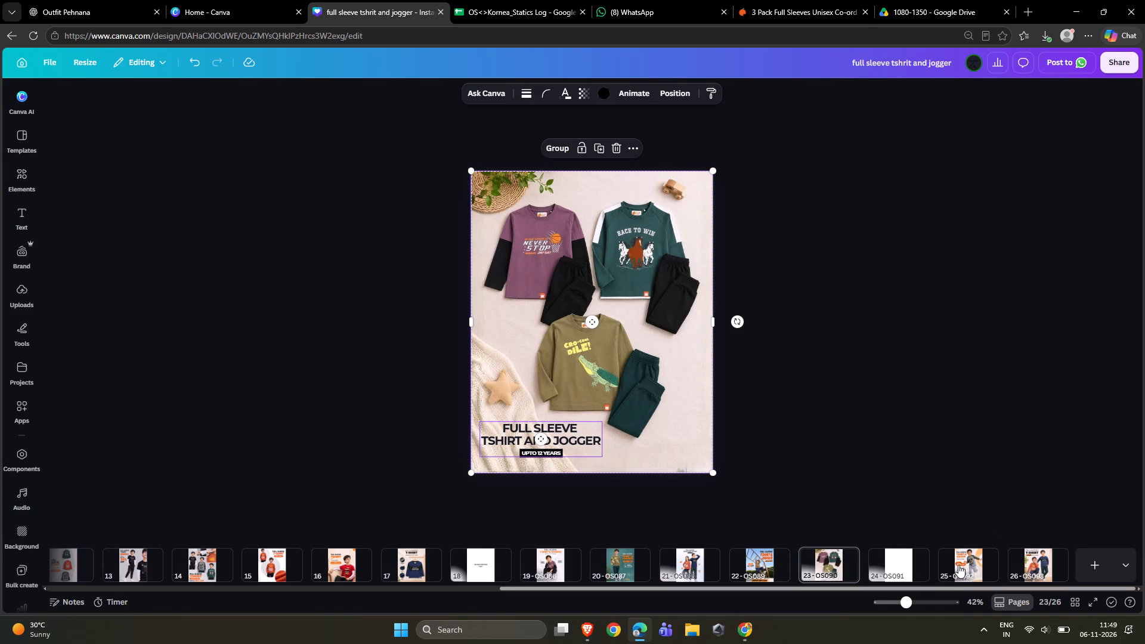
click(610, 406)
key(ctrl+x)
click(900, 563)
key(ctrl+v)
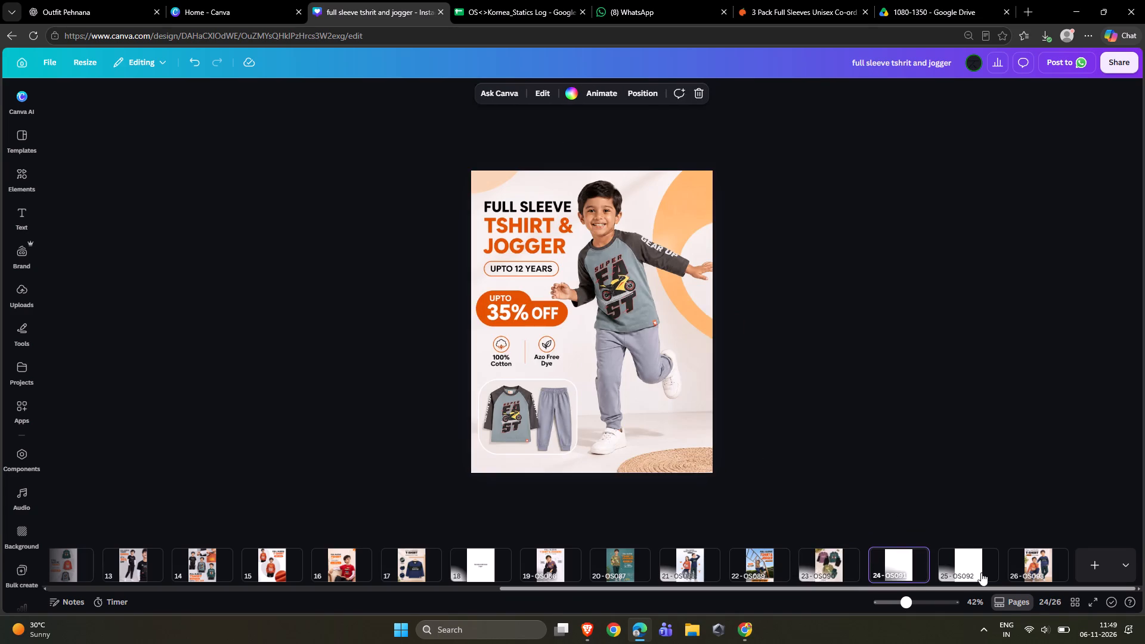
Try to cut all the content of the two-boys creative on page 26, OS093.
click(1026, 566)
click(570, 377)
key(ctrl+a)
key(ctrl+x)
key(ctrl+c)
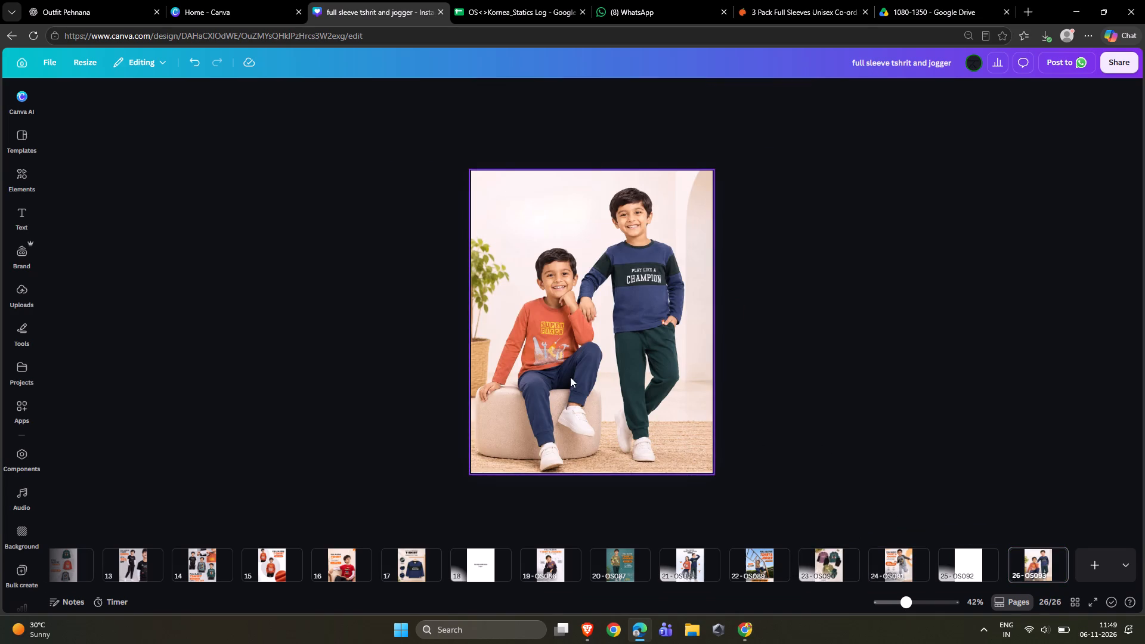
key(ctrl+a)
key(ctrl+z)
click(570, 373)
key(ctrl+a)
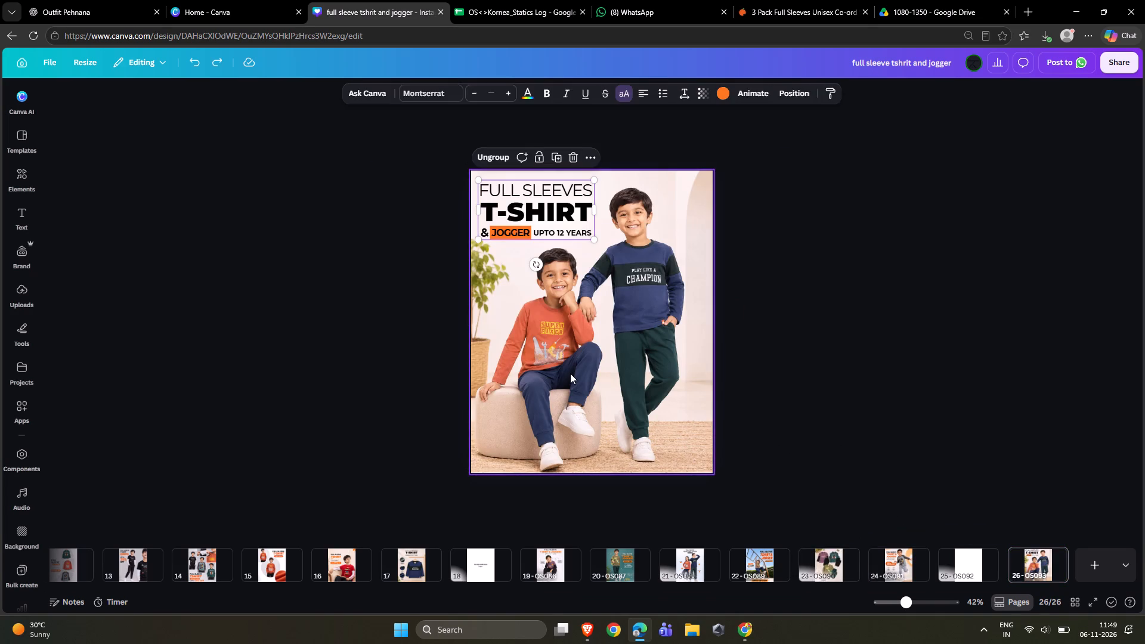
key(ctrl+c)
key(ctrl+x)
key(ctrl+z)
Copy the two-boys photo and its "Full Sleeves T-Shirt & Jogger" heading from page 26, OS093, onto the blank page 25, OS092.
click(614, 372)
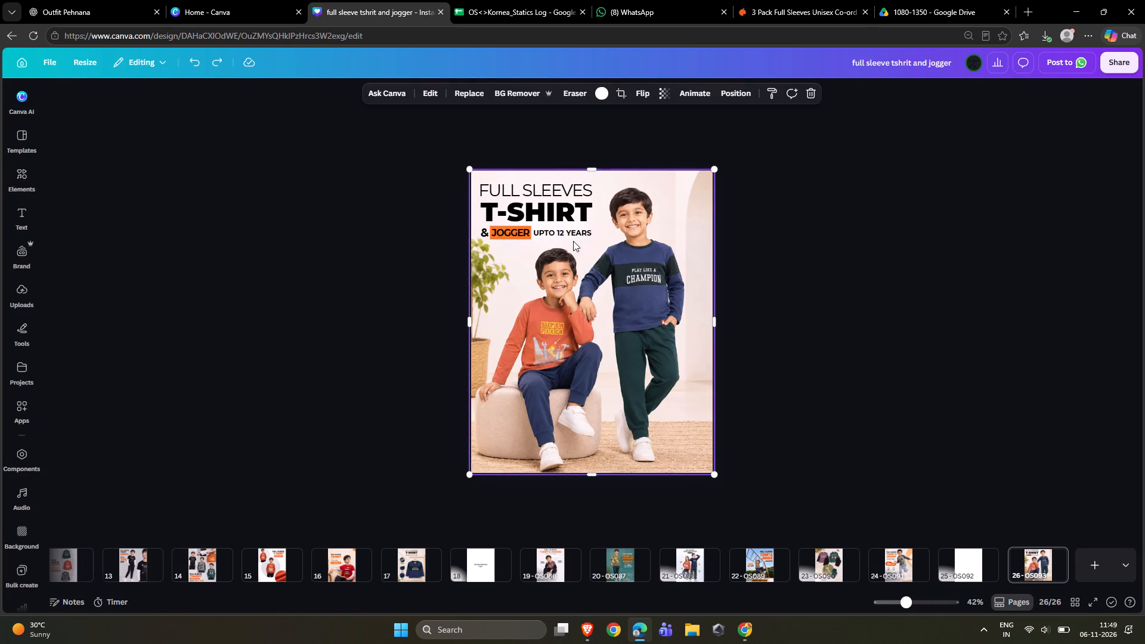
key(ctrl+c)
click(960, 559)
key(ctrl+v)
click(1041, 569)
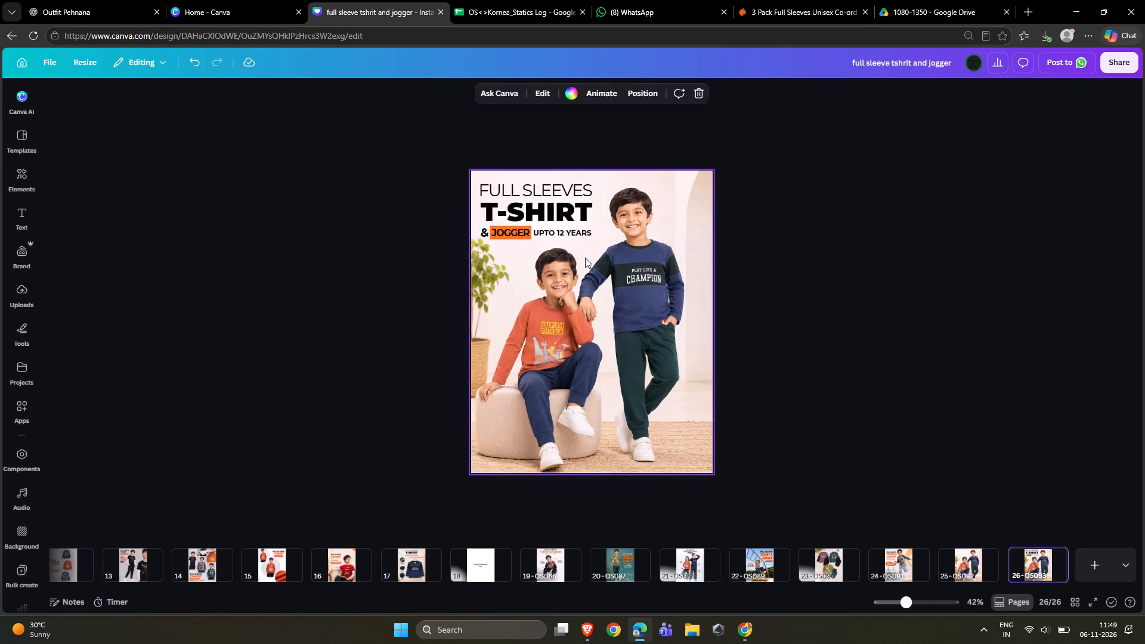
click(575, 200)
key(ctrl+c)
click(958, 548)
key(ctrl+v)
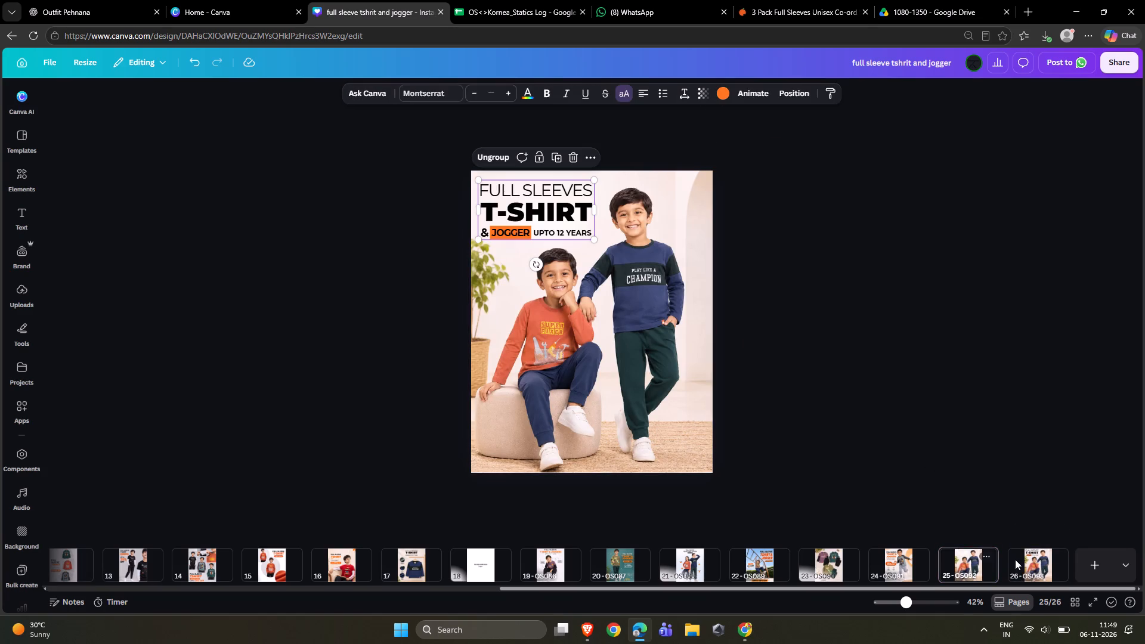
Delete the duplicate last page, page 26, OS093.
click(1042, 579)
click(1035, 557)
key(Delete)
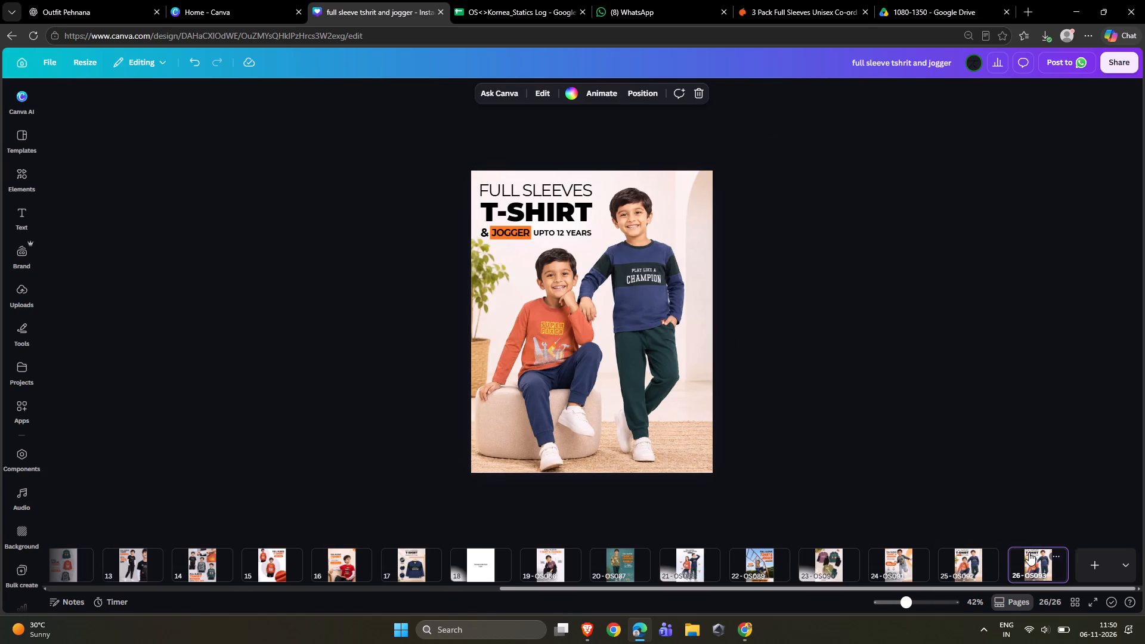
Review the design's pages backwards from the last page to page 1.
key(Left)
key(Left)
key(Left)
key(Left)
key(Left)
key(Left)
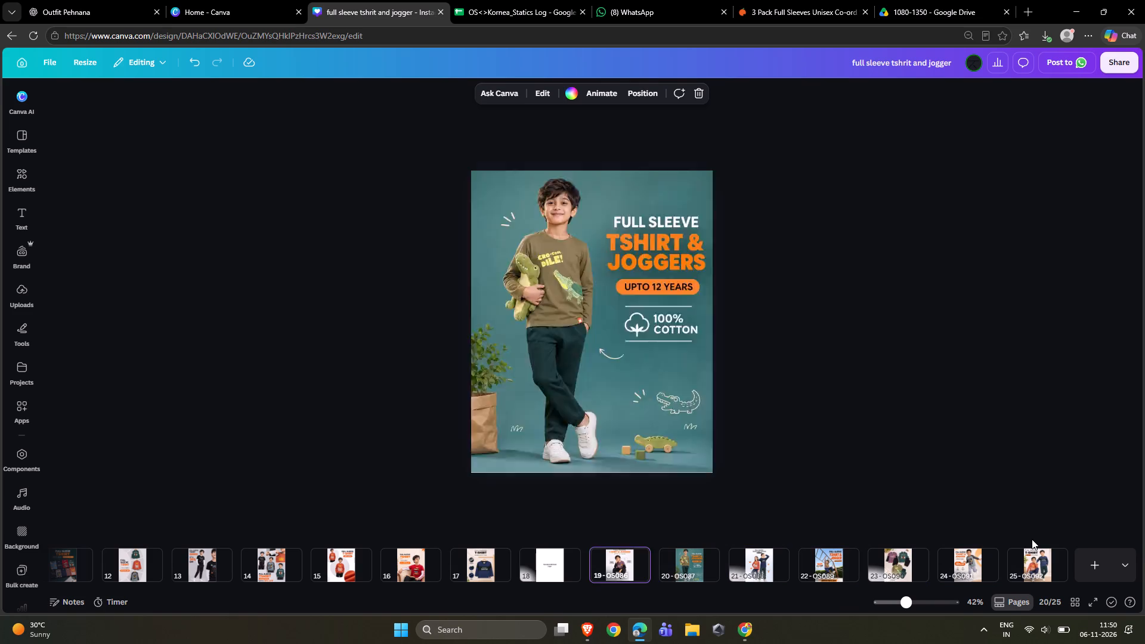
key(Left)
key(Left)
key(Left)
key(Left)
key(Left)
key(Left)
key(Left)
key(Left)
key(Left)
key(Left)
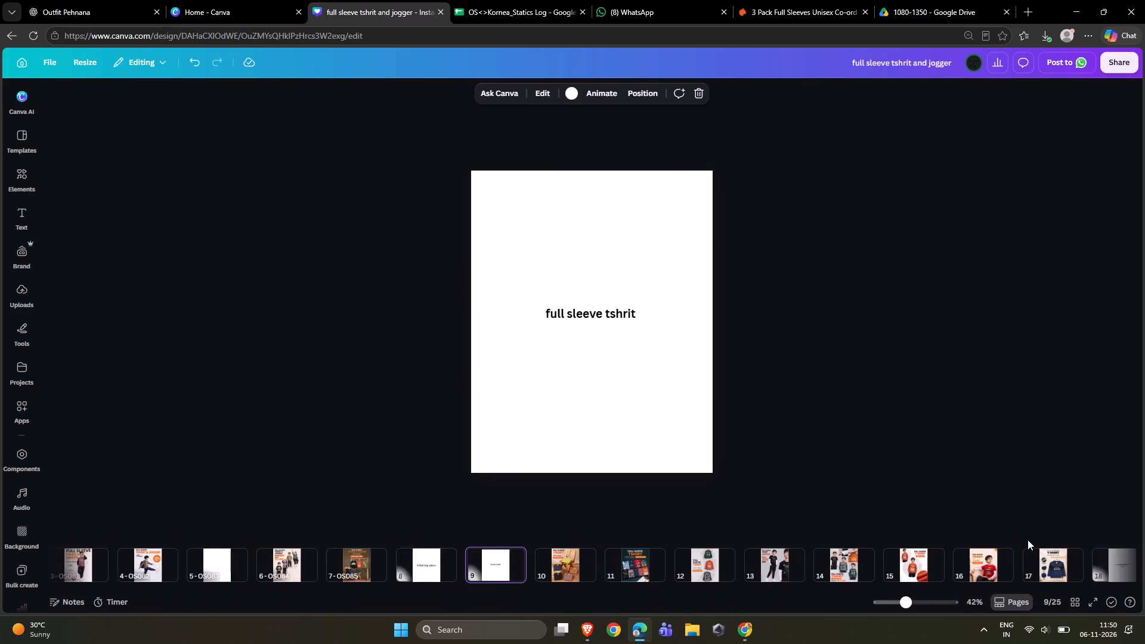
key(Left)
key(Left)
key(Left)
key(Left)
key(Left)
key(Left)
key(Left)
key(Left)
key(Left)
key(Left)
key(Left)
key(Left)
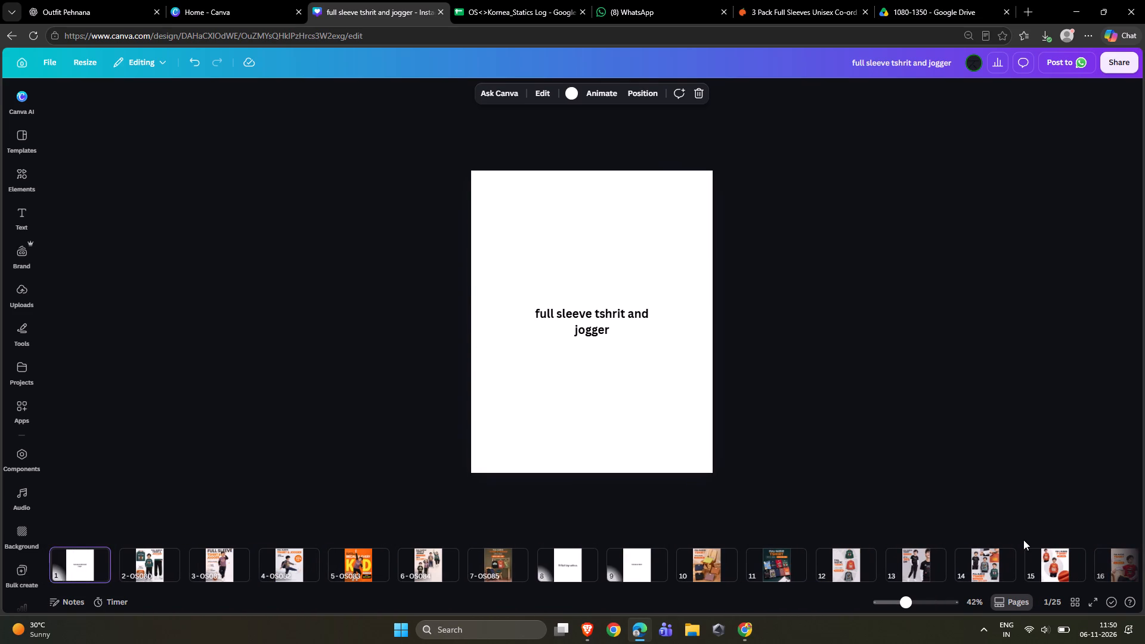
Review the creatives forward from page 1 to page 11.
key(Down)
key(Down)
key(Right)
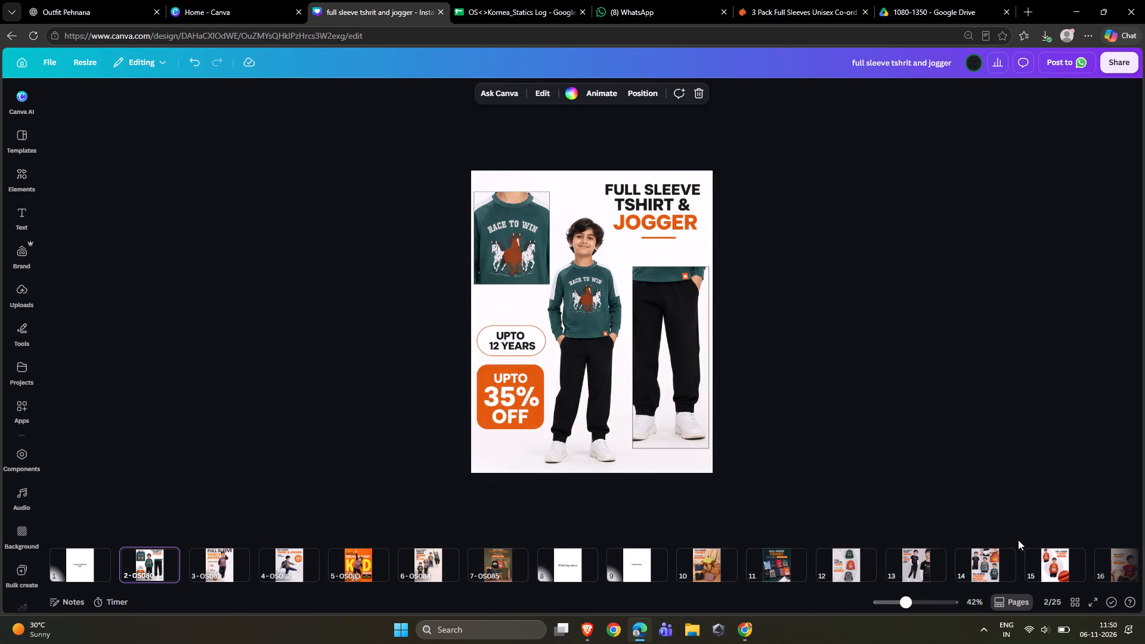
key(Right)
key(Right)
key(Left)
key(Left)
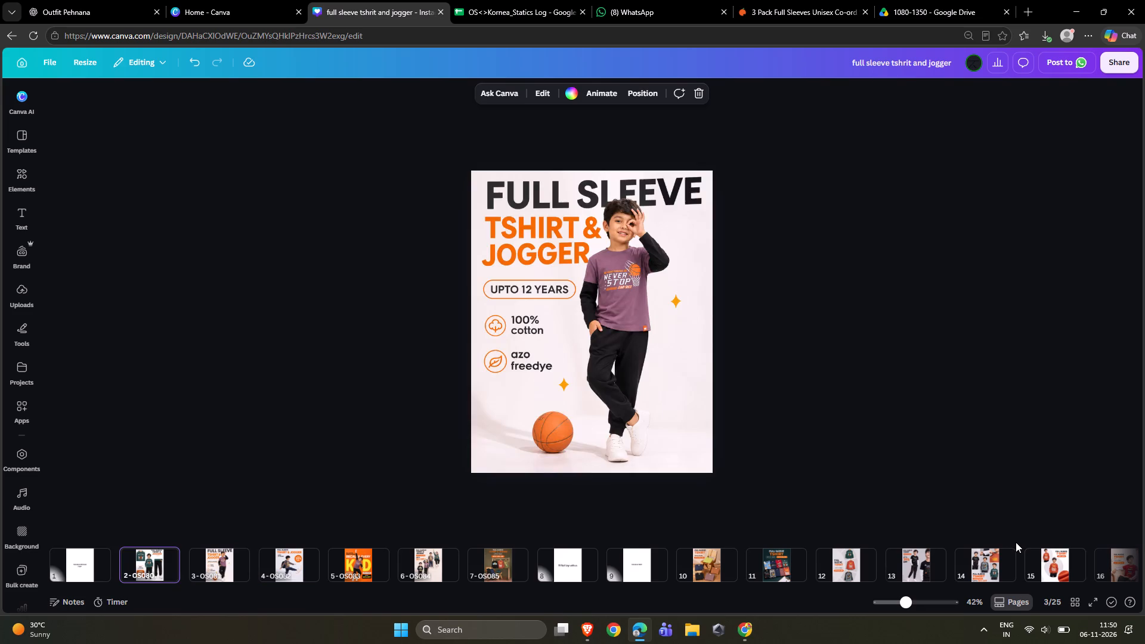
key(Left)
key(Right)
key(Right)
key(Right)
key(Right)
key(Right)
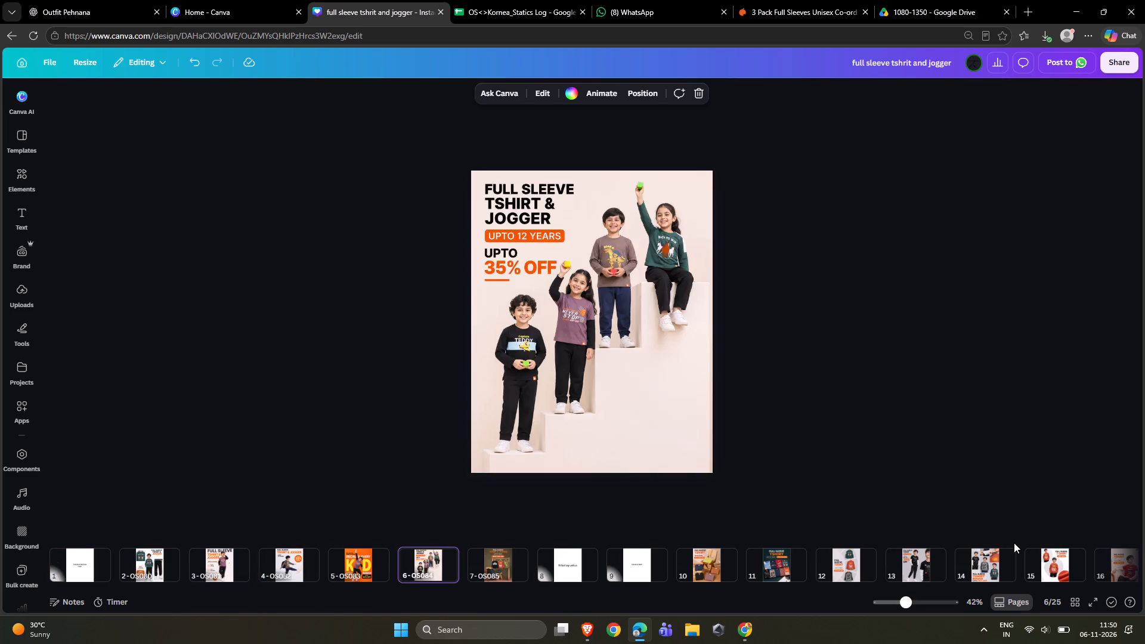
key(Right)
key(Right)
key(Right)
key(Right)
key(Right)
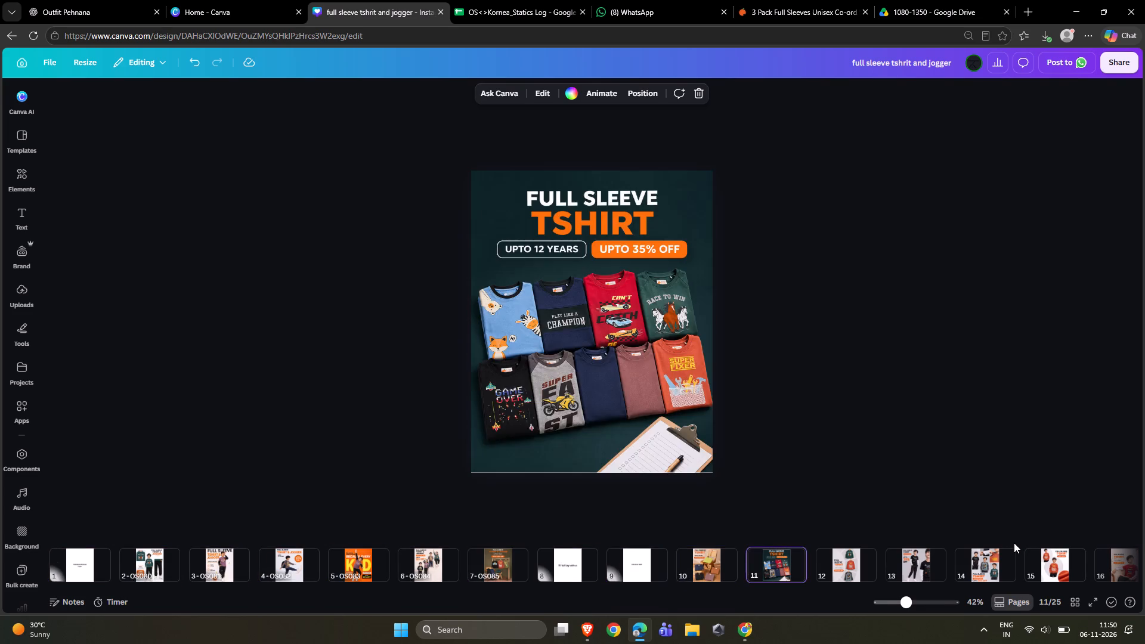
Delete page 8, the "3 flat lay adsss" divider page.
key(Left)
key(Left)
key(Left)
click(566, 570)
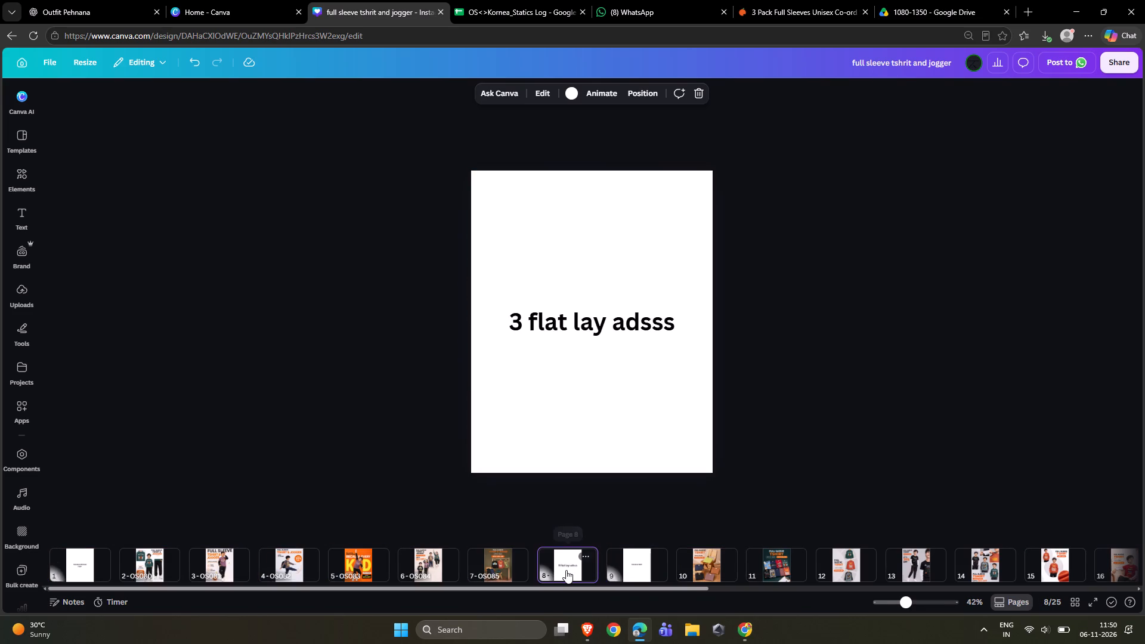
key(Delete)
Check the creatives from page 8 to the last page and back to the "full sleeve tshrit" divider on page 8.
key(Right)
key(Right)
key(Left)
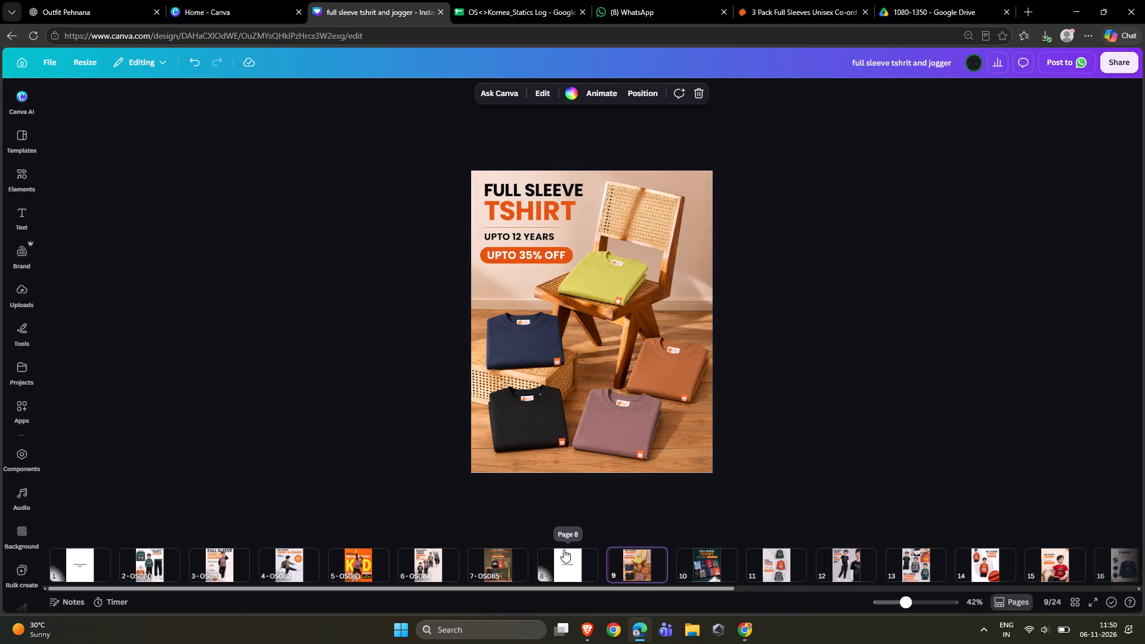
key(Right)
key(Right)
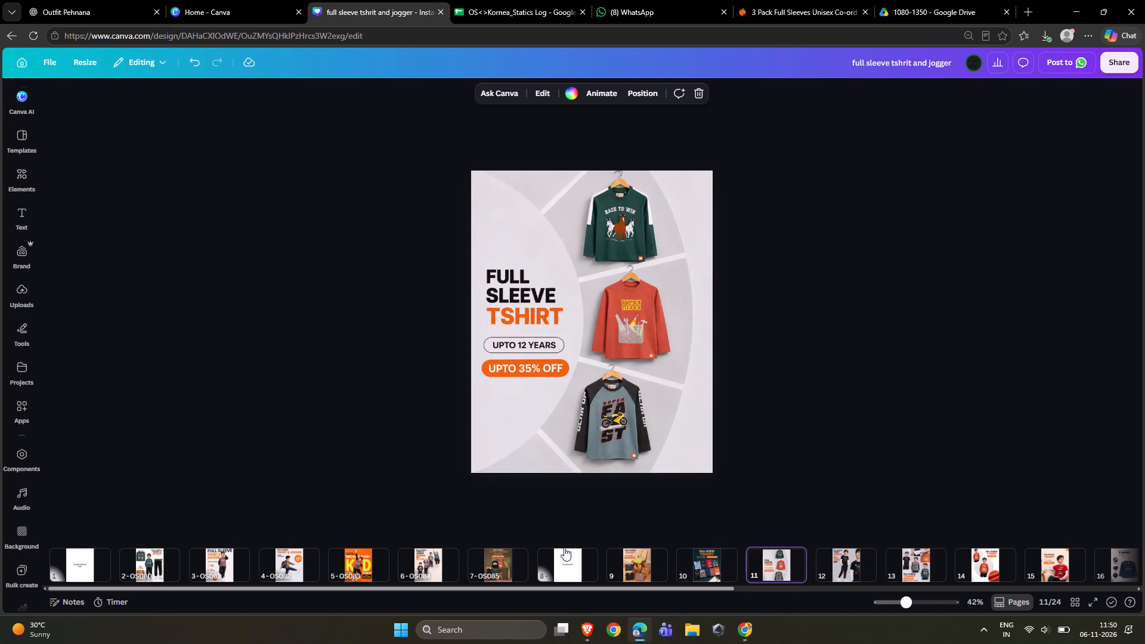
key(Right)
key(Right)
key(Right)
key(Right)
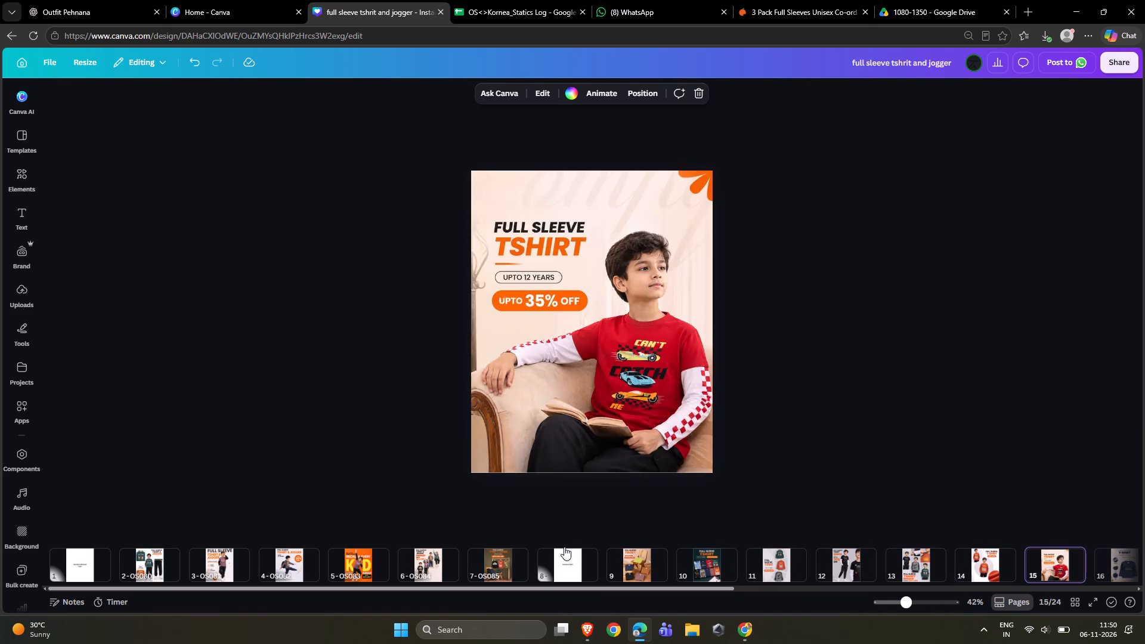
key(Right)
key(Right)
key(Right)
key(Right)
key(Right)
key(Right)
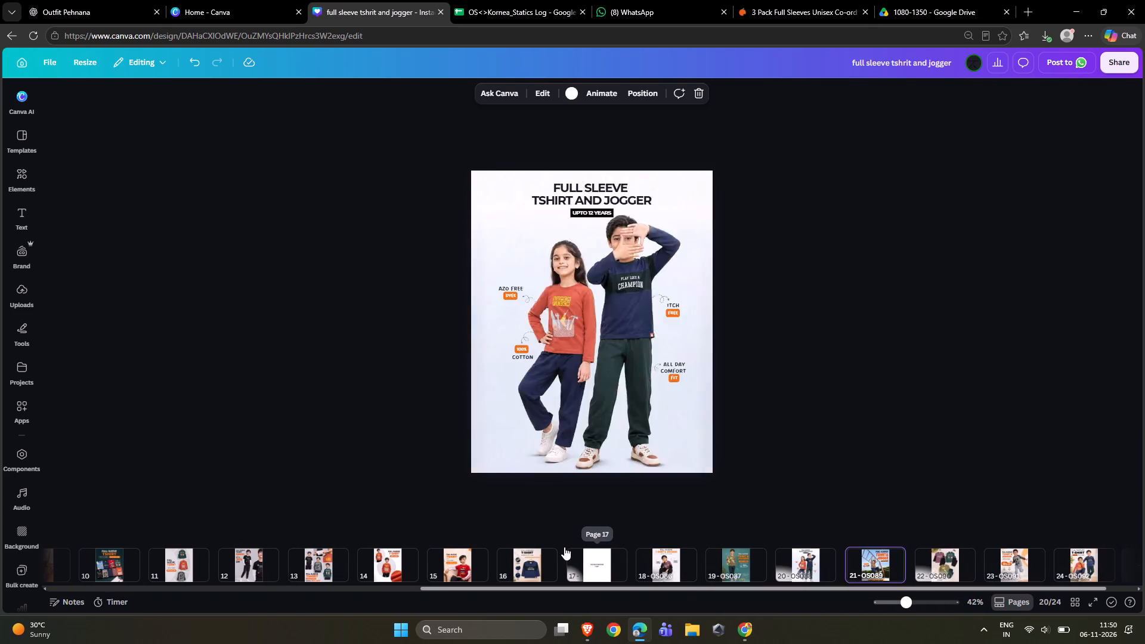
key(Right)
key(Right)
key(Right)
key(Right)
key(Right)
key(Left)
key(Left)
key(Left)
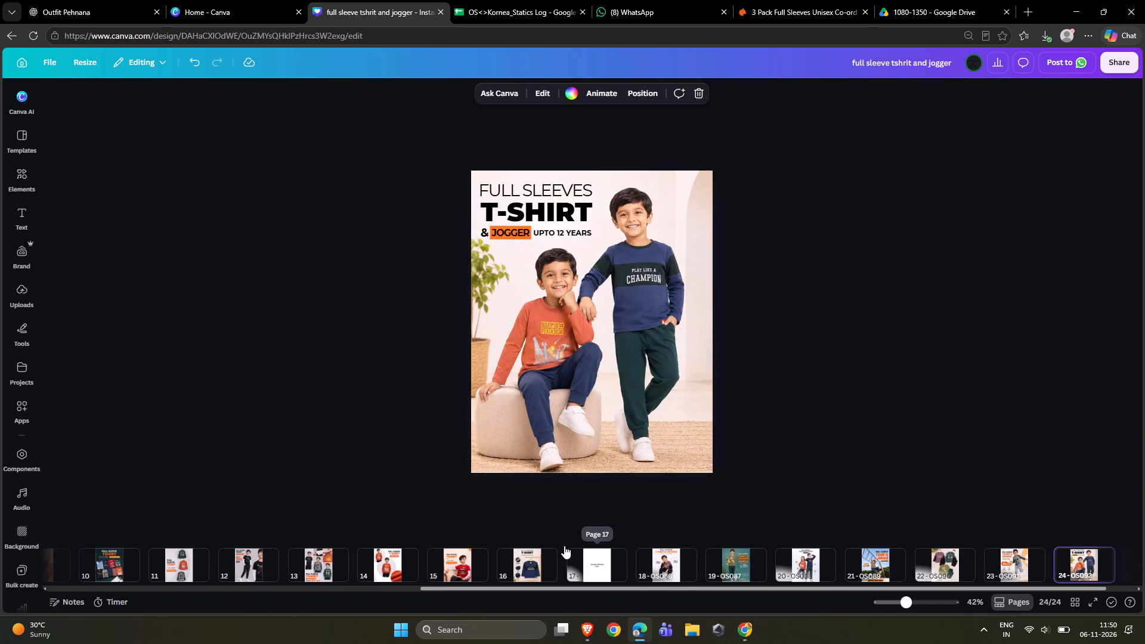
key(Left)
key(Left)
key(Left)
key(Left)
key(Left)
key(Left)
key(Left)
key(Left)
key(Left)
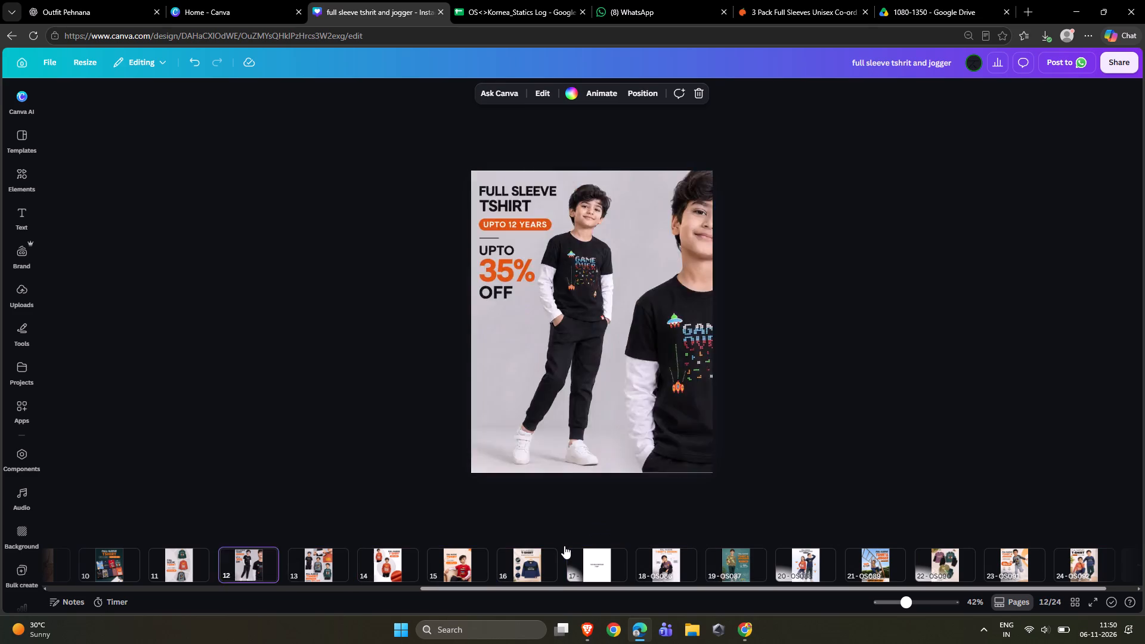
key(Left)
key(Left)
key(Left)
key(Left)
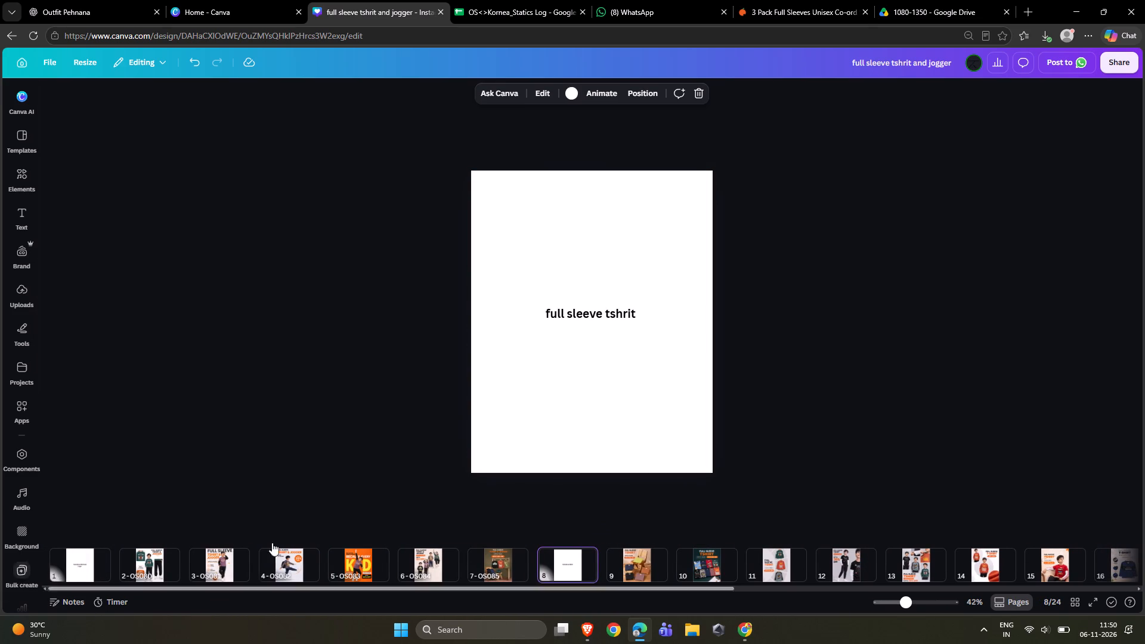
Open the title of page 9, the folded T-shirts and chair creative, for editing.
click(634, 562)
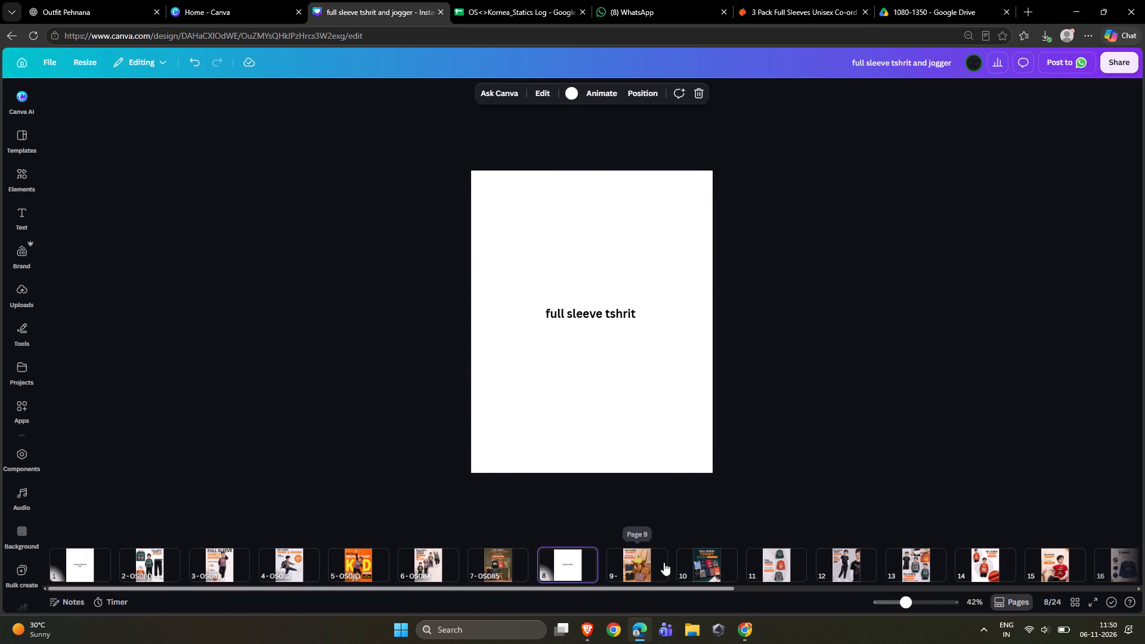
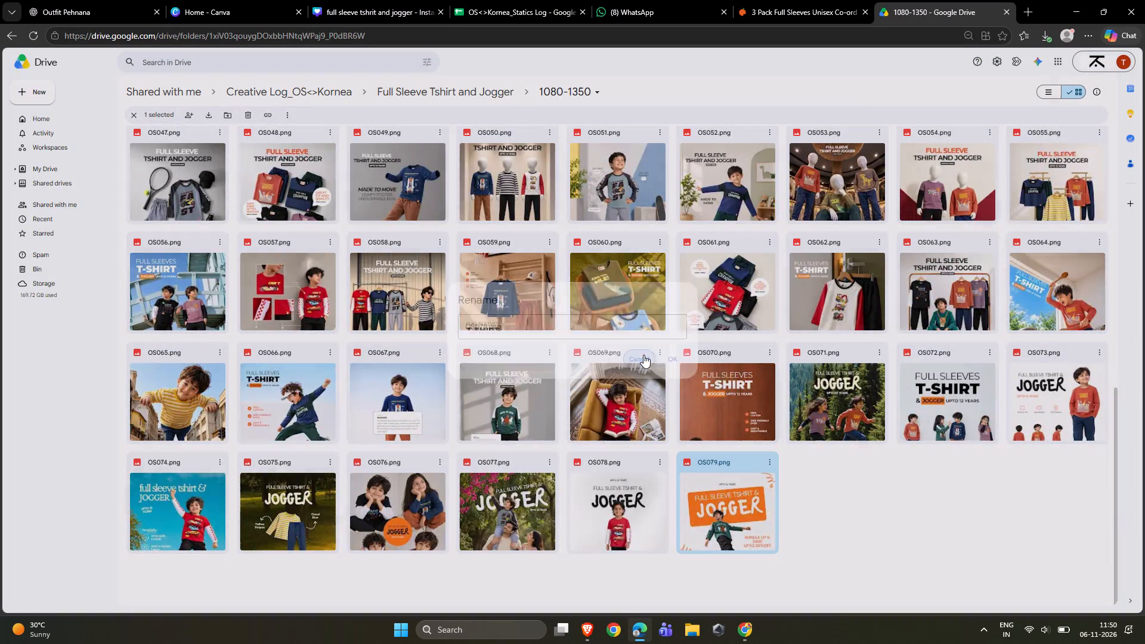
Leave the jogger set's files and open the 1080-1350 folder inside Full Sleeve Tshirt of Creative Log_OS<>Kornea.
click(643, 355)
click(13, 36)
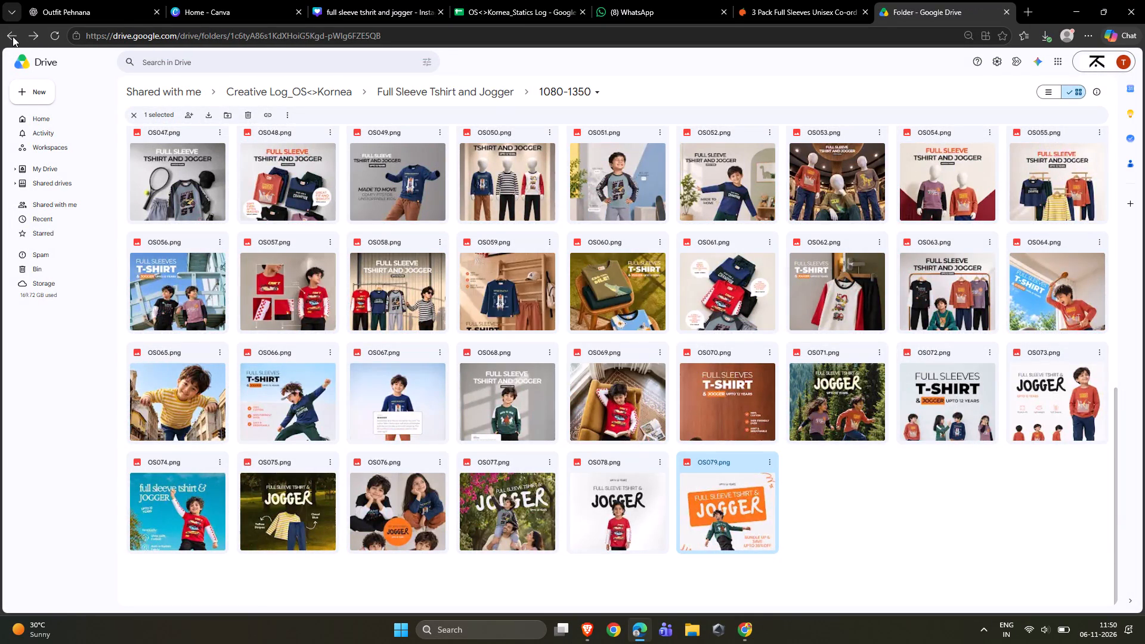
click(13, 36)
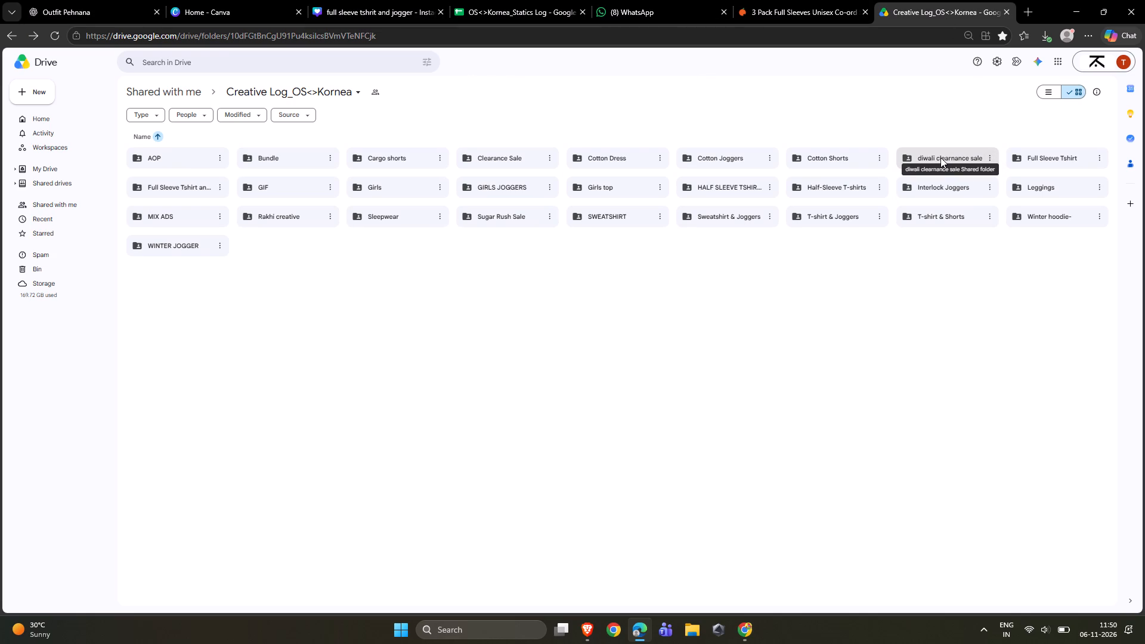
double_click(1048, 160)
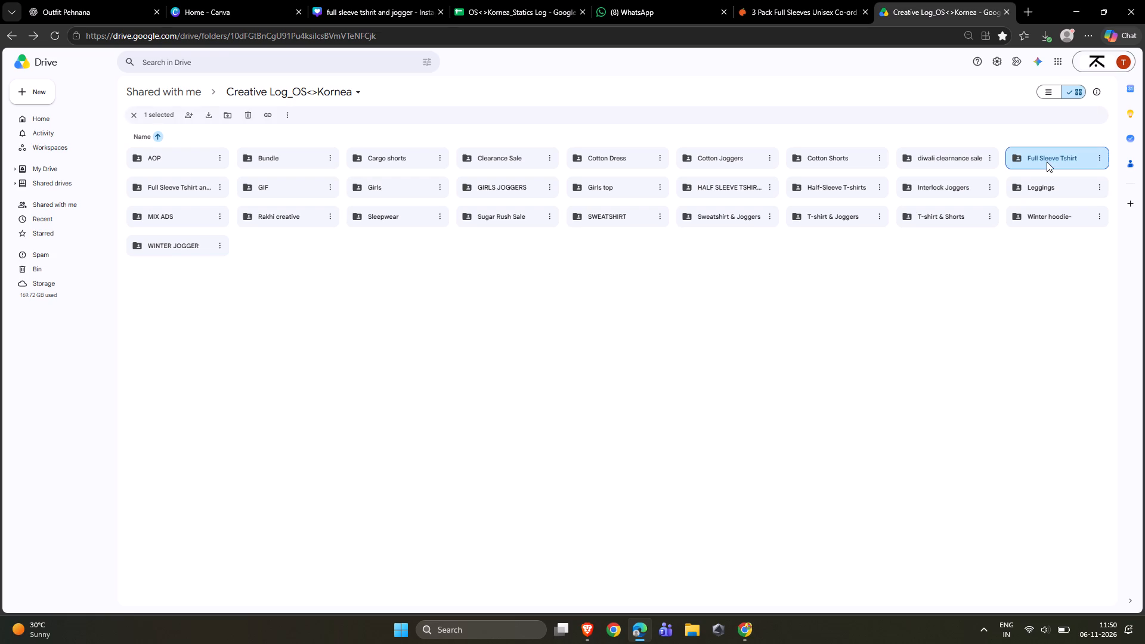
double_click(1035, 156)
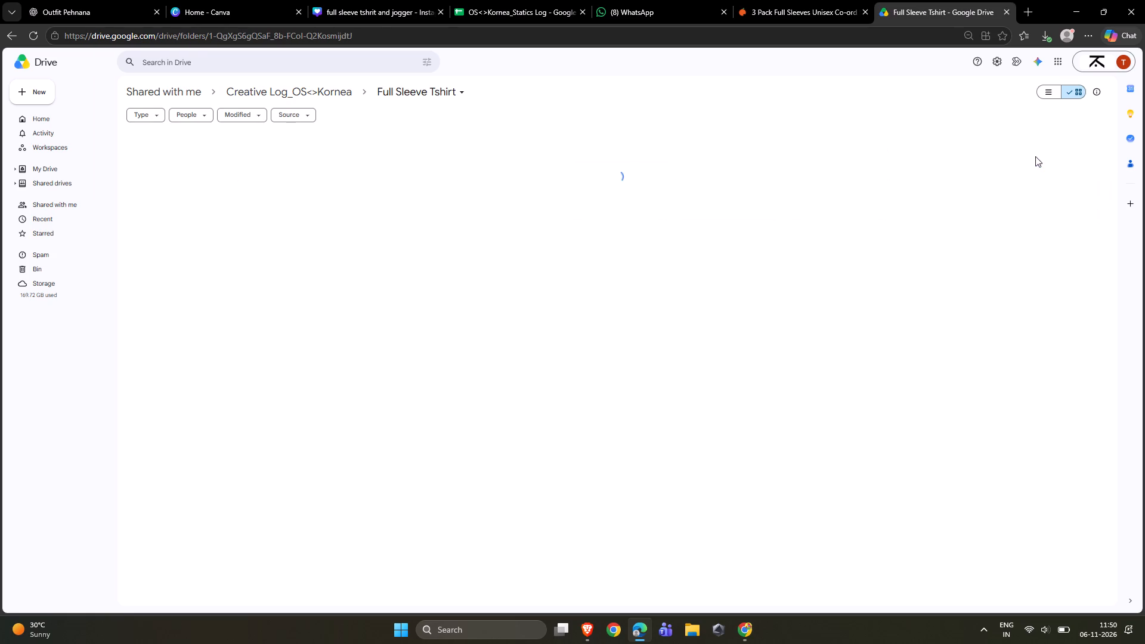
double_click(182, 153)
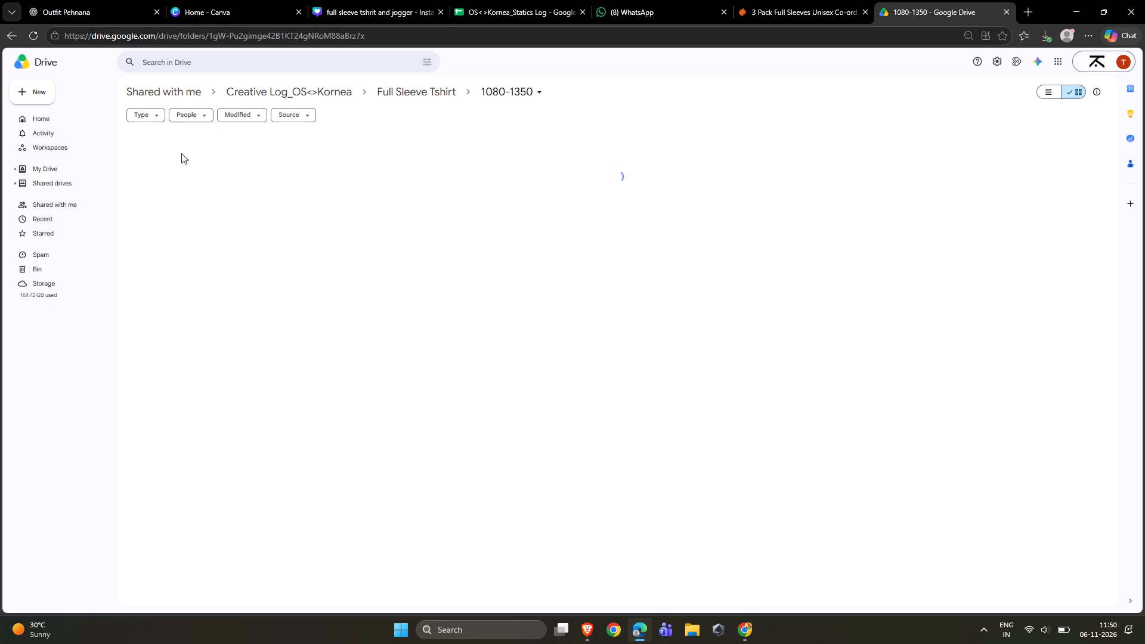
Copy the base name OS074 from the last creative in the Full Sleeve Tshirt 1080-1350 folder.
scroll(426, 150, down, 19)
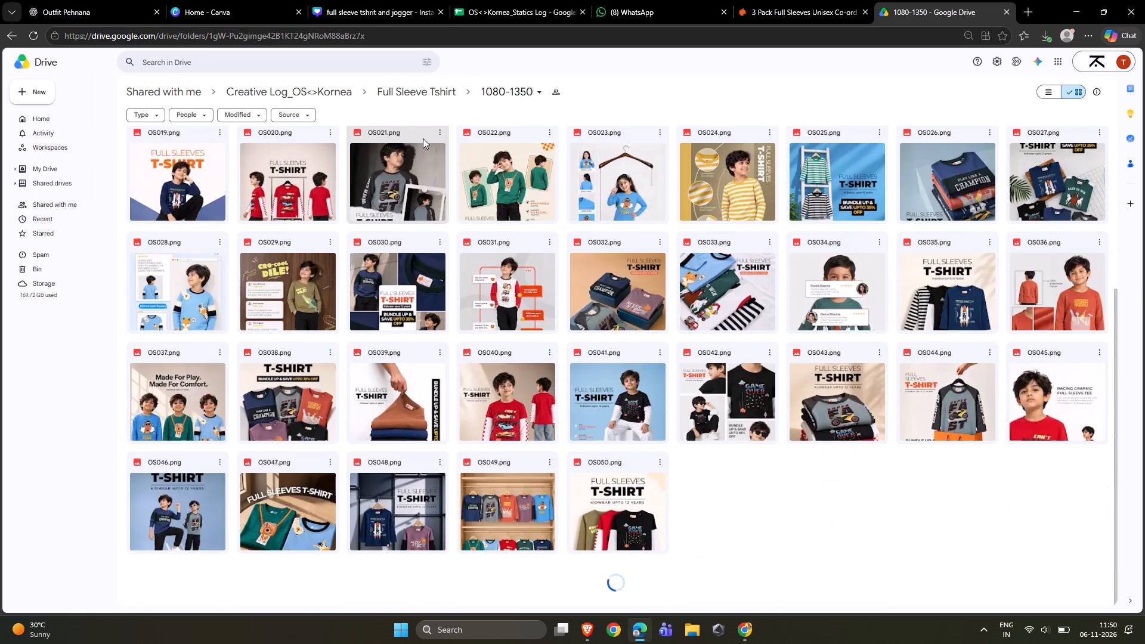
scroll(424, 136, down, 19)
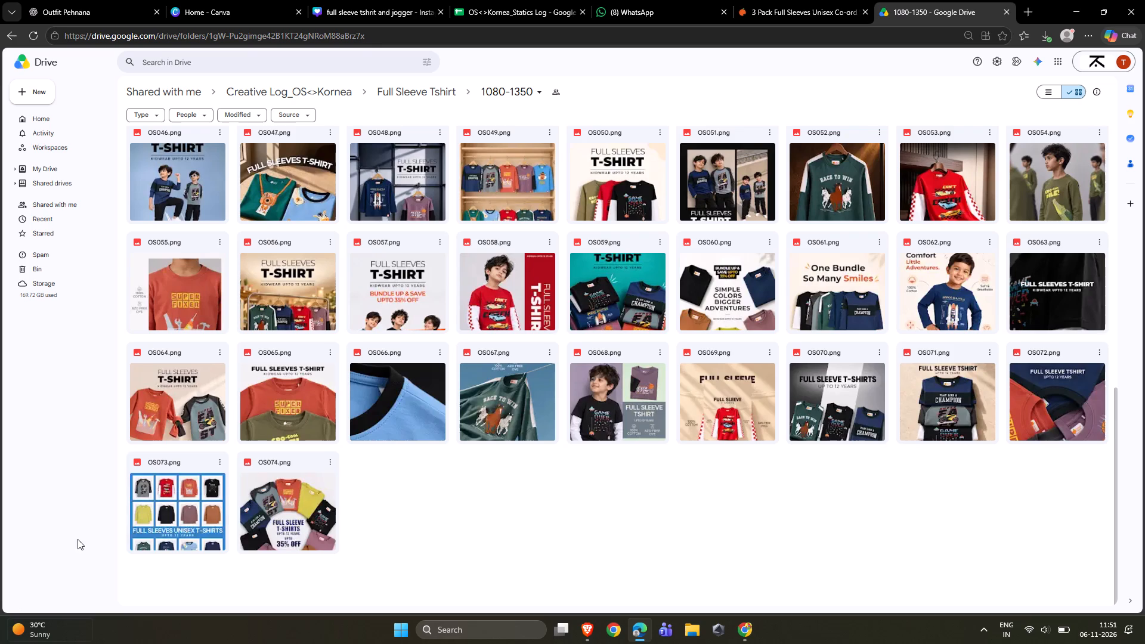
click(333, 466)
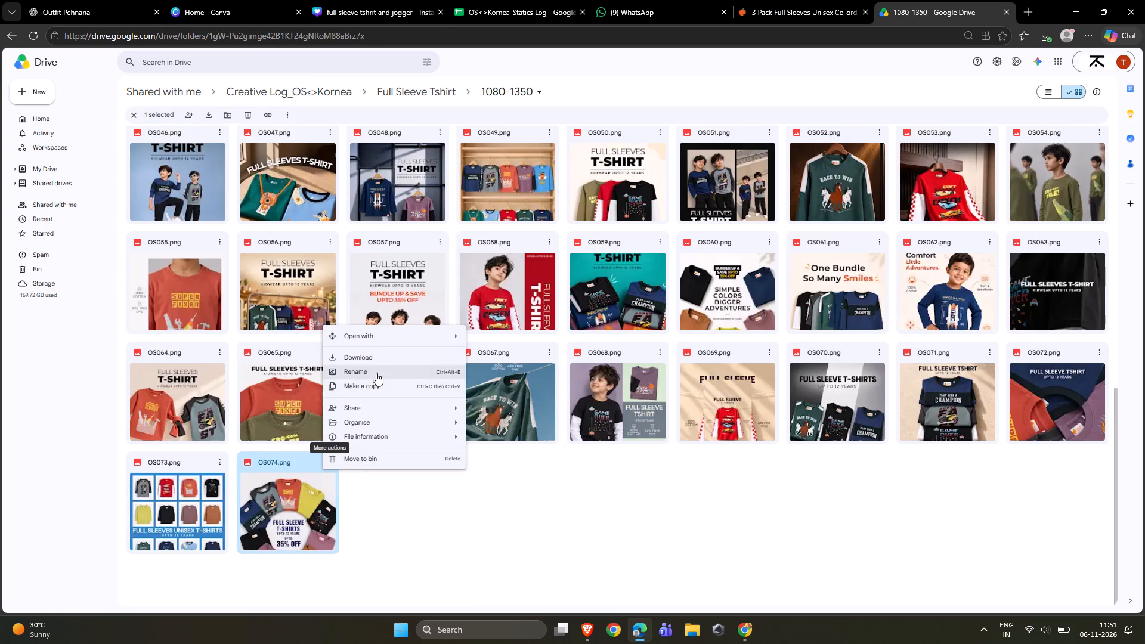
click(376, 373)
key(ctrl+c)
key(ctrl+v)
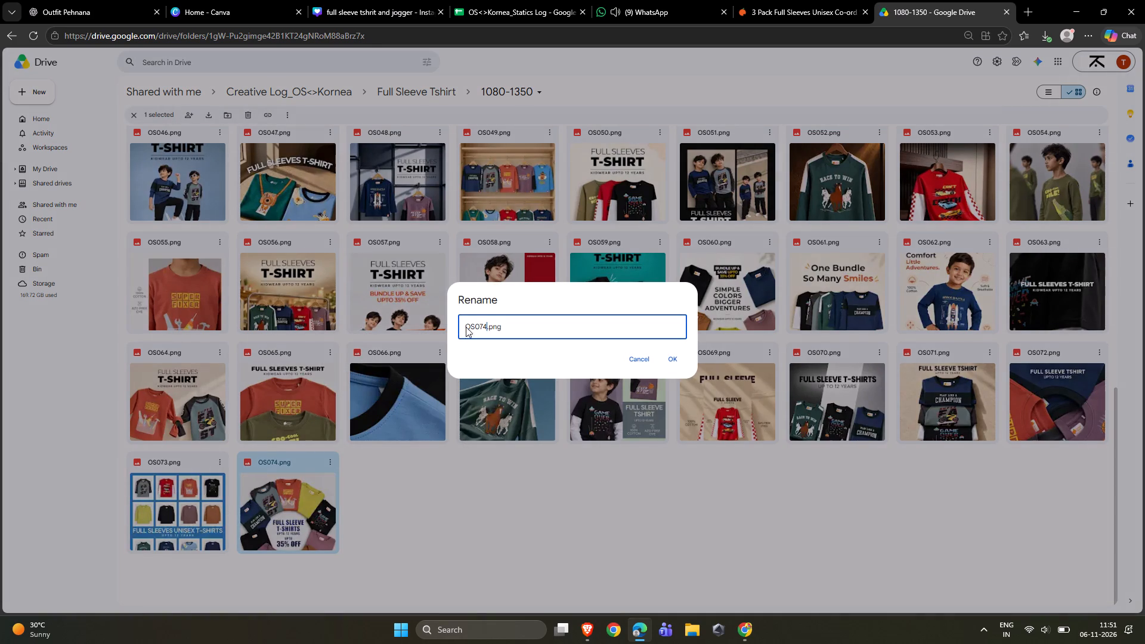
Copy the base name OS074 from the last creative's file name and switch to the Outfit Pehnana chat in ChatGPT.
double_click(468, 327)
key(ctrl+c)
key(alt+Tab)
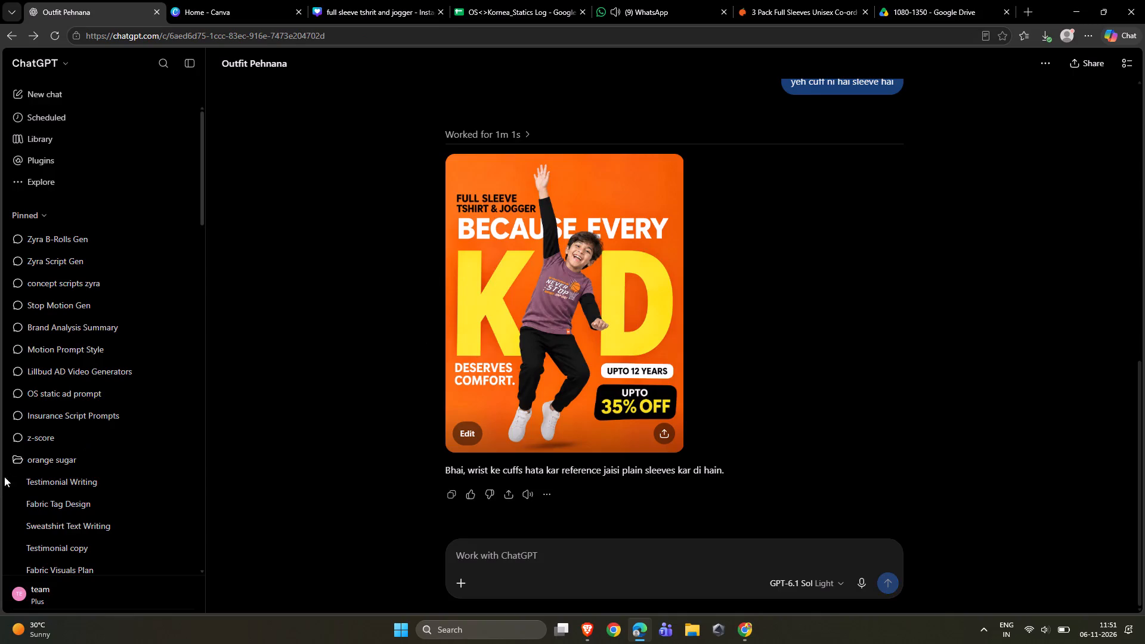
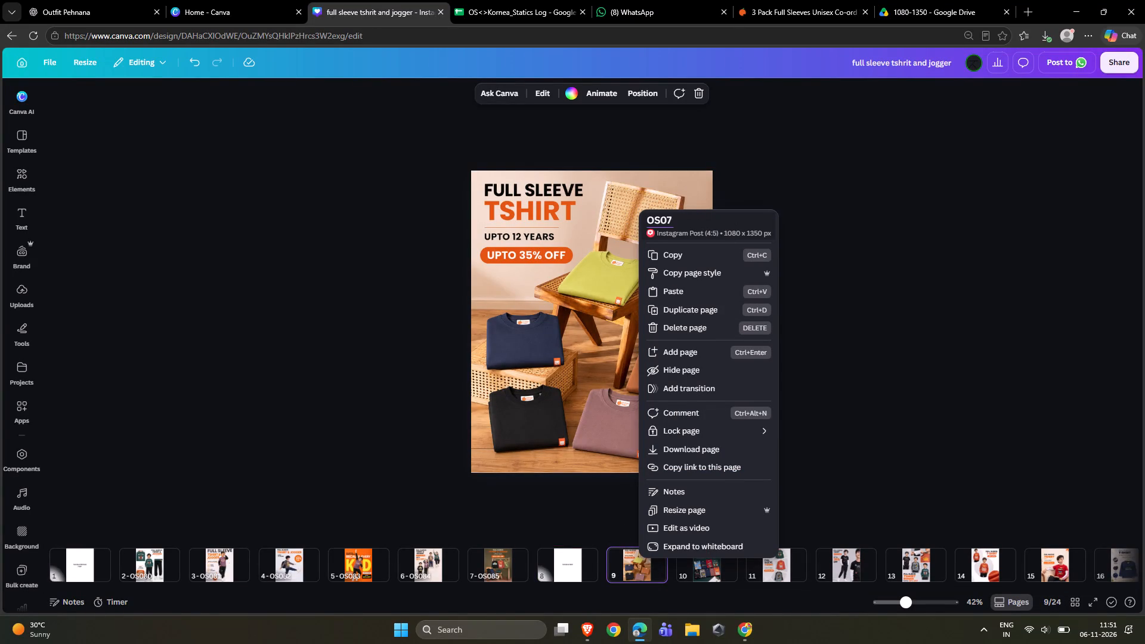
Complete the title of page 9, the folded T-shirts and chair creative, as OS075 and copy that title.
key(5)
key(ctrl+s)
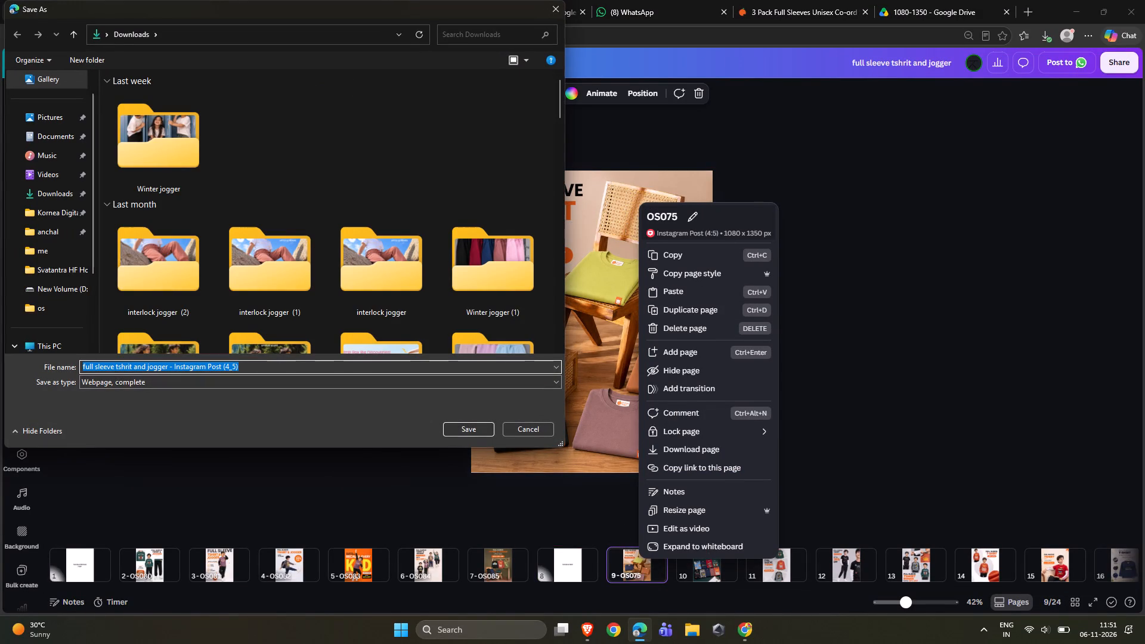
click(1118, 551)
key(Escape)
double_click(671, 216)
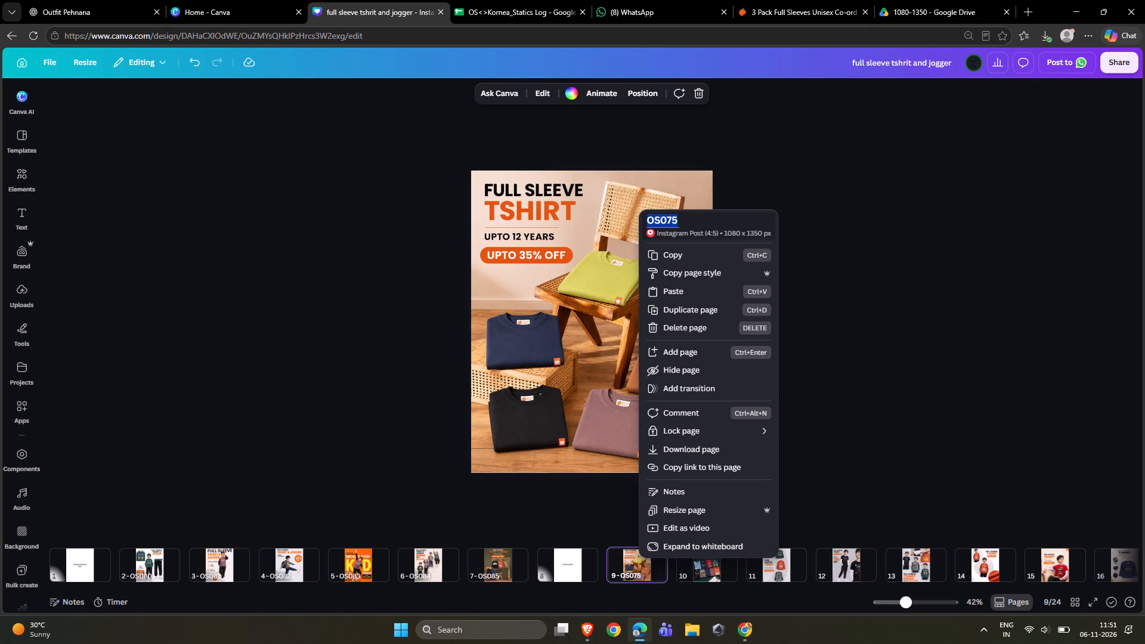
key(ctrl+c)
click(946, 310)
Title page 10, the dark green creative with rows of folded printed T-shirts, as OS076.
click(705, 569)
right_click(705, 569)
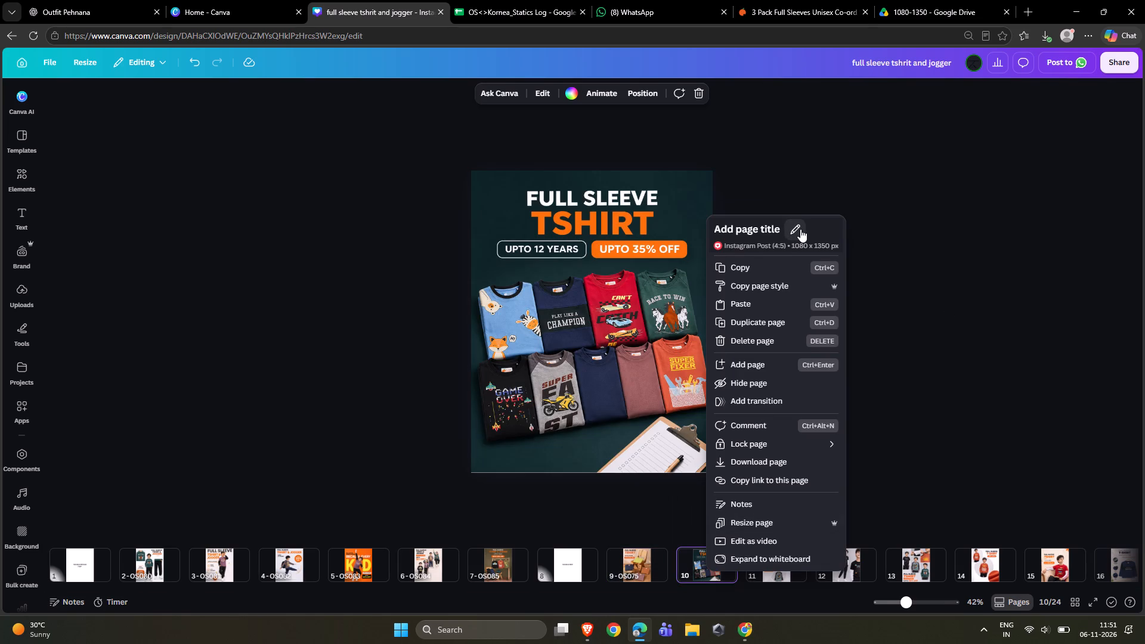
ctrl+click(800, 229)
key(ctrl+v)
key(BackSpace)
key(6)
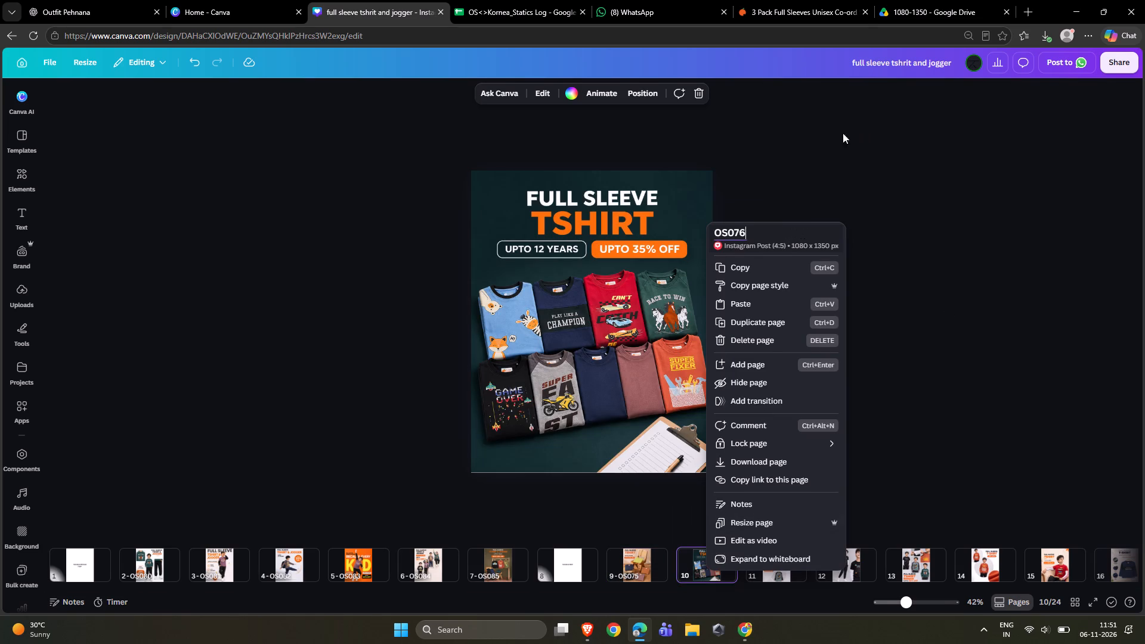
click(919, 94)
Title page 11, the creative with three hanging full sleeve T-shirts, as OS077.
right_click(770, 561)
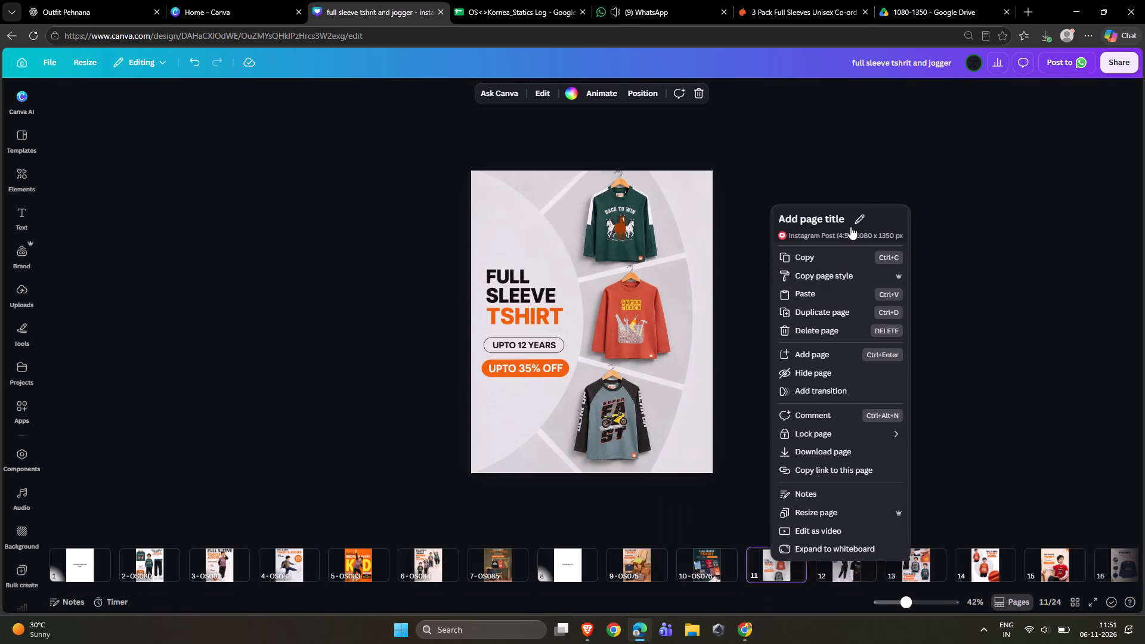
click(852, 221)
key(ctrl+v)
key(BackSpace)
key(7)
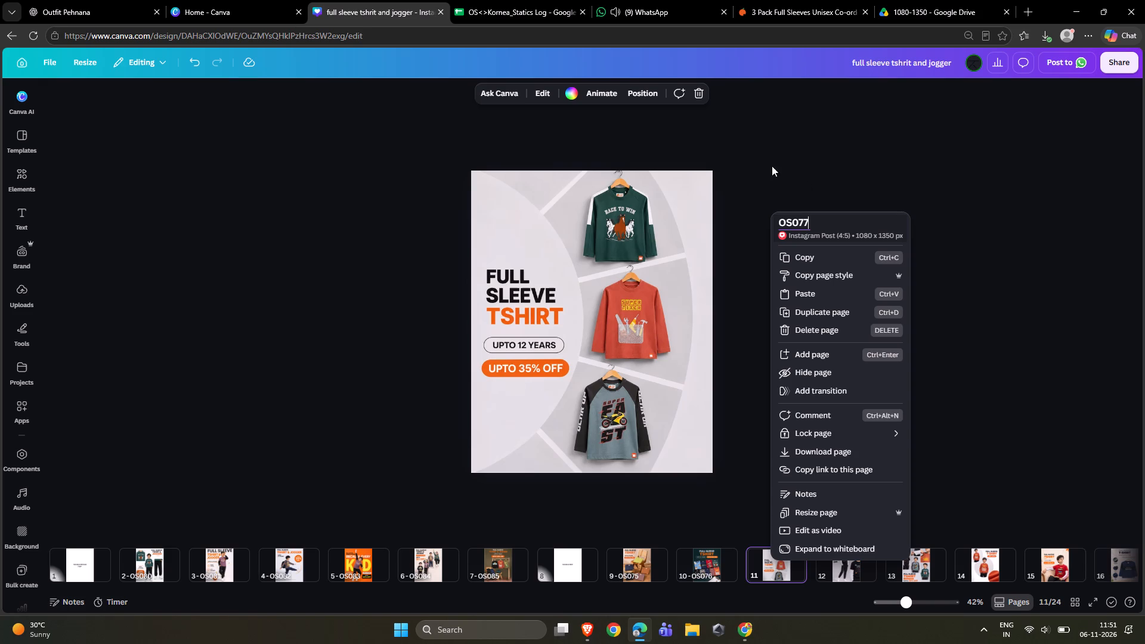
click(822, 154)
Title page 12, the creative with the boy in the black Game Over T-shirt, as OS078.
right_click(843, 559)
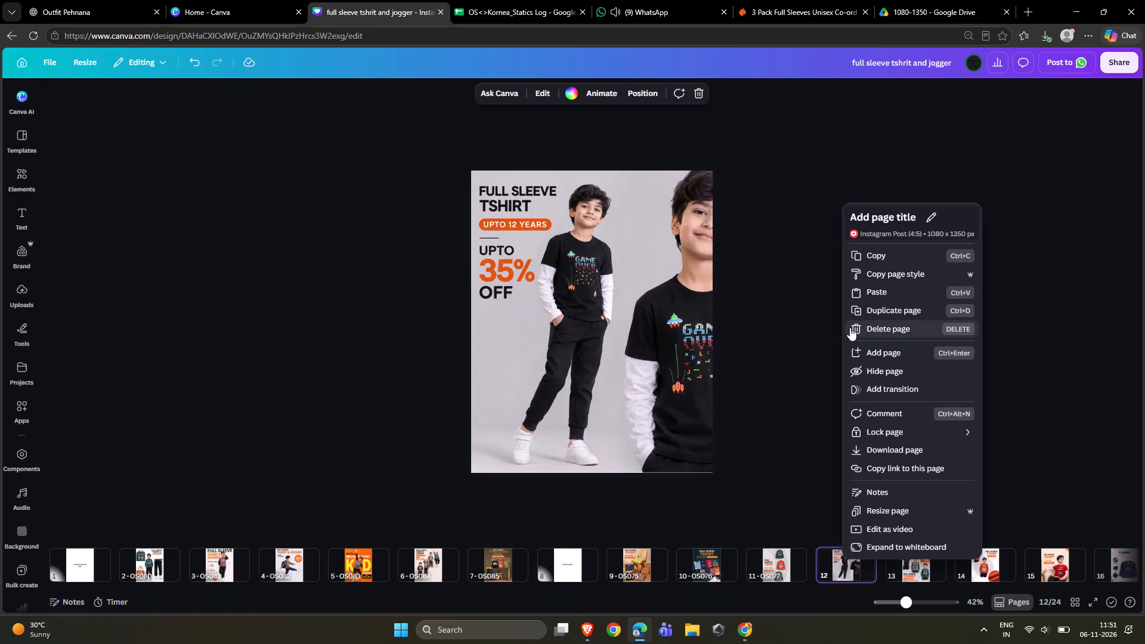
click(928, 213)
key(ctrl+v)
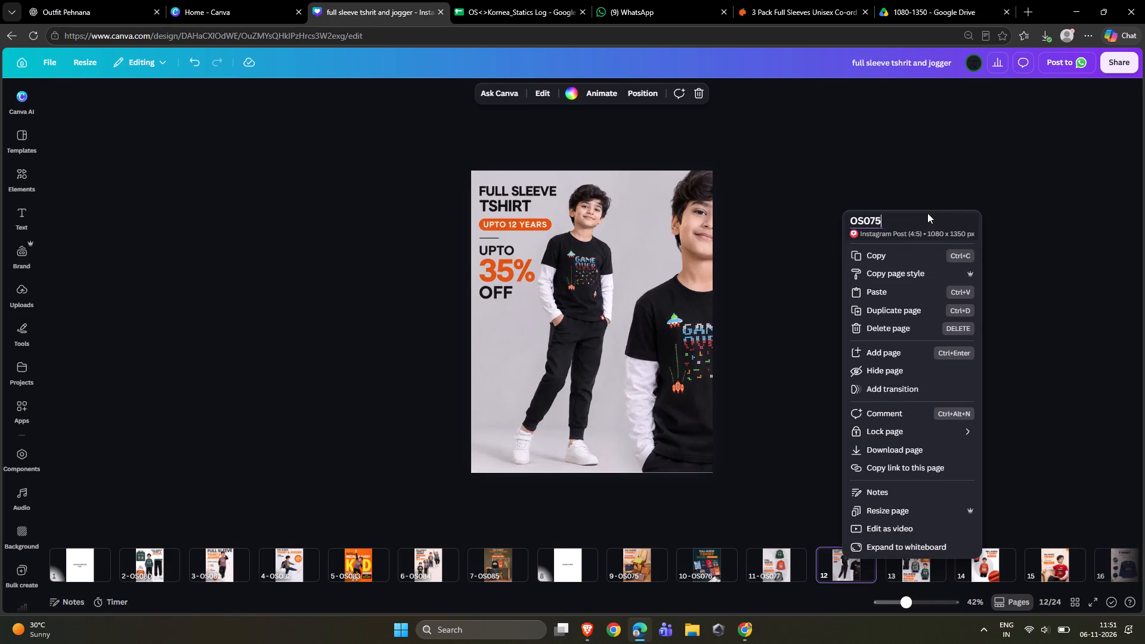
key(BackSpace)
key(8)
click(917, 176)
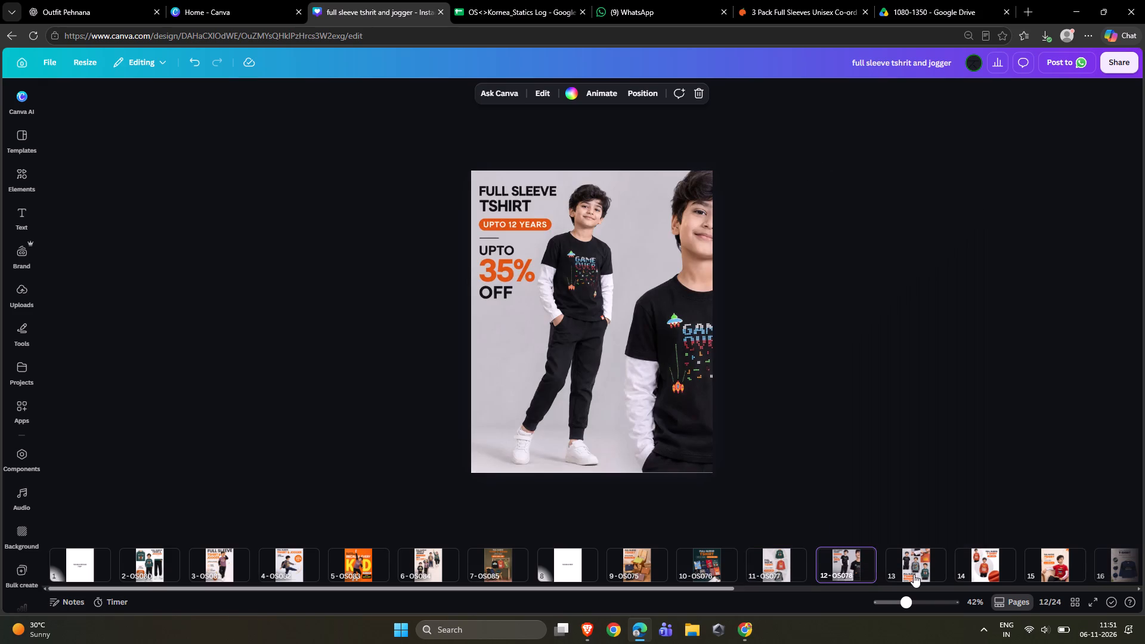
Title page 13, the full sleeve T-shirt photo collage, using the copied OS075 as the base.
right_click(914, 574)
click(995, 227)
key(ctrl+v)
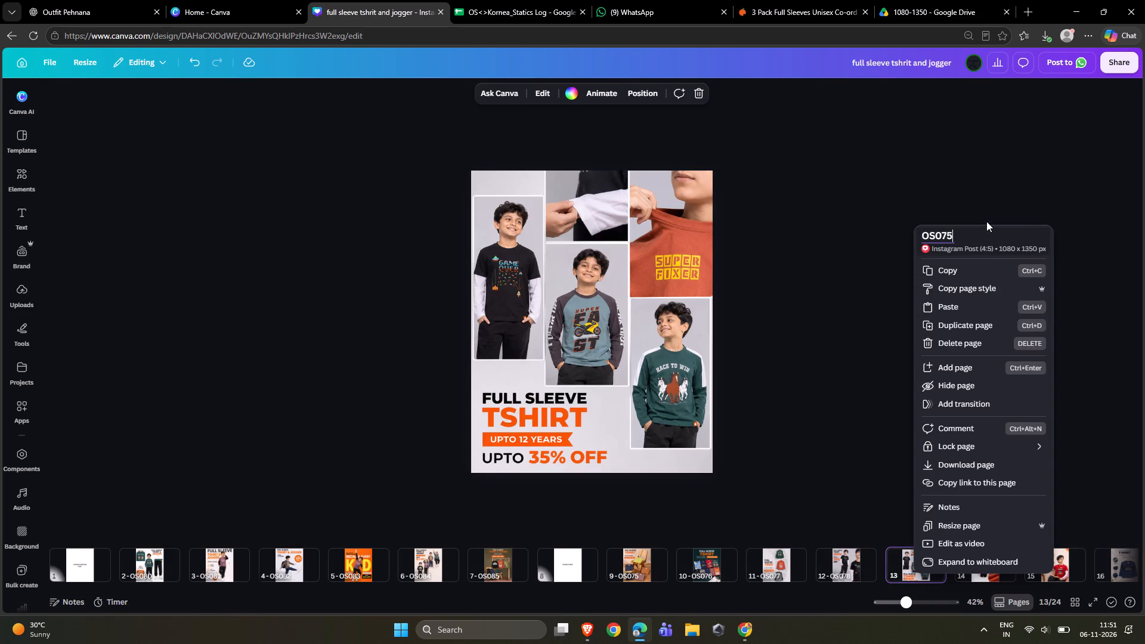
Title page 13, the full sleeve T-shirt collage, OS079.
key(BackSpace)
key(BackSpace)
key(8)
key(BackSpace)
text(79)
click(945, 176)
Title page 14, the 100% cotton full sleeve T-shirt creative, OS080.
click(971, 557)
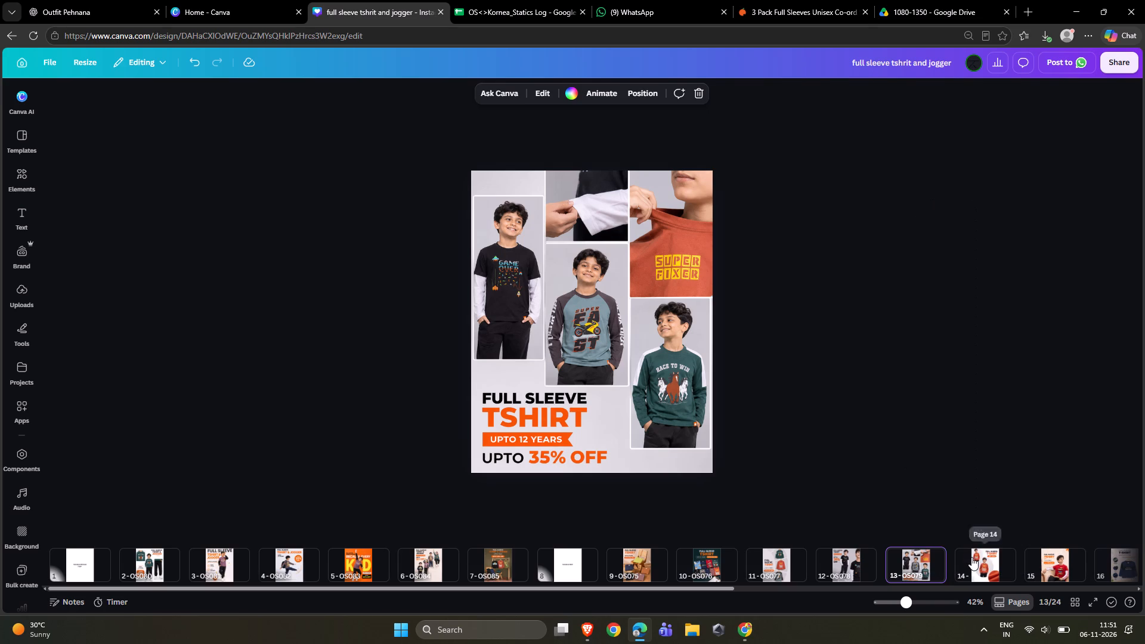
right_click(971, 557)
click(1056, 221)
key(ctrl+v)
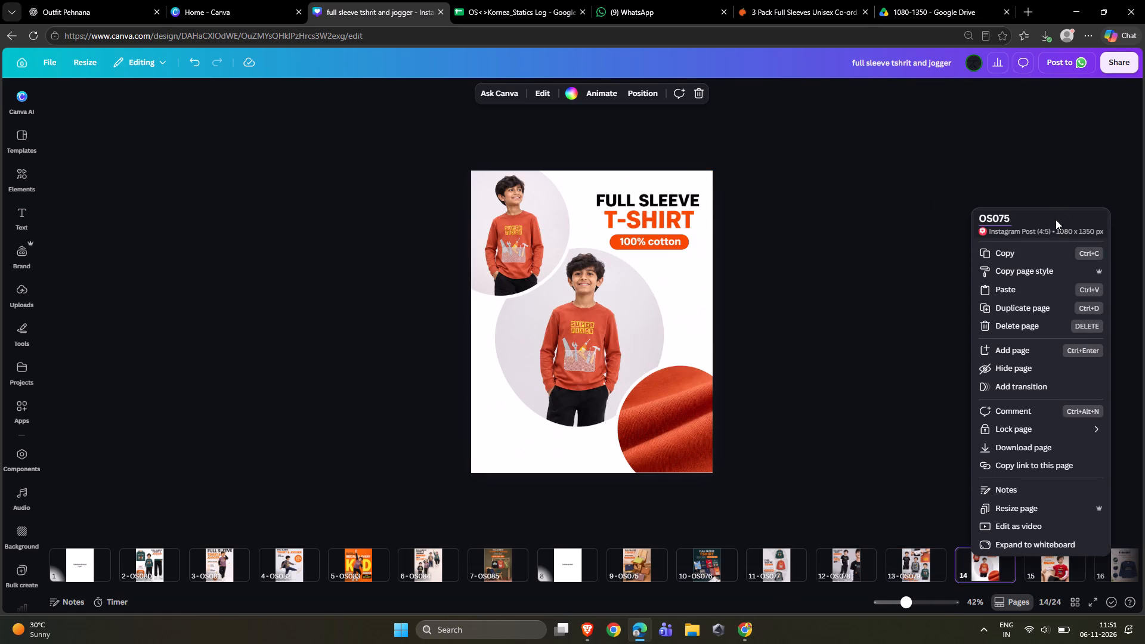
key(BackSpace)
key(BackSpace)
text(80)
click(897, 185)
Title page 15, the boy on the sofa in the red T-shirt, OS081.
click(1047, 562)
right_click(1047, 562)
click(1082, 228)
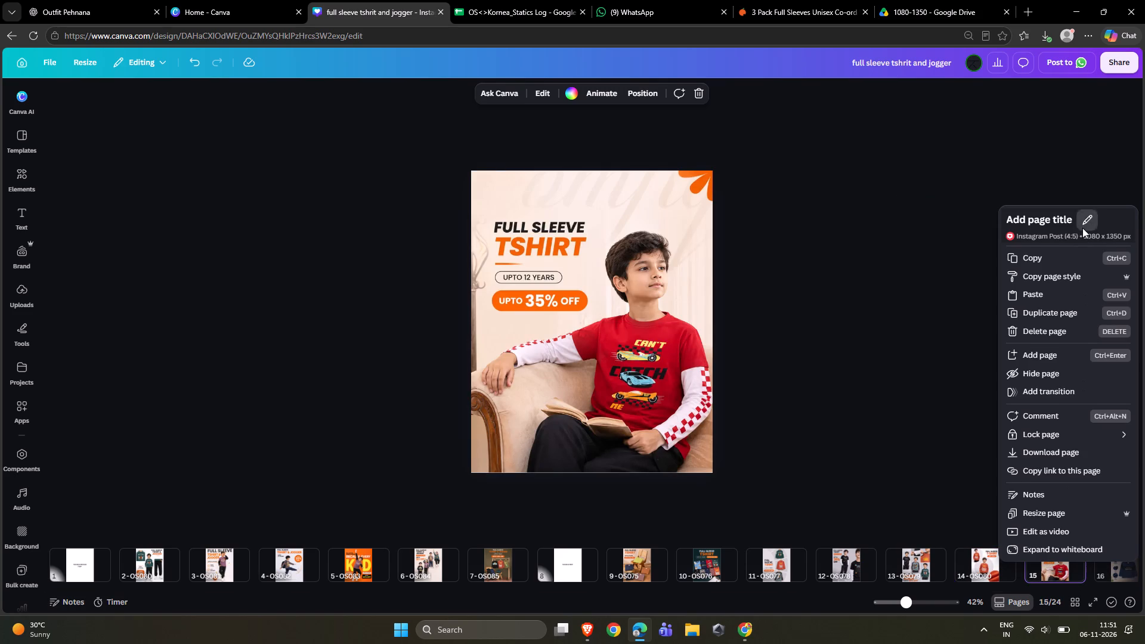
key(ctrl+v)
key(BackSpace)
key(BackSpace)
text(81)
click(824, 210)
Title page 16, the navy Play Like a Champion T-shirt on a hanger, OS082.
scroll(1059, 575, down, 2)
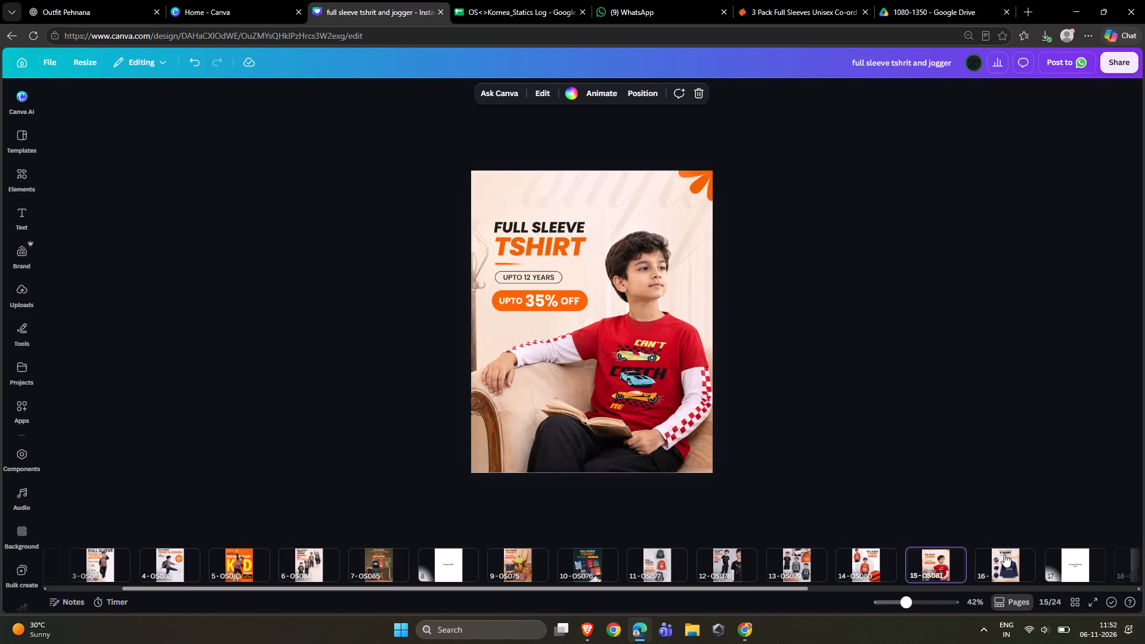
click(1004, 554)
right_click(1003, 555)
click(1088, 204)
key(ctrl+v)
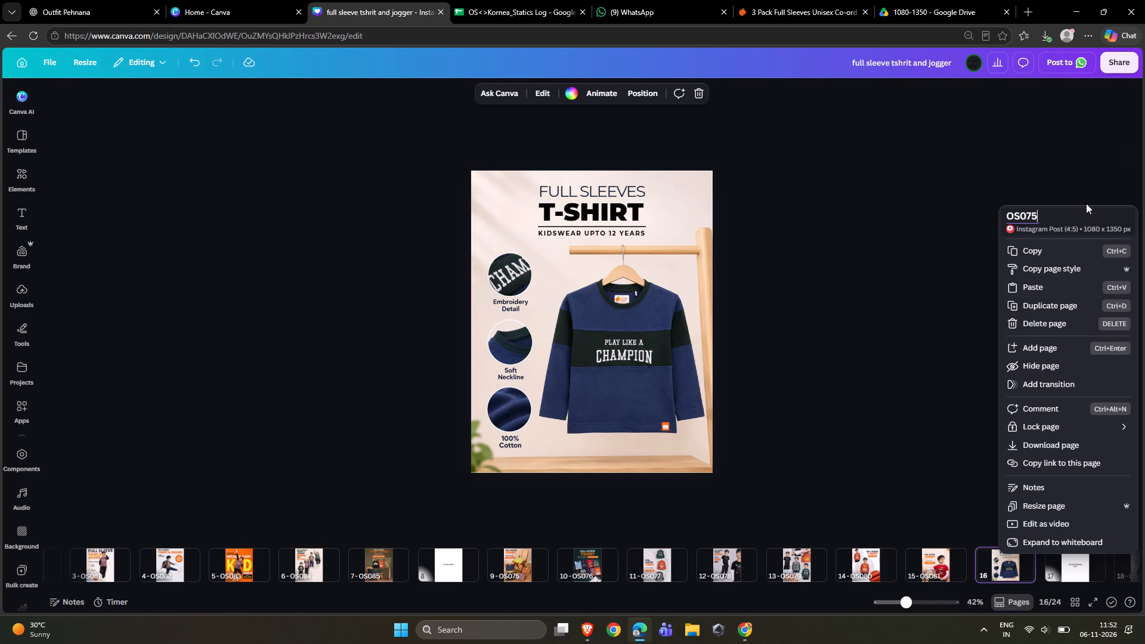
key(BackSpace)
key(BackSpace)
text(82)
click(834, 219)
click(831, 225)
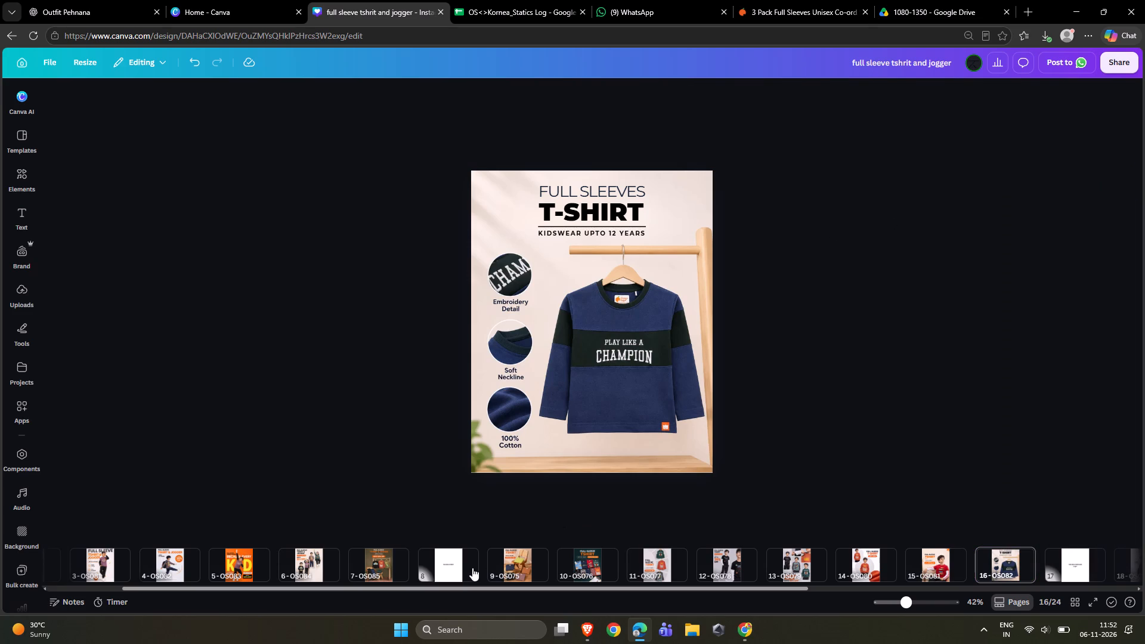
Review the page titles and creatives across the whole design to check the OS numbering.
scroll(472, 568, up, 19)
scroll(464, 569, down, 11)
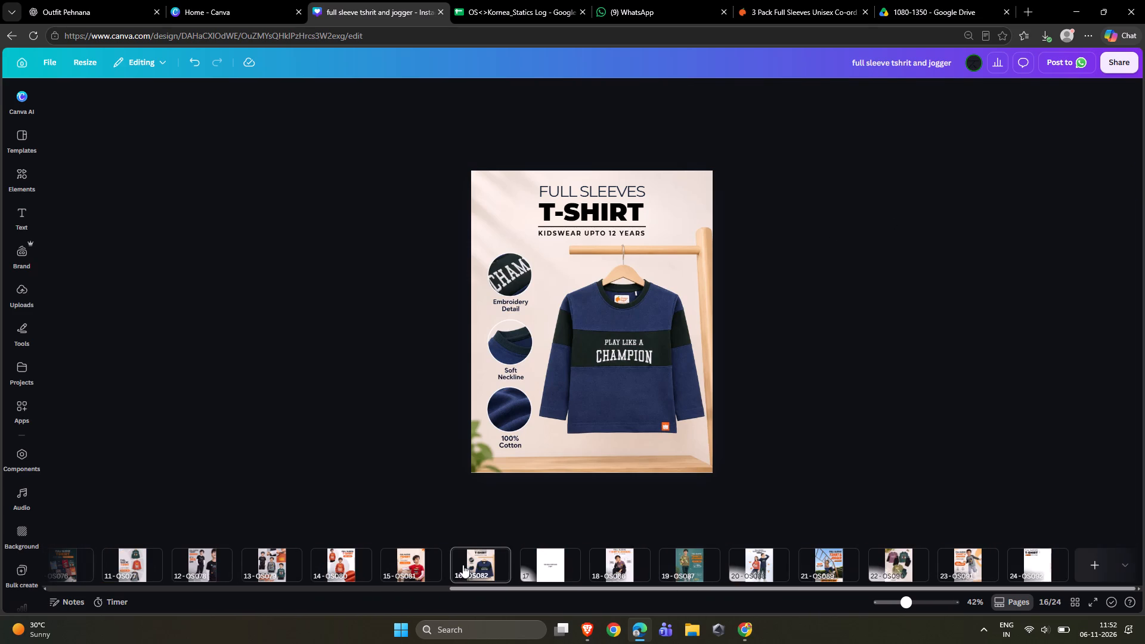
scroll(463, 565, down, 4)
scroll(463, 561, up, 4)
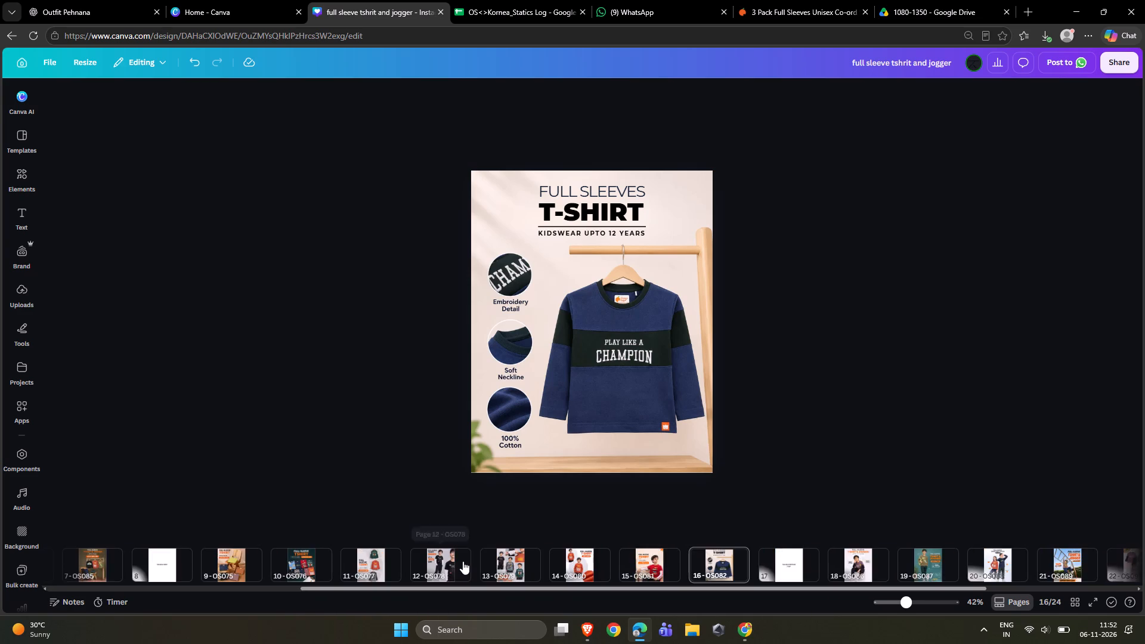
scroll(463, 561, up, 3)
scroll(463, 561, down, 8)
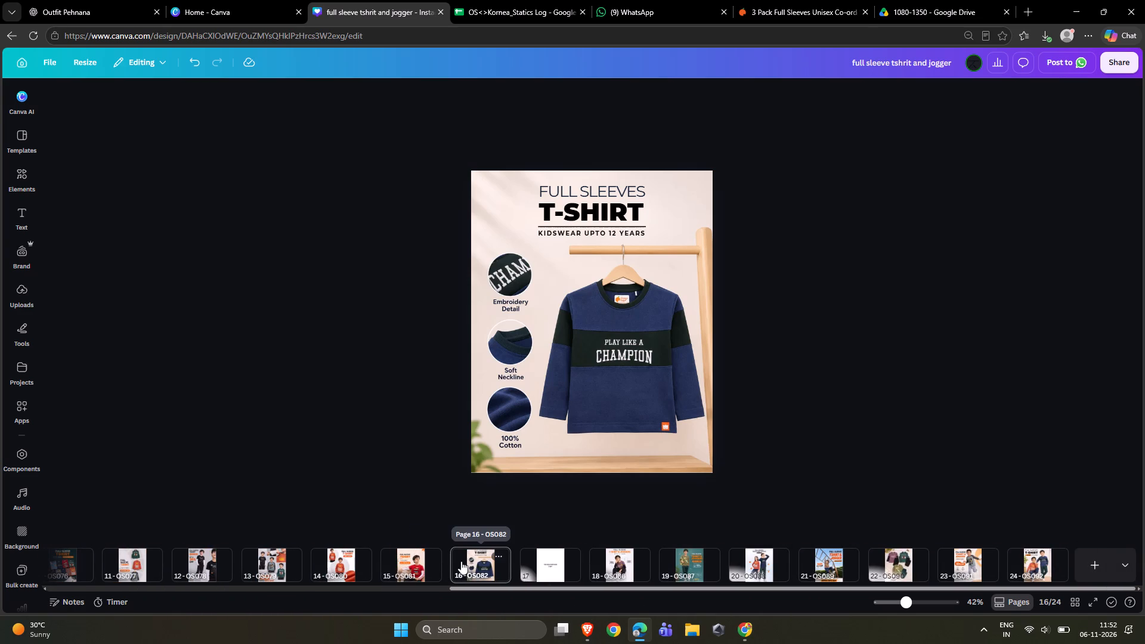
scroll(461, 561, down, 5)
scroll(460, 561, up, 11)
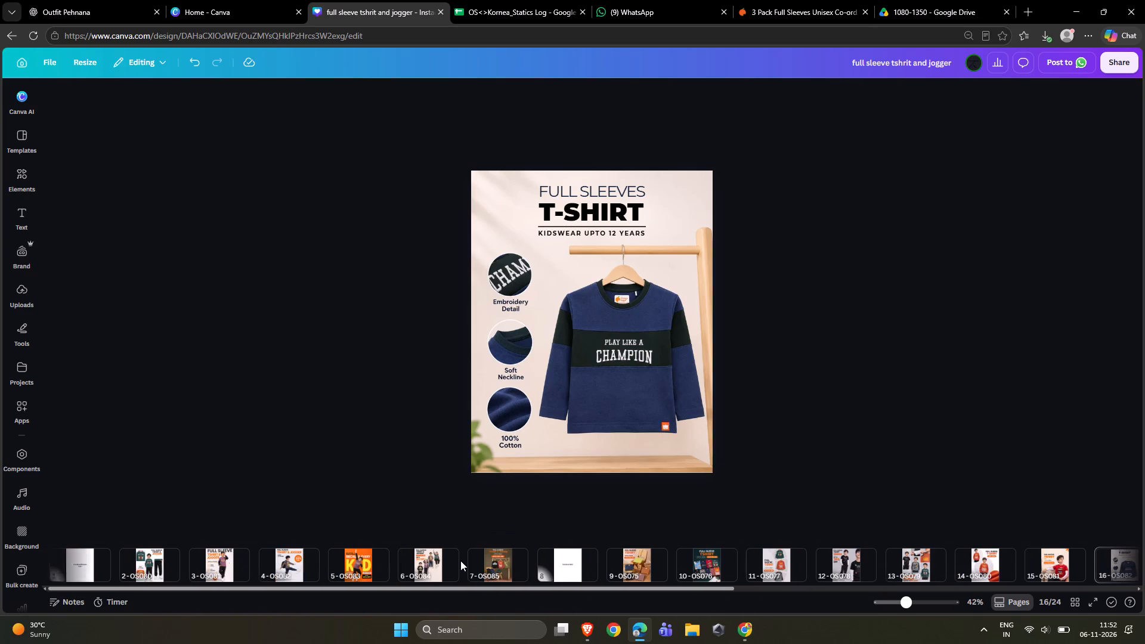
scroll(460, 561, up, 10)
click(432, 565)
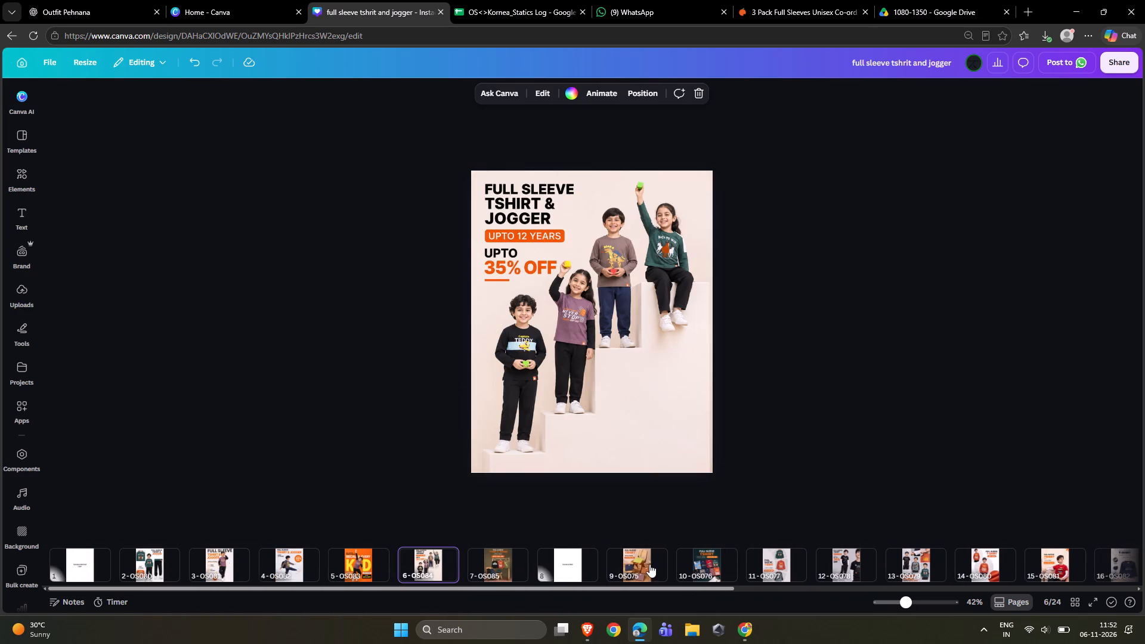
click(361, 566)
scroll(708, 577, down, 3)
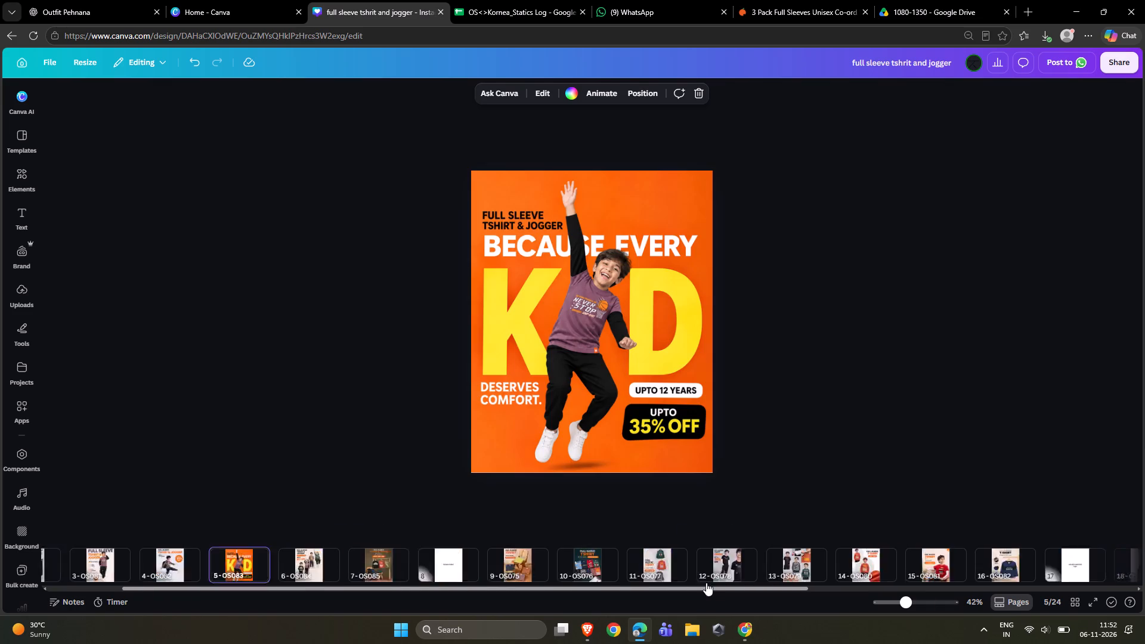
scroll(706, 583, down, 17)
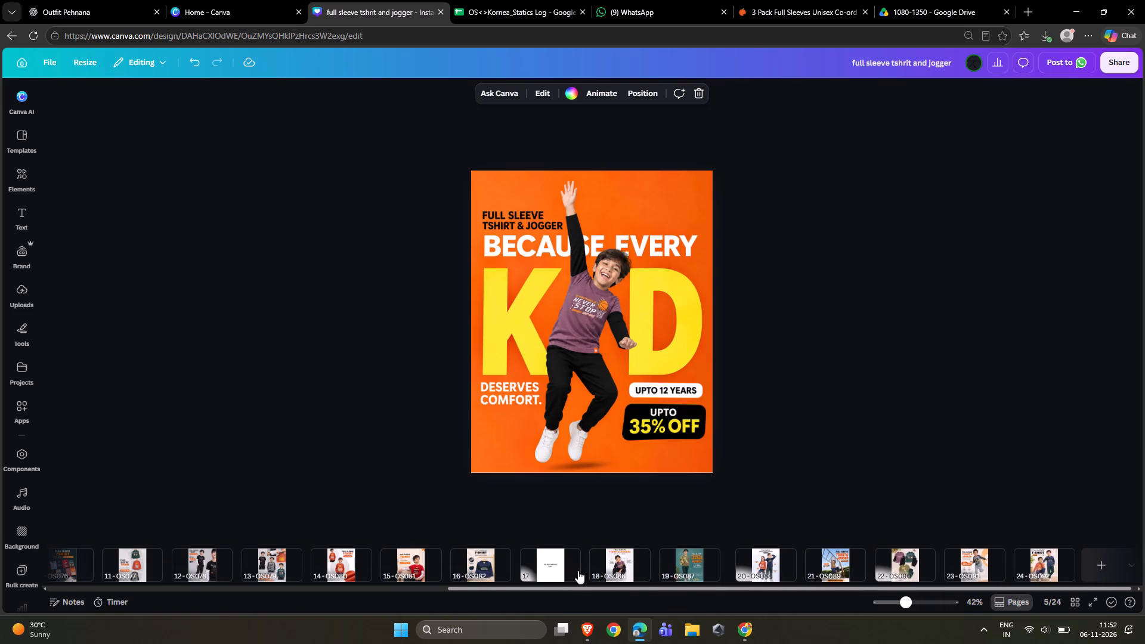
Copy all the design's pages and paste the duplicates after a new blank page 25 at the end.
click(614, 565)
key(ctrl+a)
key(ctrl+c)
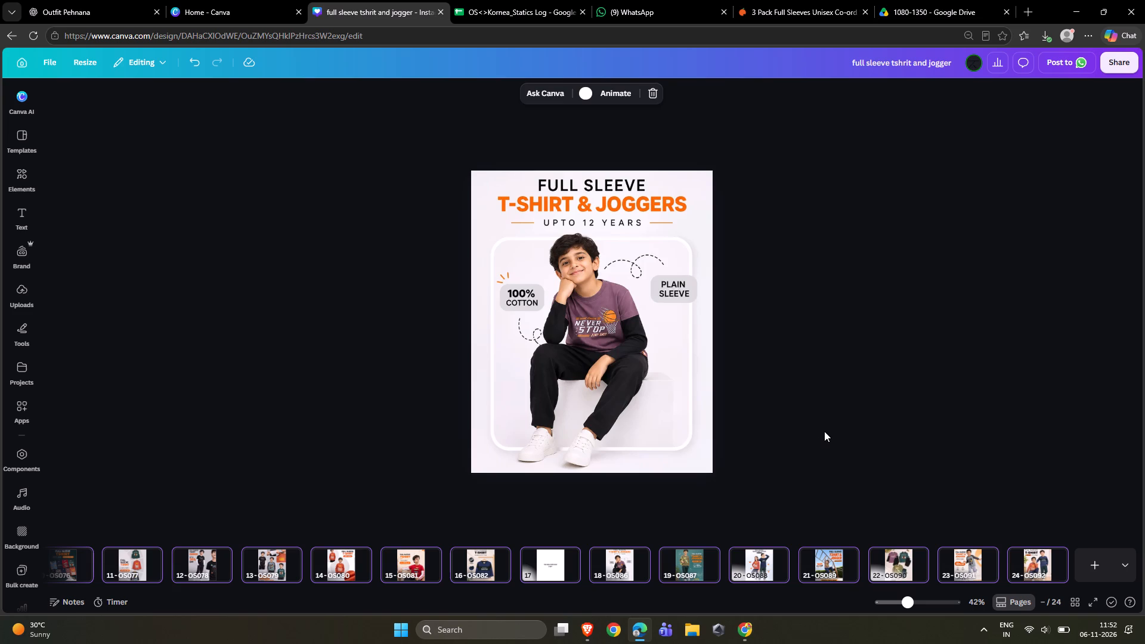
key(ctrl+a)
key(ctrl+c)
click(983, 346)
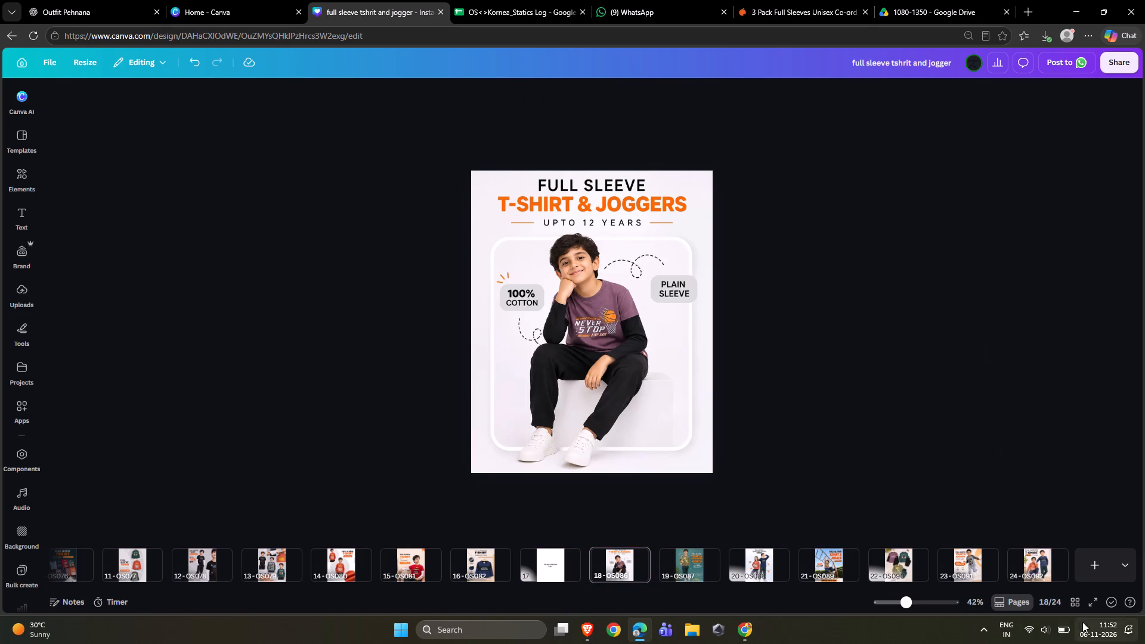
click(1085, 566)
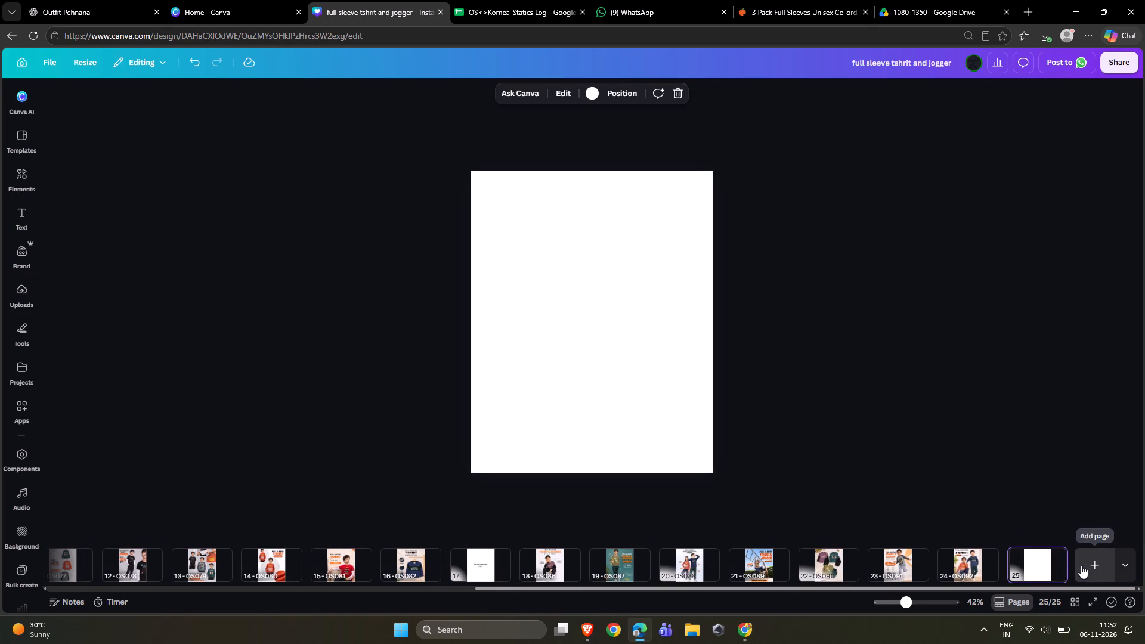
key(ctrl+v)
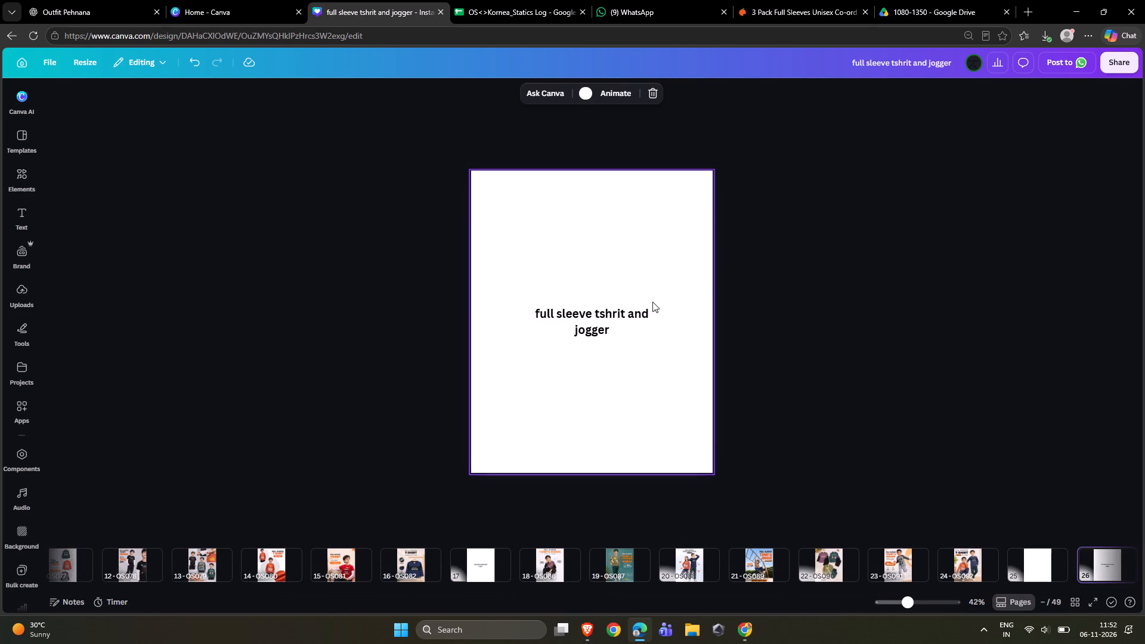
Set up a custom resize of 1080 × 1920 px for the design.
click(72, 69)
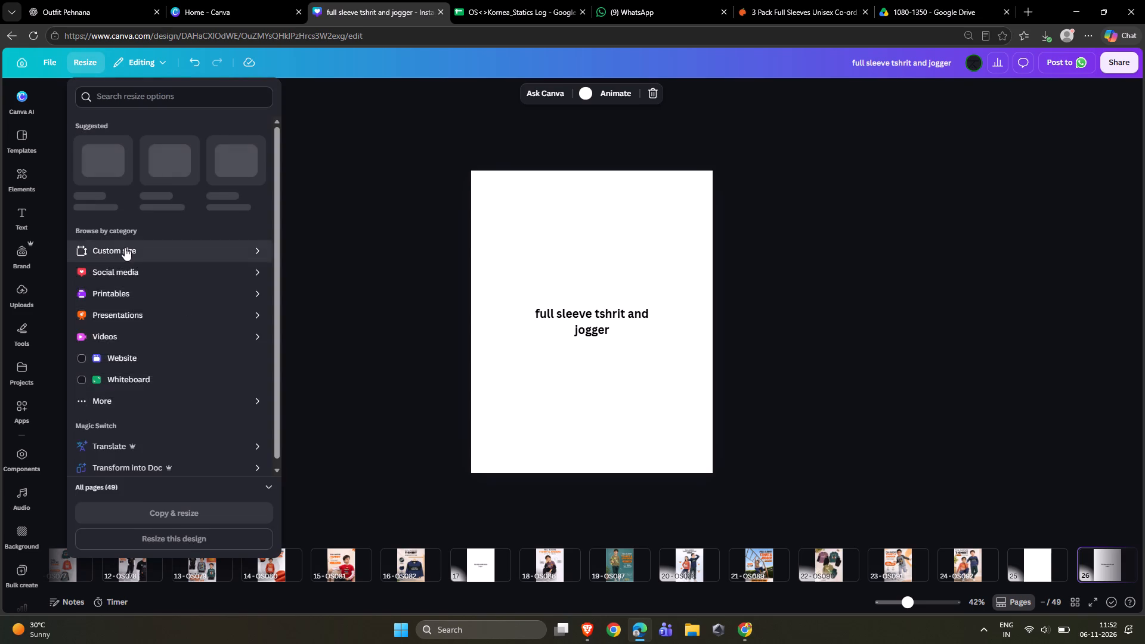
click(125, 247)
double_click(159, 159)
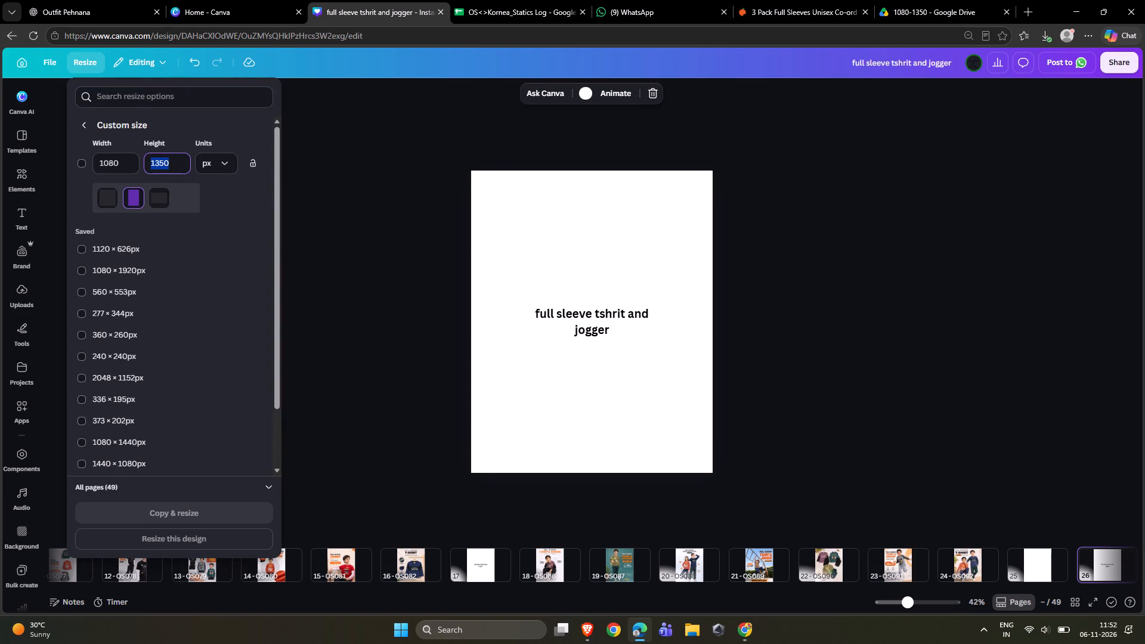
text(1920)
click(85, 166)
click(85, 167)
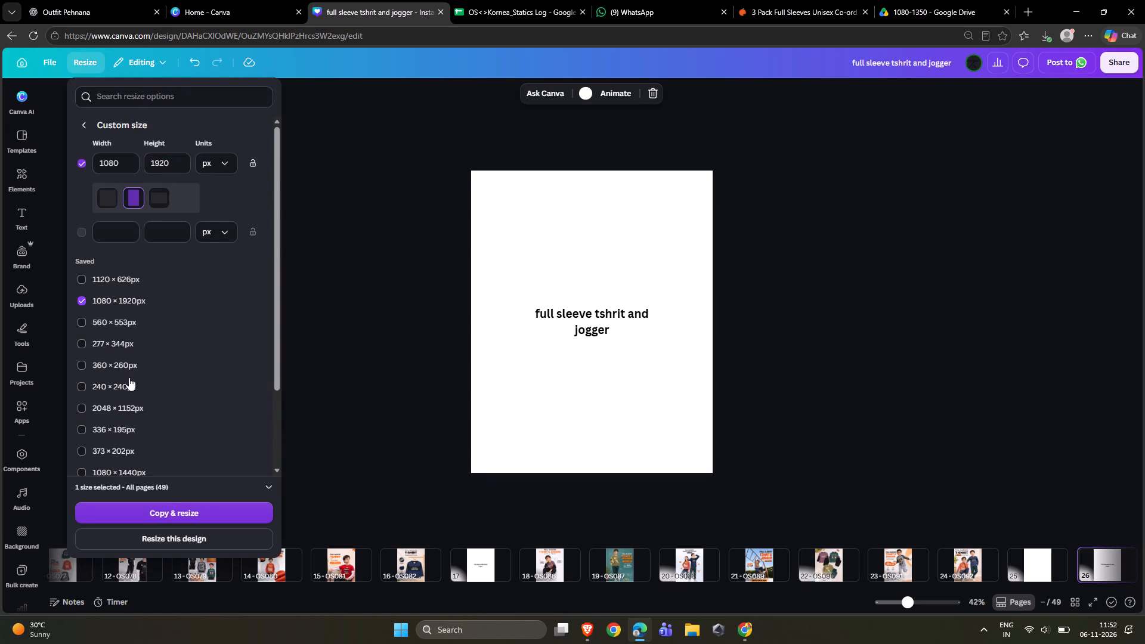
Clear the all-pages selection for the resize and include pages 41 to 49 instead.
click(150, 493)
click(160, 486)
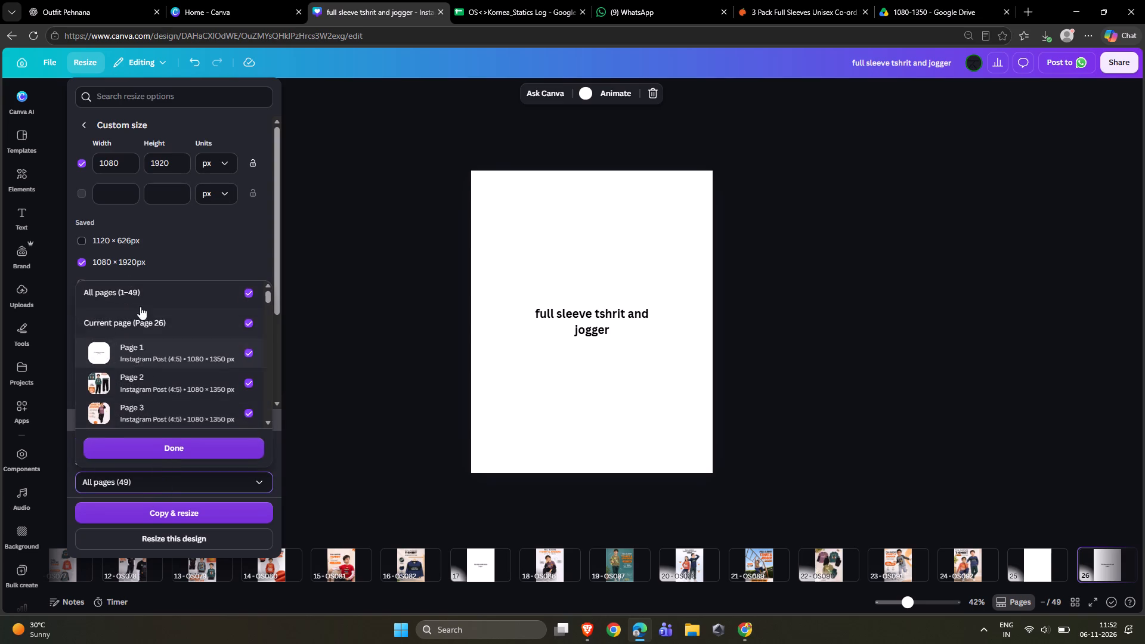
click(140, 293)
scroll(158, 359, down, 20)
scroll(158, 359, down, 15)
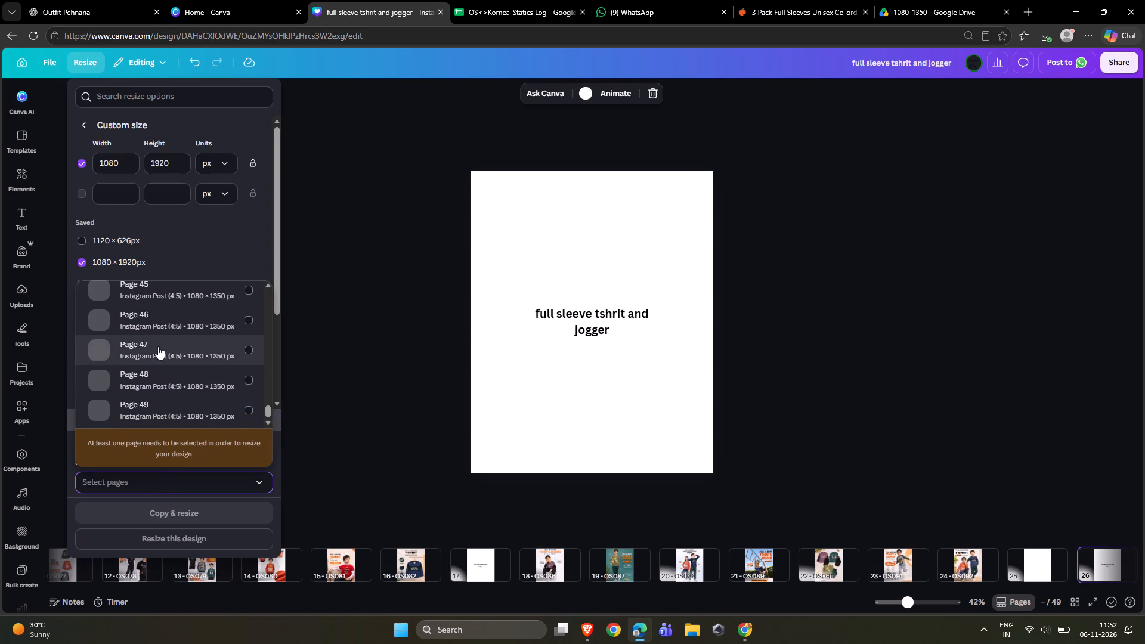
scroll(158, 346, down, 6)
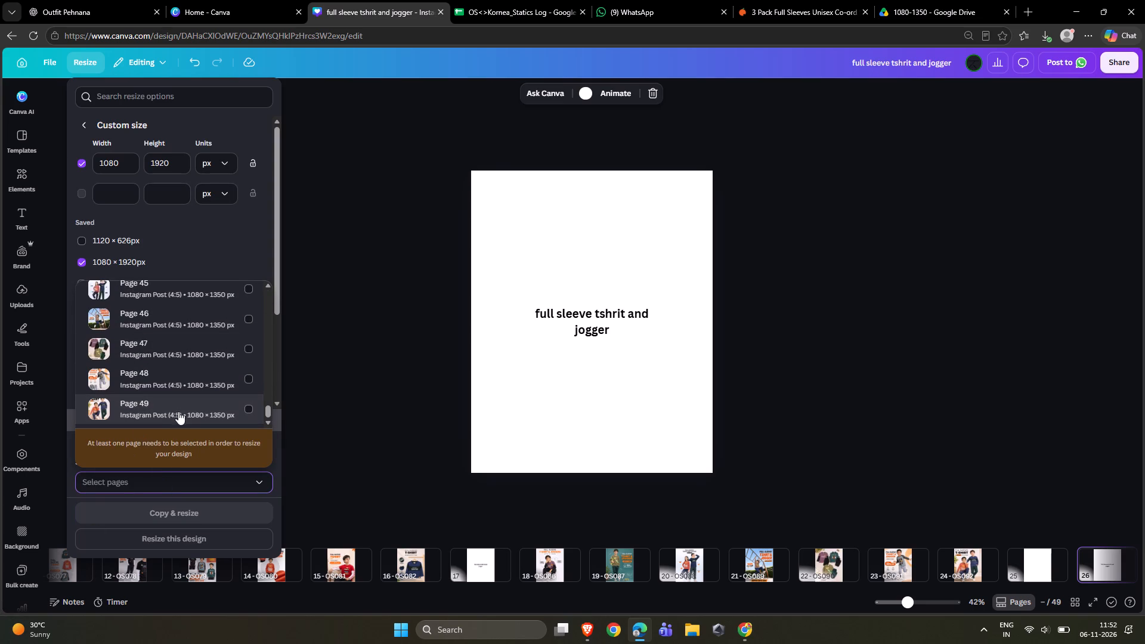
click(188, 410)
click(194, 385)
click(192, 355)
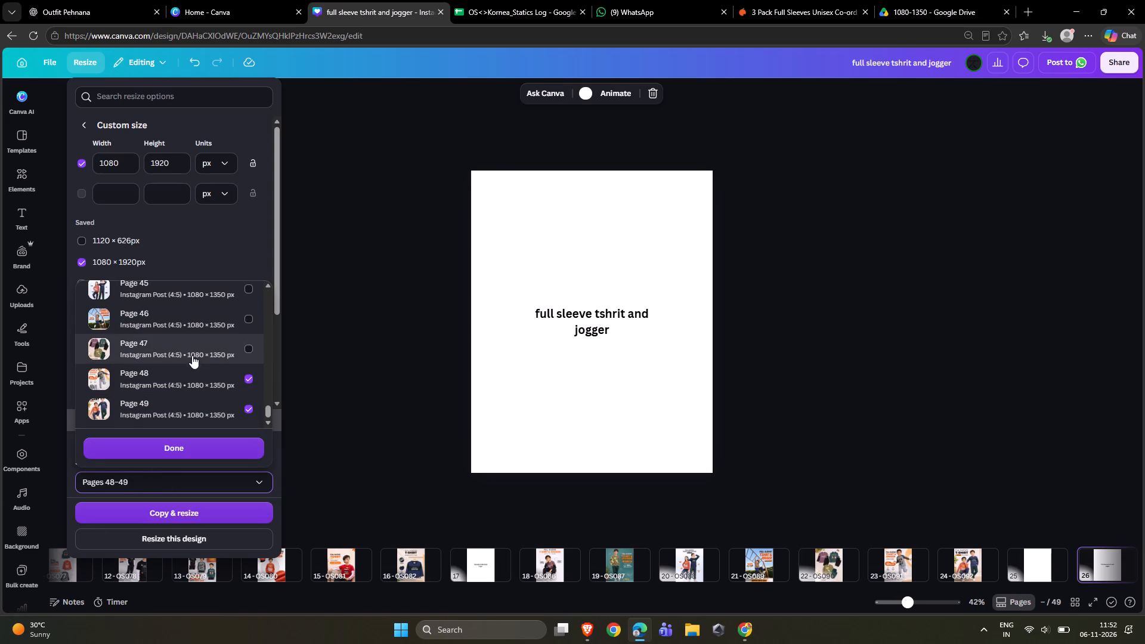
click(190, 318)
click(194, 291)
scroll(197, 312, up, 2)
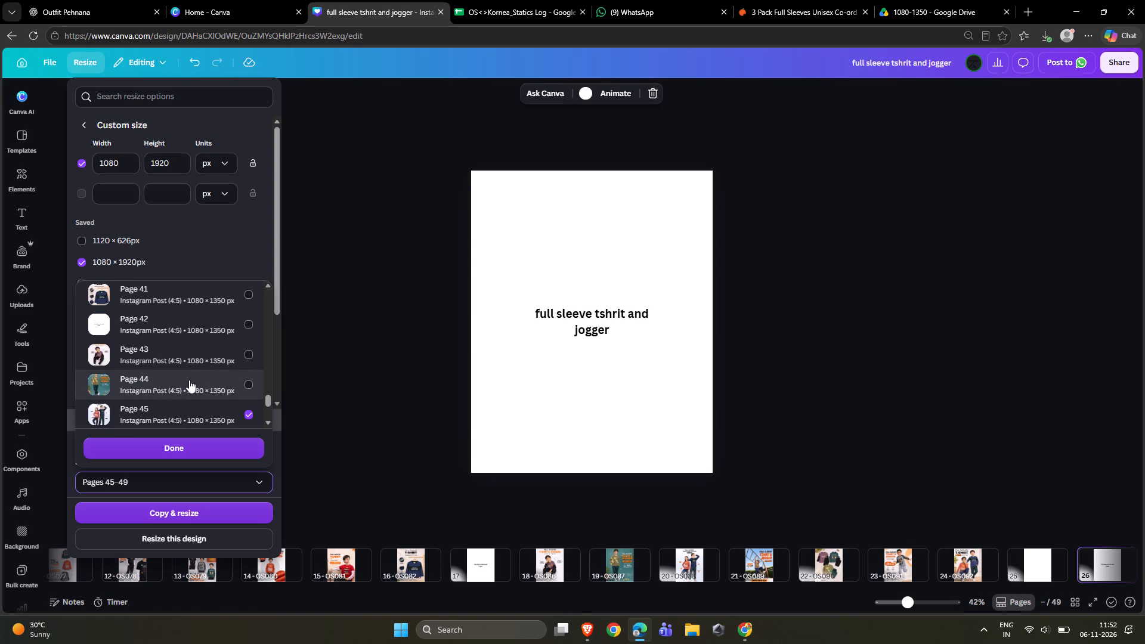
click(190, 381)
click(182, 357)
click(179, 329)
click(175, 305)
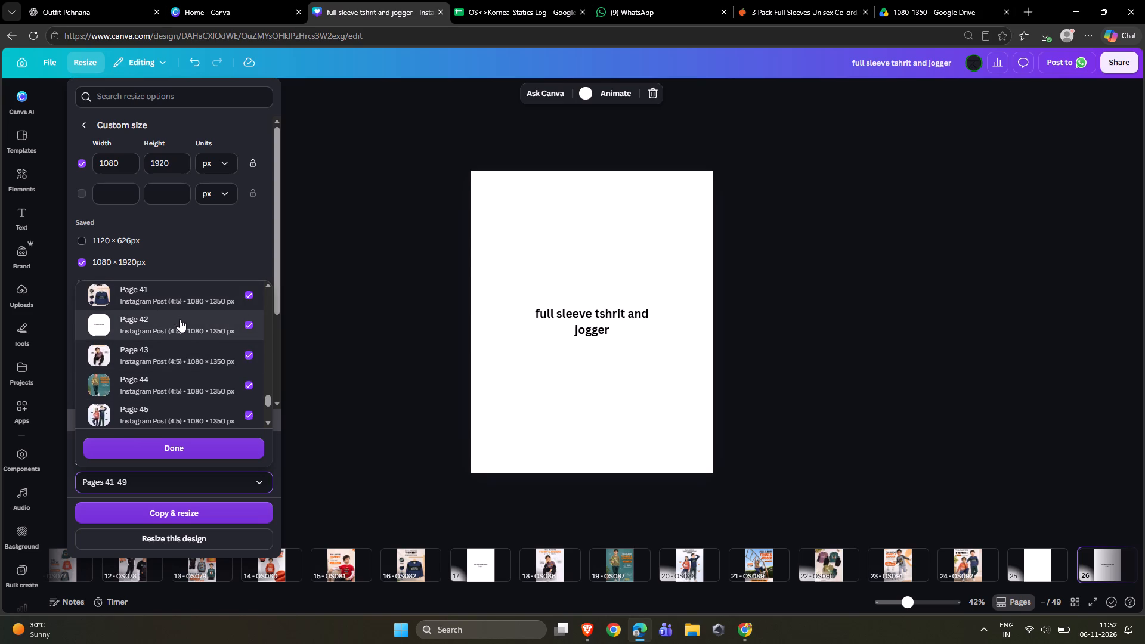
Add pages 33 to 40 to the pages being resized.
scroll(180, 321, up, 1)
click(179, 326)
click(180, 304)
scroll(178, 313, up, 1)
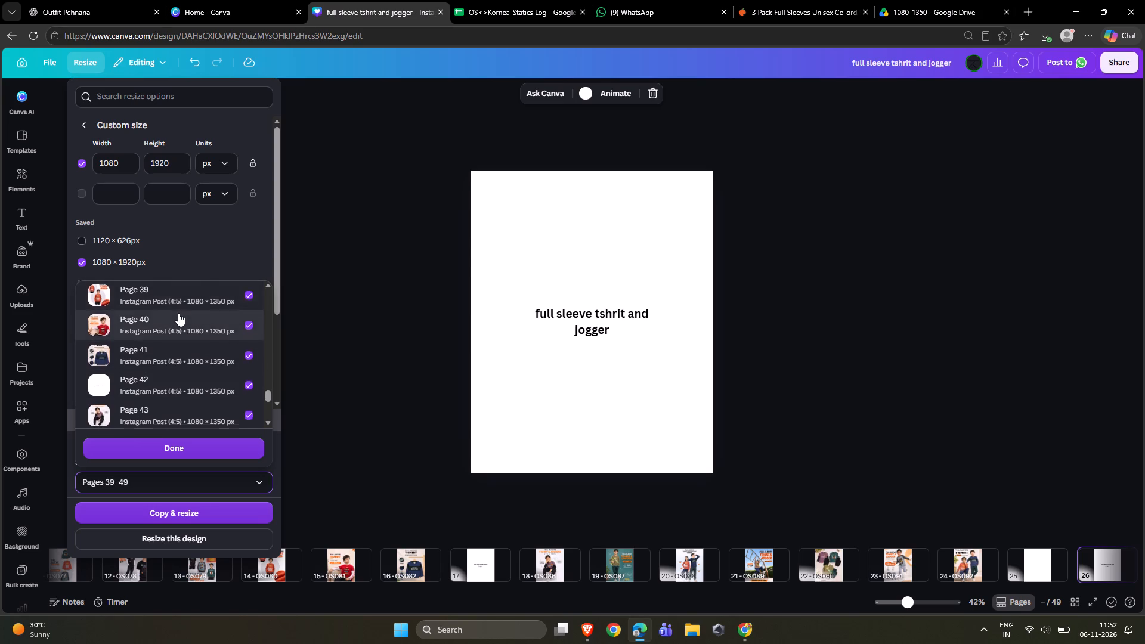
click(177, 331)
click(190, 298)
scroll(189, 309, up, 1)
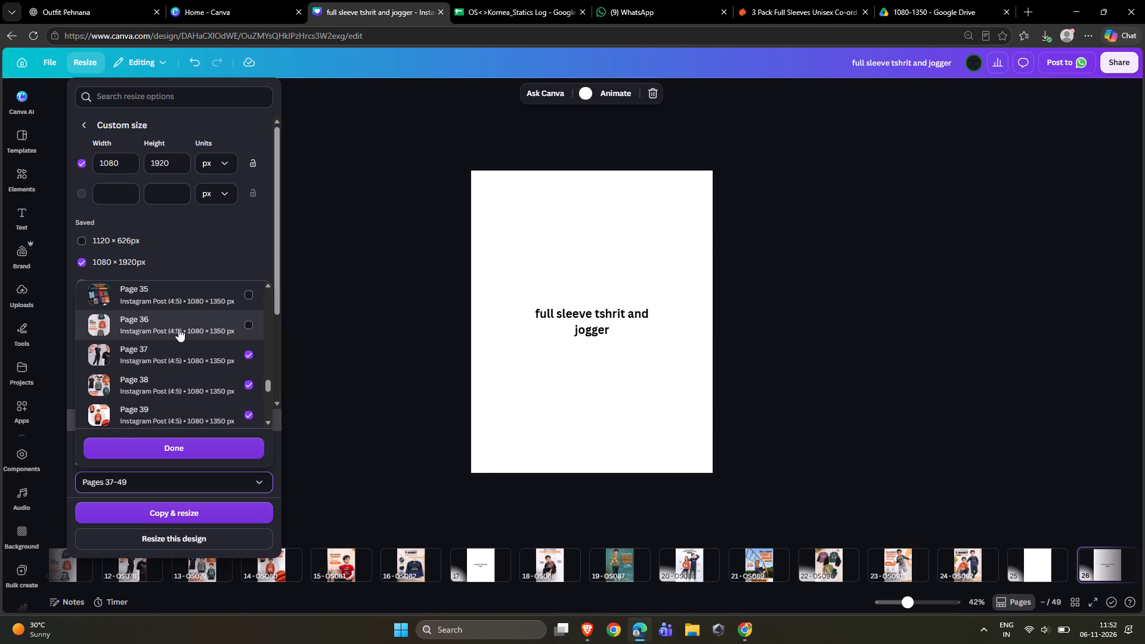
click(171, 335)
click(175, 303)
scroll(173, 314, up, 1)
click(172, 327)
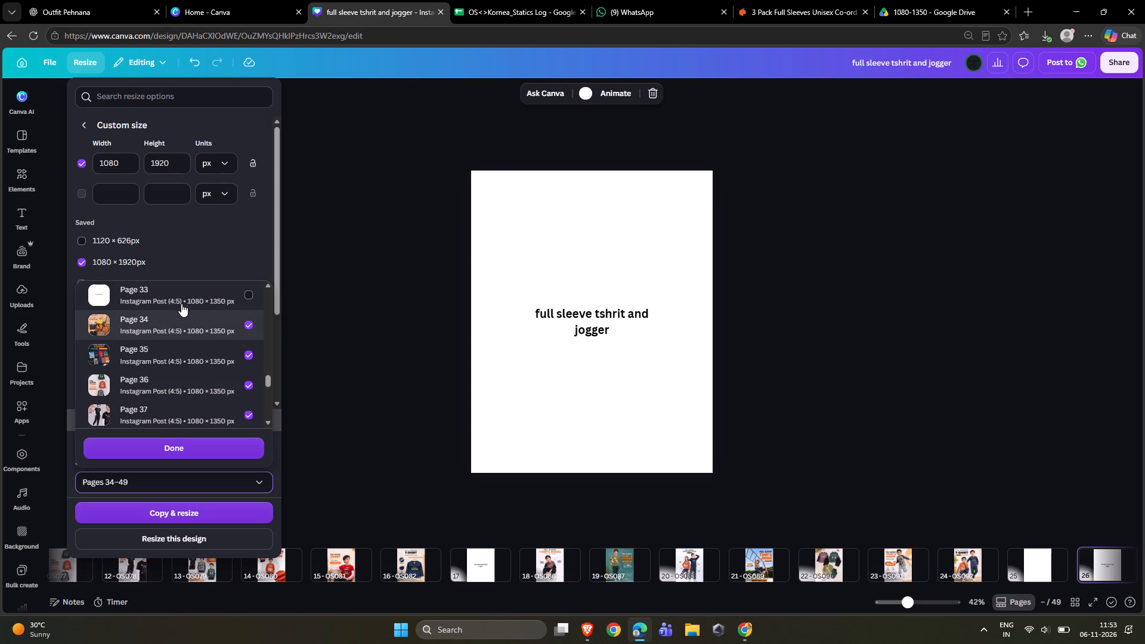
click(182, 302)
Add pages 26 to 32 to the selection and resize pages 26–49 within this design to 1080 × 1920 px.
scroll(181, 311, up, 1)
click(174, 322)
click(177, 293)
scroll(174, 309, up, 1)
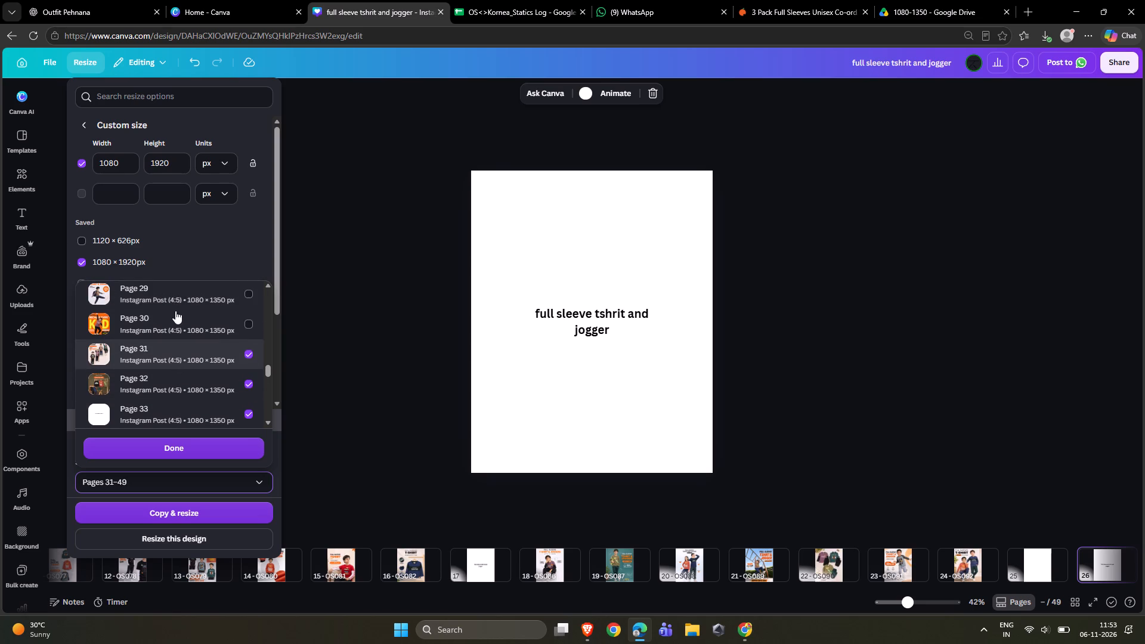
click(169, 332)
click(191, 290)
scroll(192, 317, up, 2)
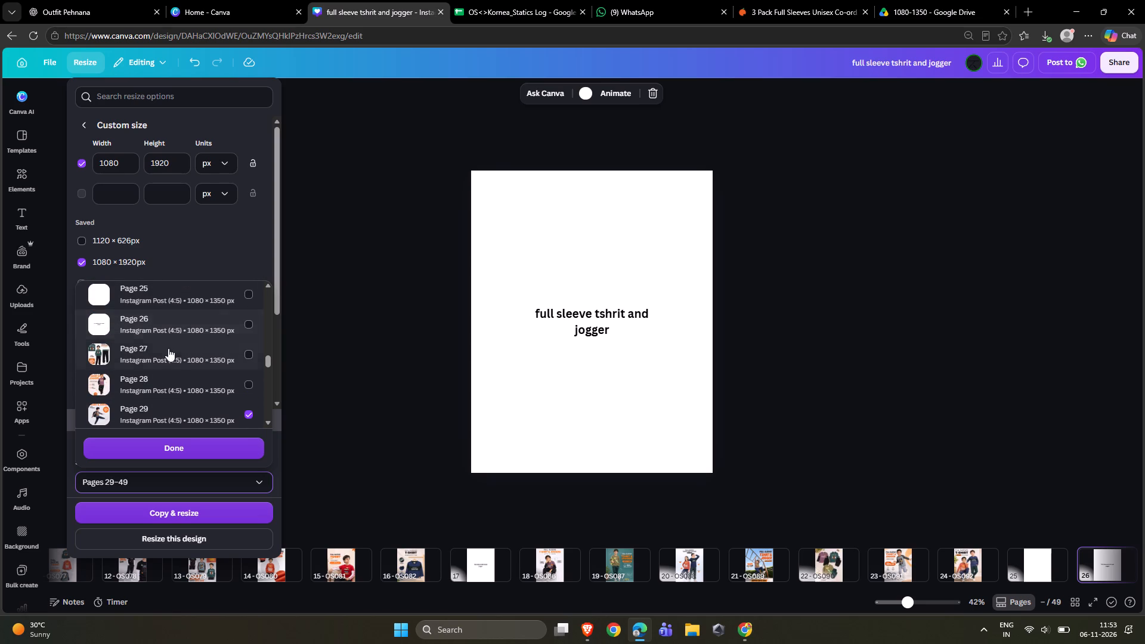
click(163, 394)
click(153, 342)
click(158, 321)
click(117, 444)
click(137, 543)
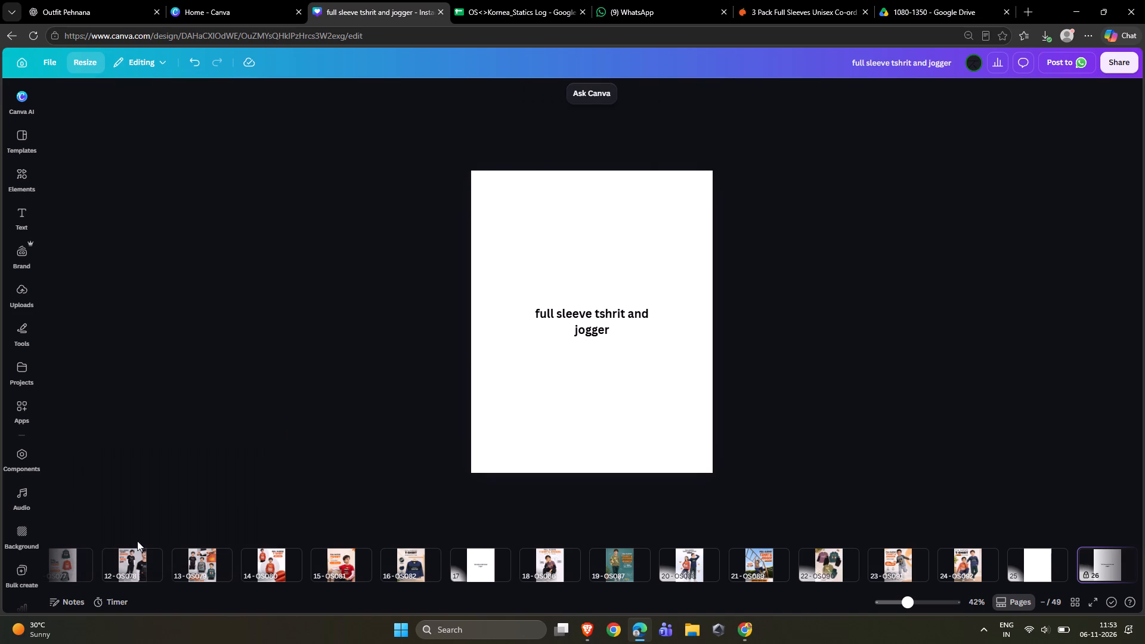
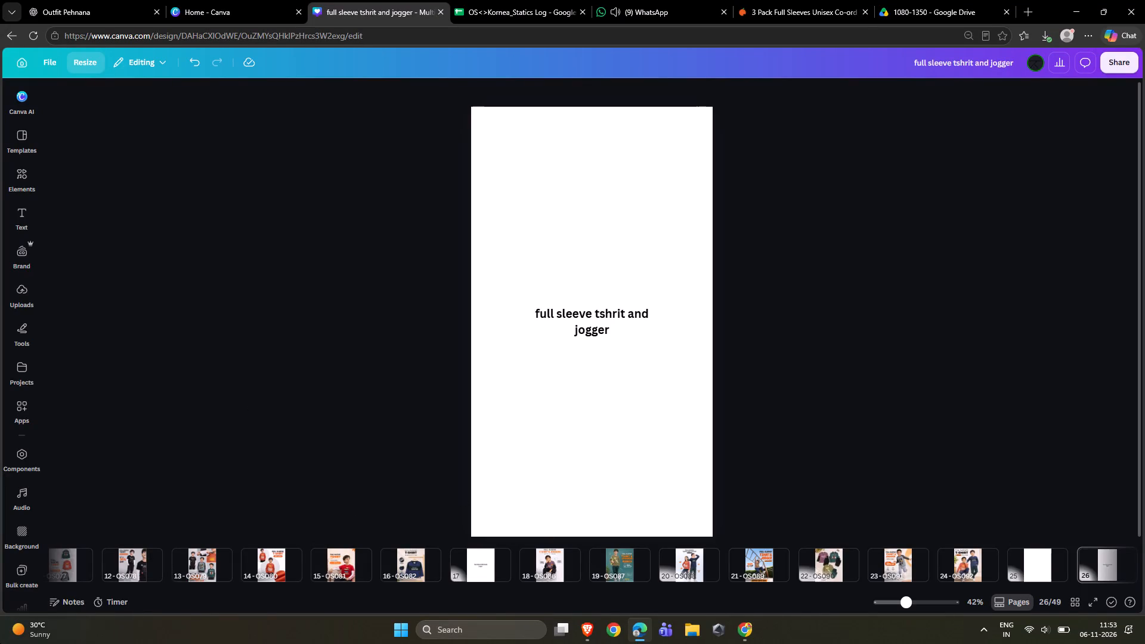
Delete the old creative images from the resized pages 27 to 29 (OS080, OS081 and OS082).
scroll(1056, 572, down, 3)
click(965, 481)
scroll(1040, 571, down, 2)
click(1050, 556)
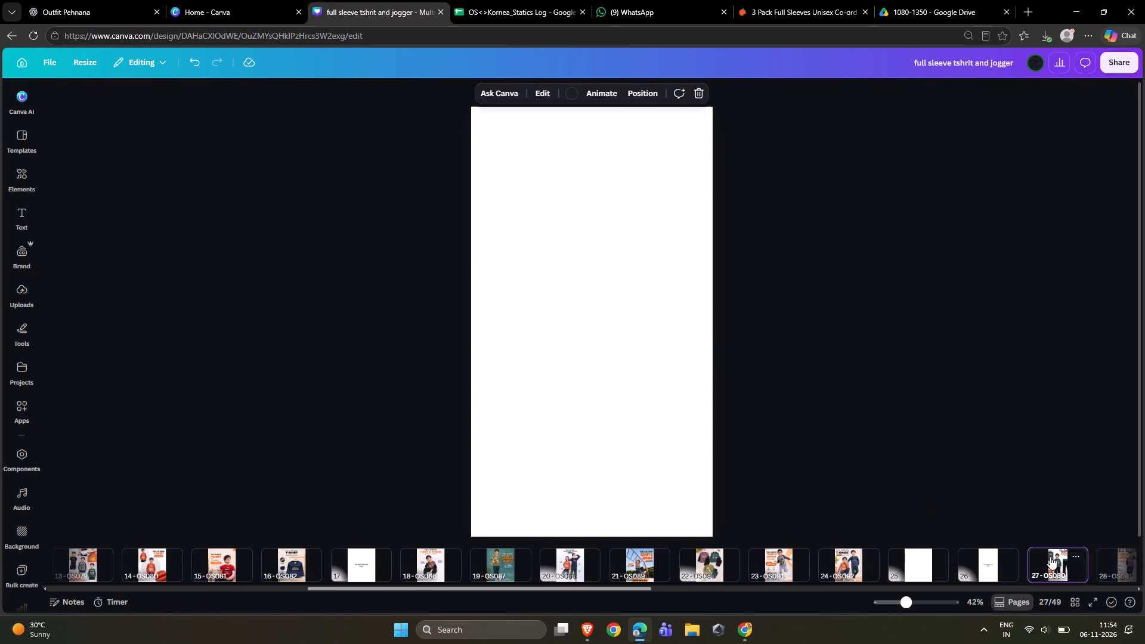
click(507, 403)
key(Delete)
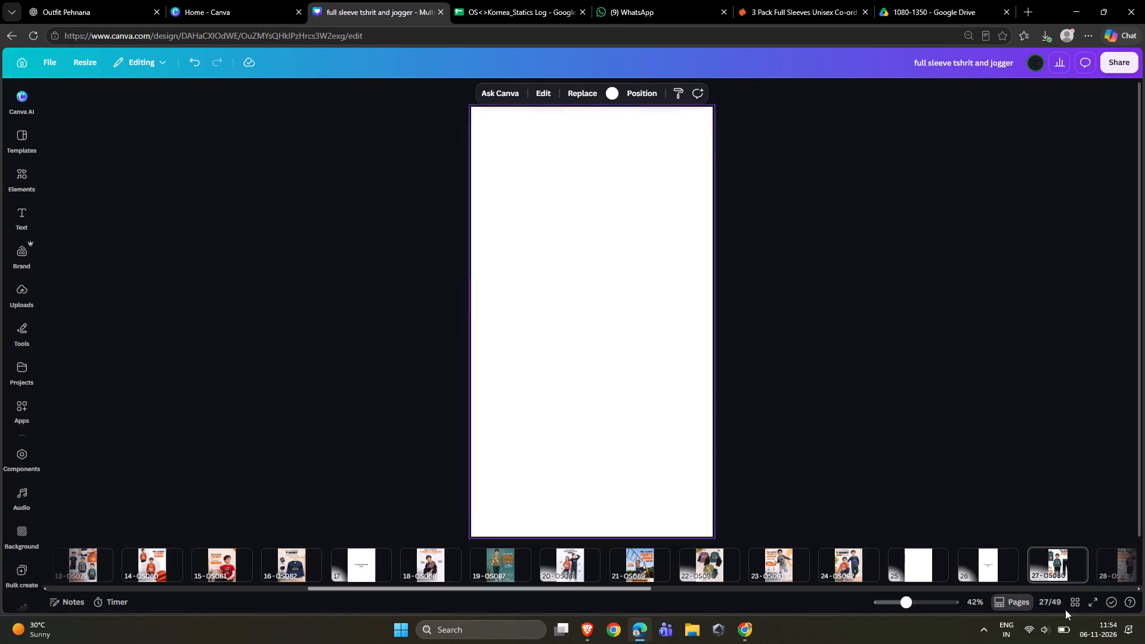
scroll(1042, 578, down, 1)
click(1055, 562)
click(550, 347)
key(Delete)
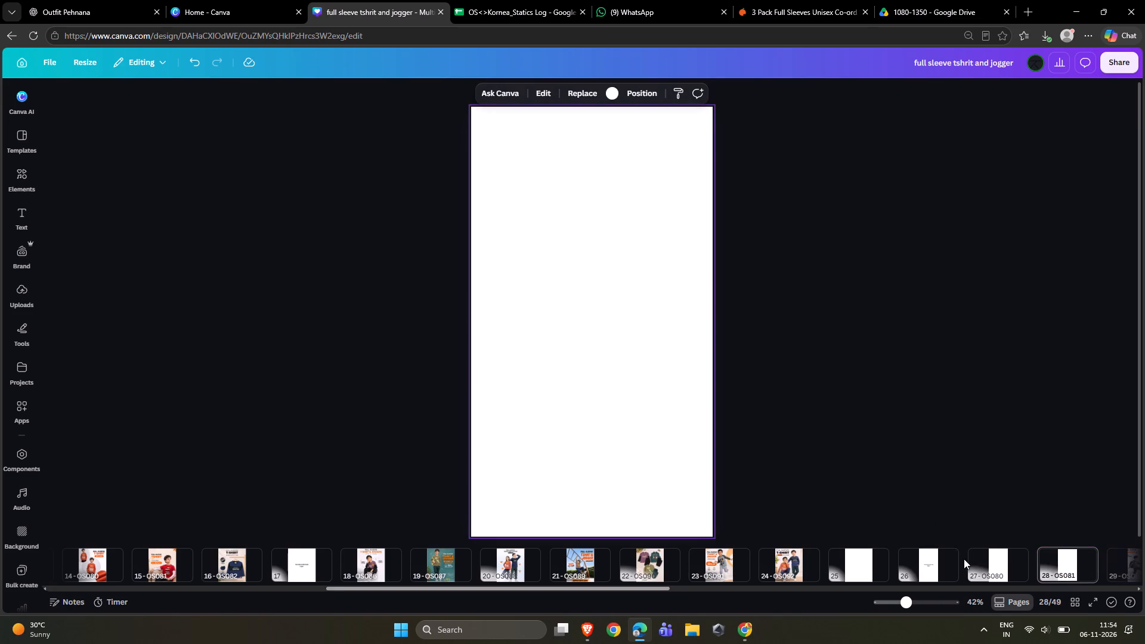
scroll(965, 567, down, 2)
click(1001, 571)
click(609, 390)
key(Delete)
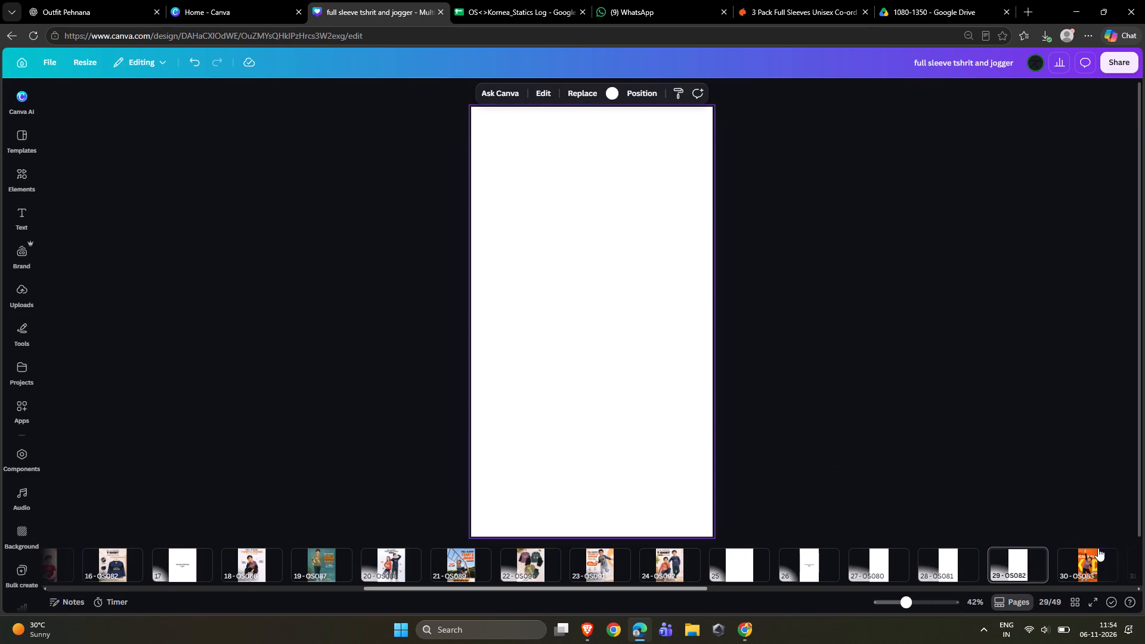
Delete the creative images from pages 30 to 32 (OS083, OS084 and OS085).
click(1096, 551)
click(593, 422)
key(Delete)
scroll(994, 558, down, 1)
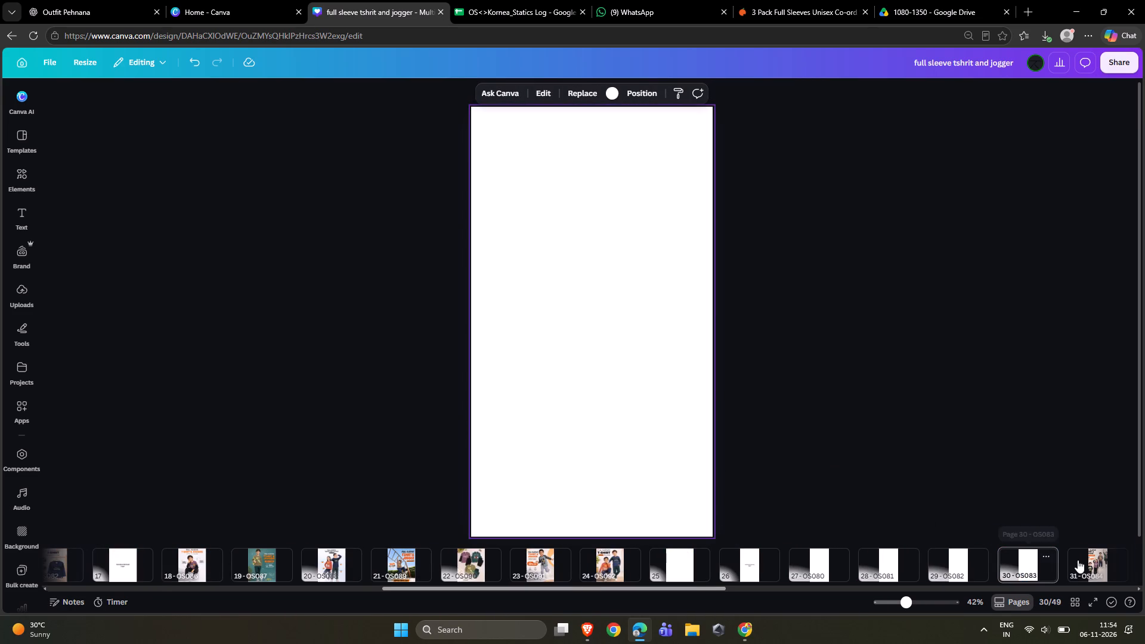
click(1083, 561)
click(649, 422)
key(Delete)
scroll(1090, 558, down, 1)
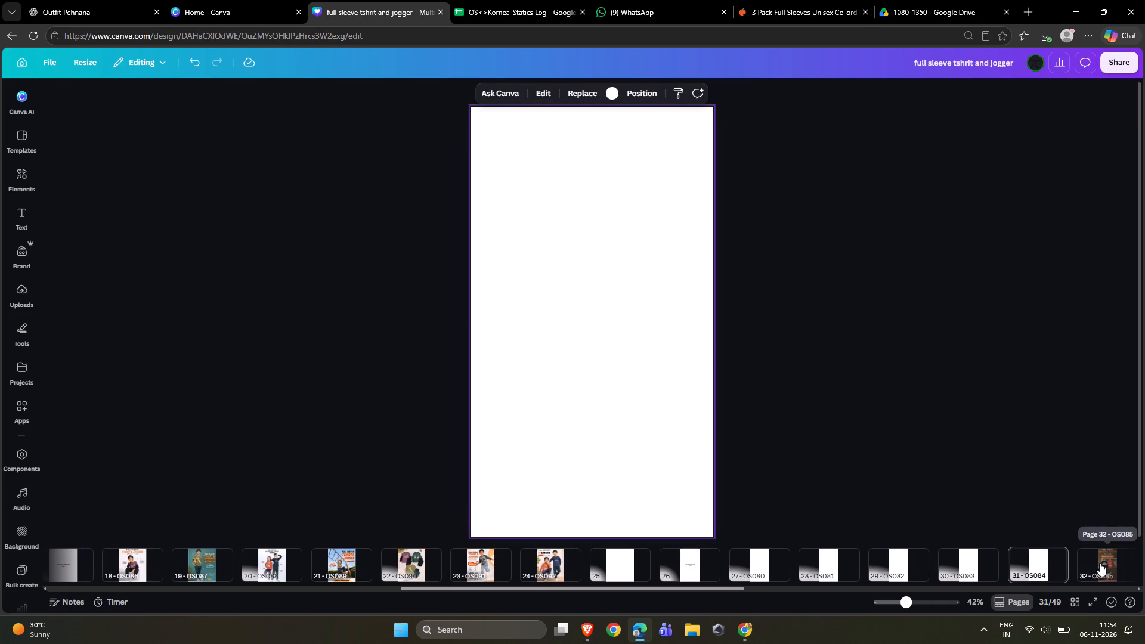
click(1100, 563)
click(546, 382)
key(Delete)
Delete the creative images from pages 34 to 36 (OS075, OS076 and OS077).
scroll(945, 551, down, 2)
scroll(997, 554, down, 1)
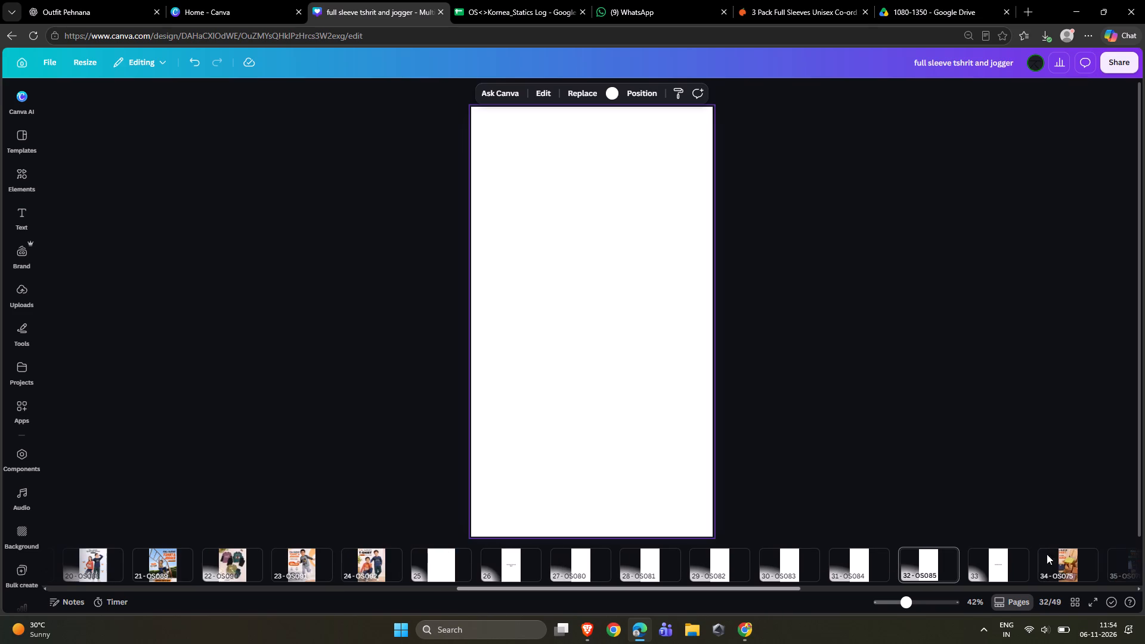
click(1066, 556)
click(571, 391)
key(Delete)
scroll(958, 580, down, 3)
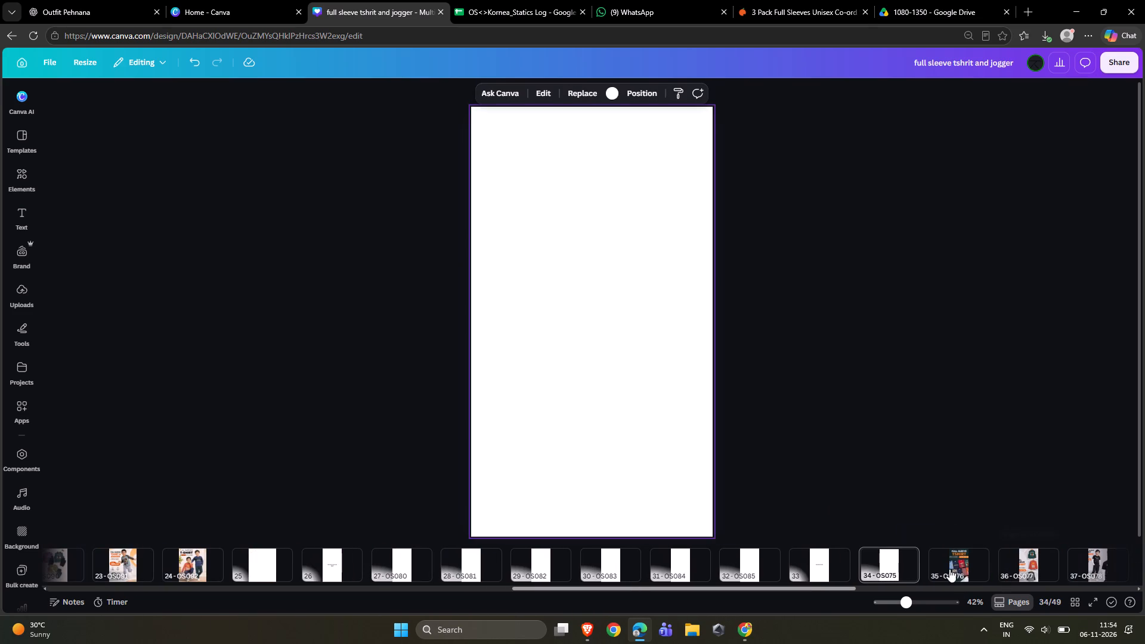
click(949, 569)
click(602, 419)
key(Delete)
click(1023, 556)
click(586, 411)
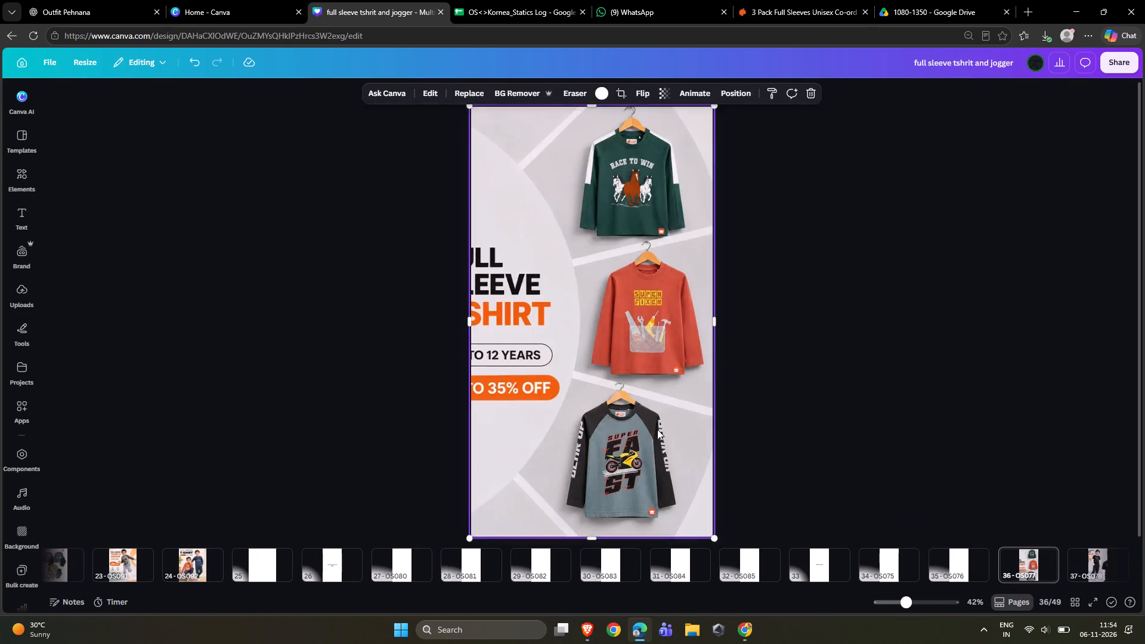
key(Delete)
Delete the creative images from pages 37 to 39 (OS078, OS079 and OS080).
click(1104, 564)
click(524, 363)
key(Delete)
scroll(1009, 547, down, 2)
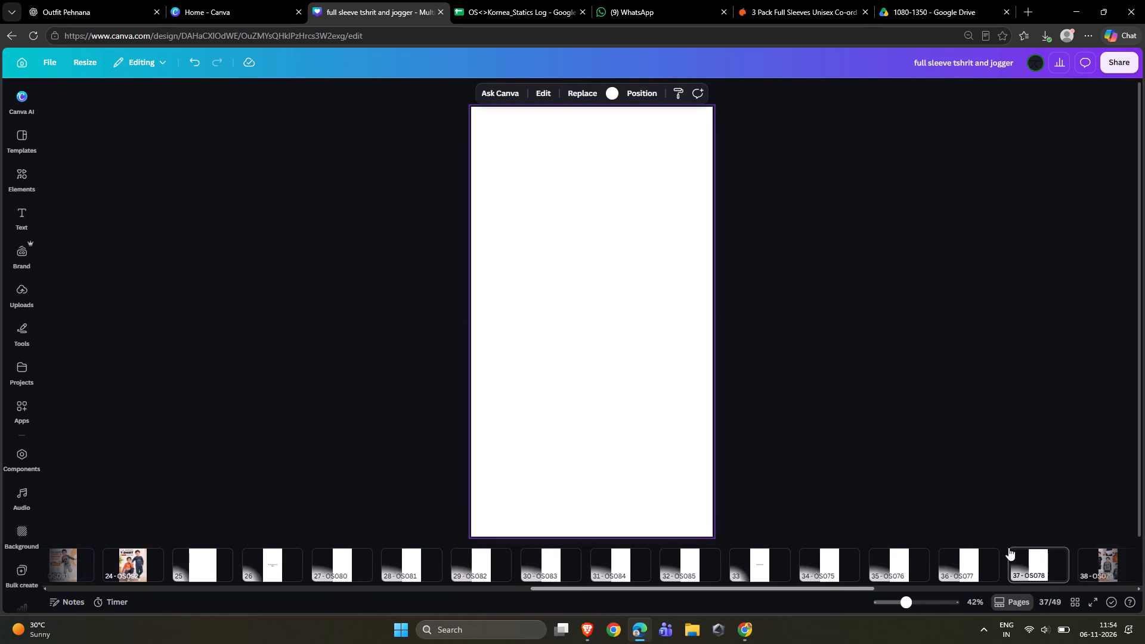
click(1056, 560)
click(587, 391)
key(Delete)
click(1108, 561)
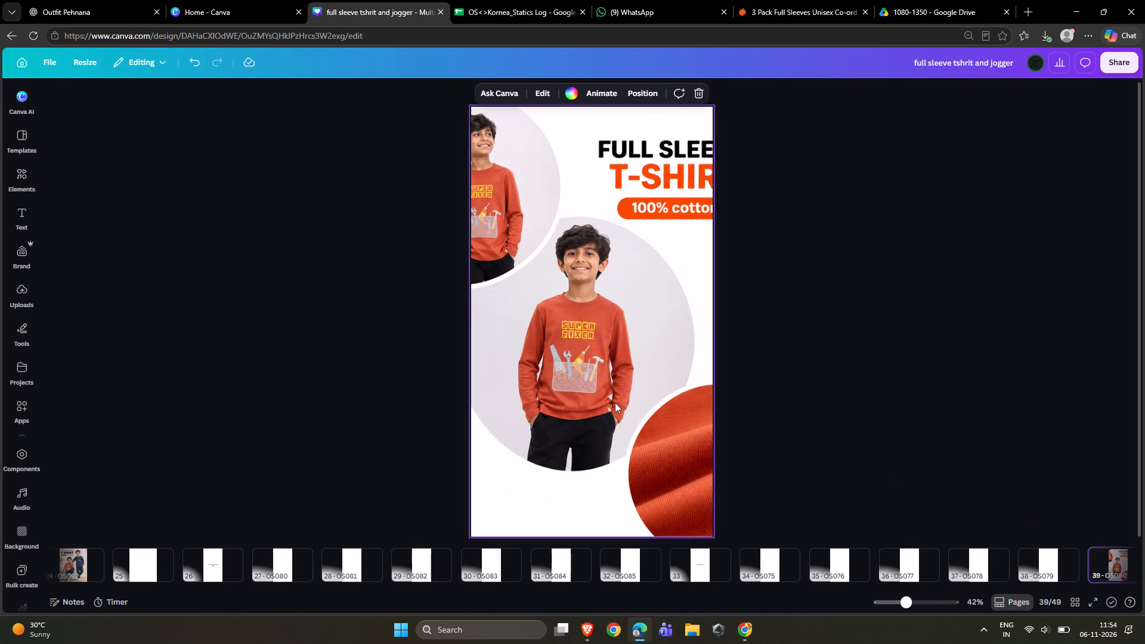
click(614, 402)
key(Delete)
Delete the creative image from page 40 (OS081) and the background image from page 41 (OS082).
scroll(951, 561, down, 2)
click(1063, 557)
click(646, 406)
key(Delete)
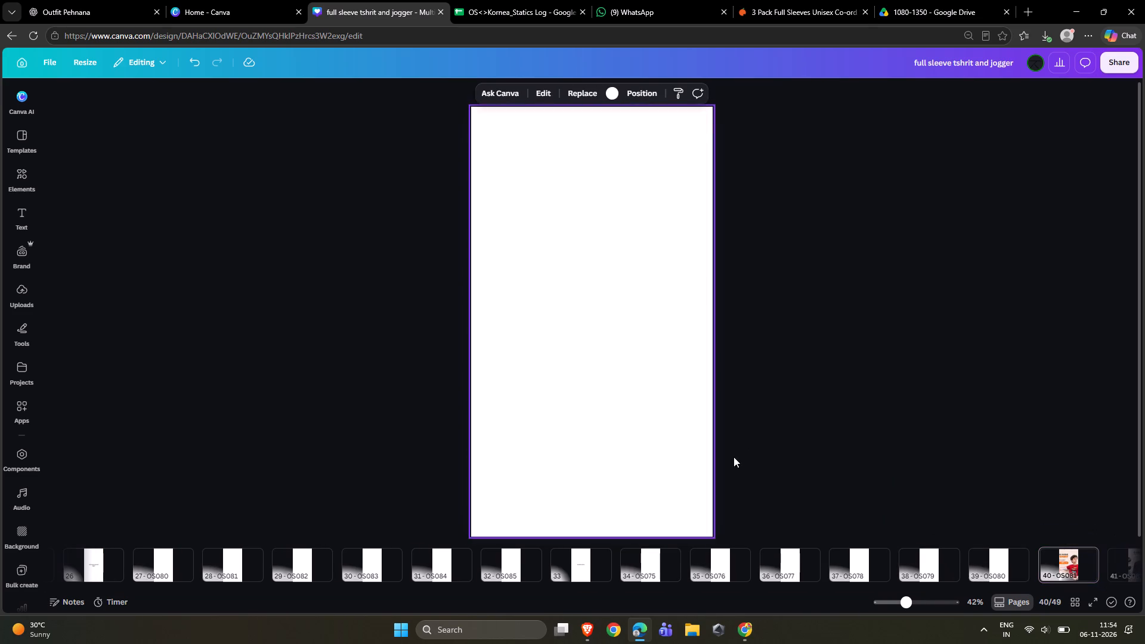
scroll(999, 559, down, 2)
click(1029, 559)
click(562, 410)
key(Delete)
scroll(1000, 569, down, 1)
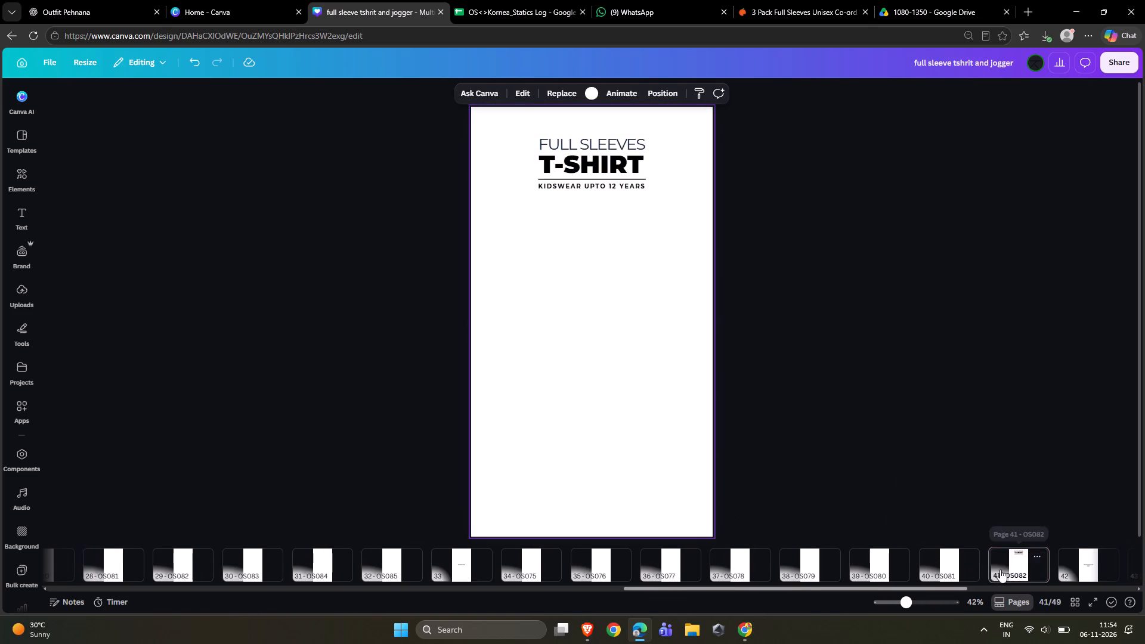
scroll(1000, 569, down, 2)
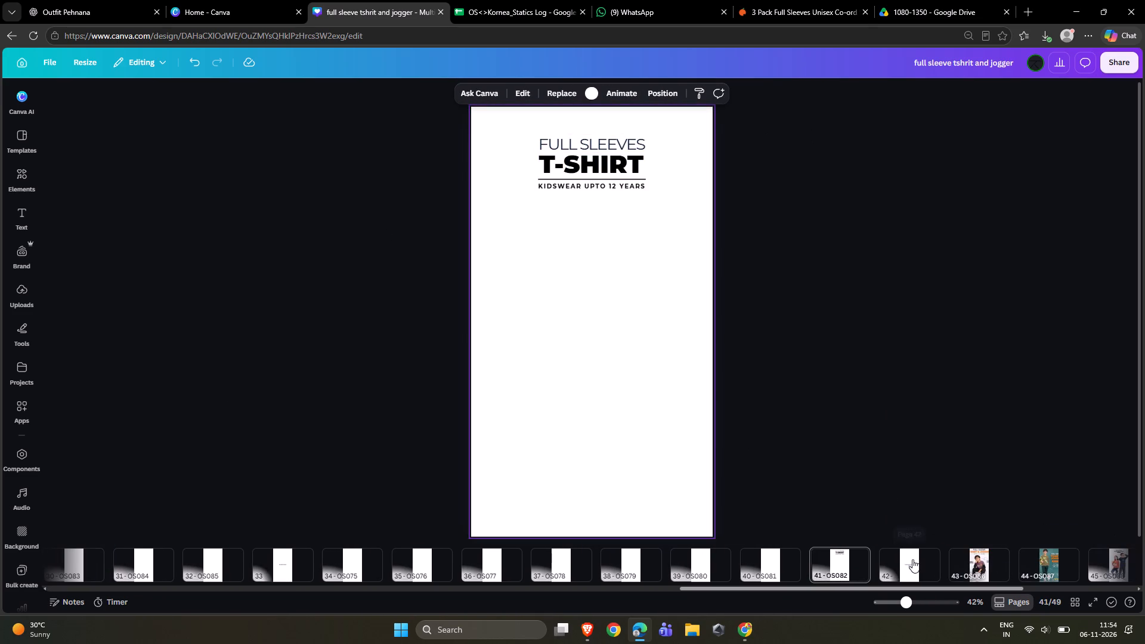
drag(835, 109, 412, 284)
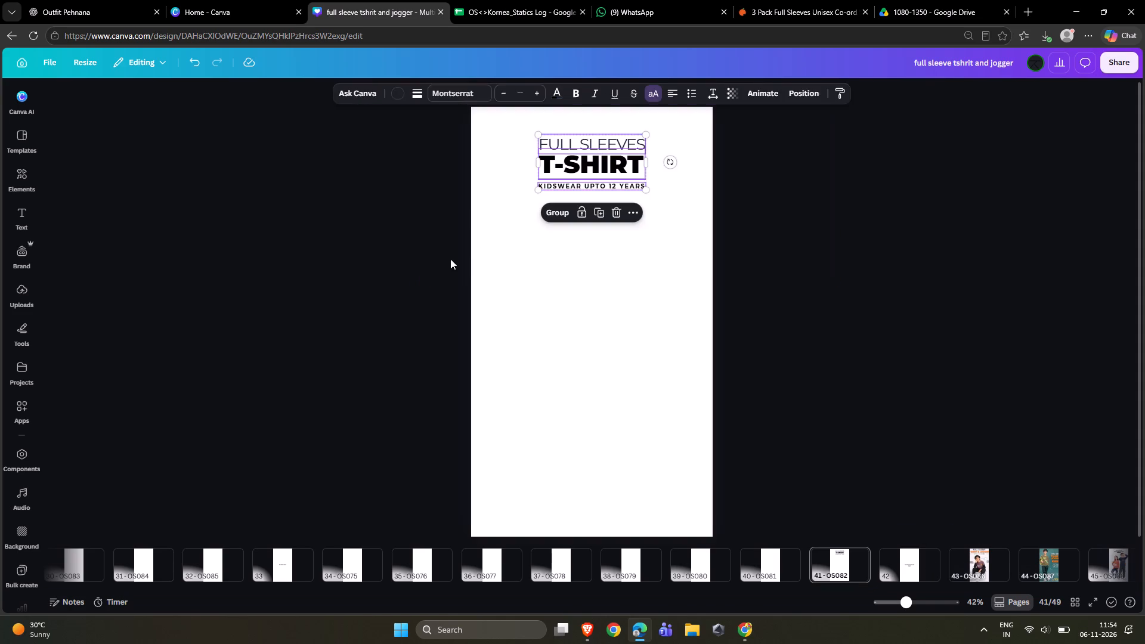
click(871, 274)
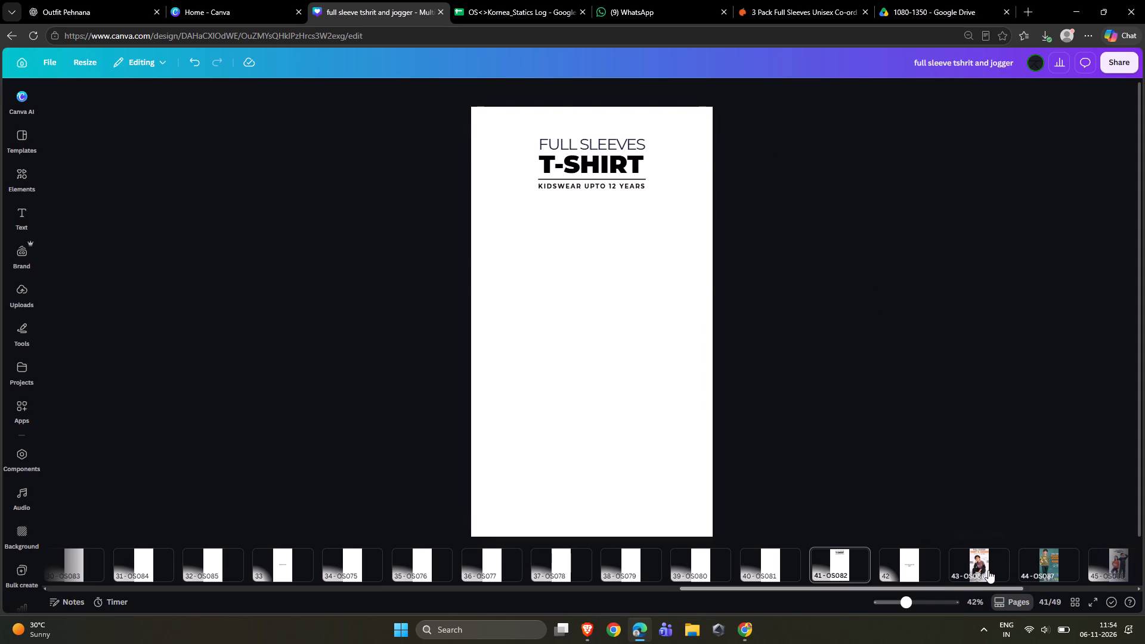
Delete the creative images from pages 43 and 44 (OS086 and OS087).
click(988, 570)
click(572, 380)
key(Delete)
click(1045, 563)
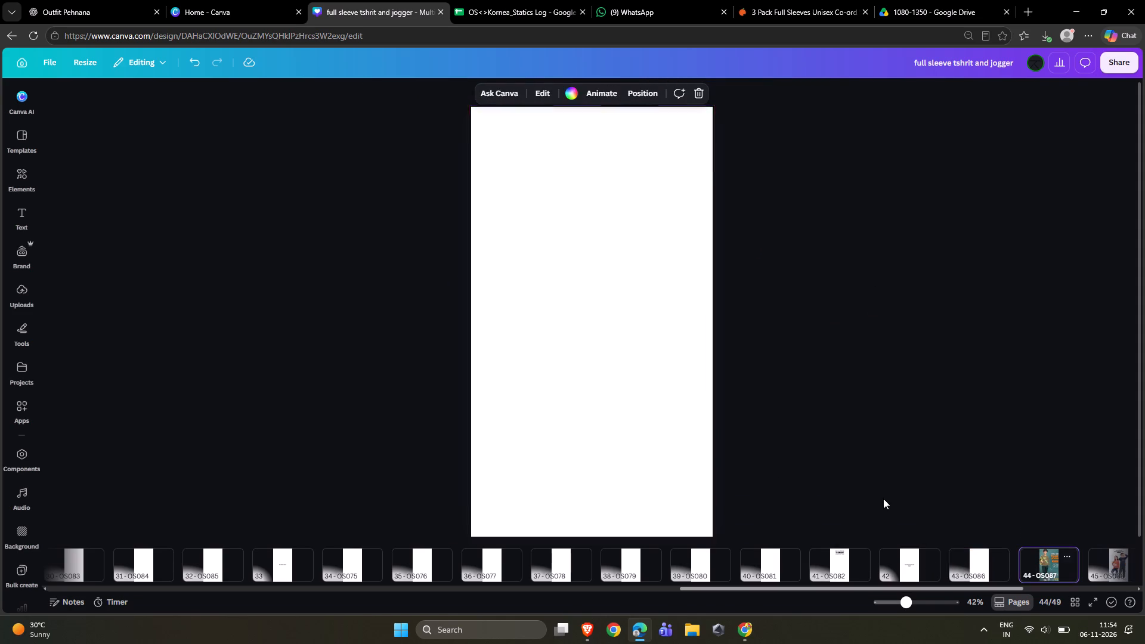
click(634, 364)
key(Delete)
Clear page 45 (OS088) by deleting its image, heading, feature labels and arrows.
scroll(994, 569, down, 1)
click(1043, 571)
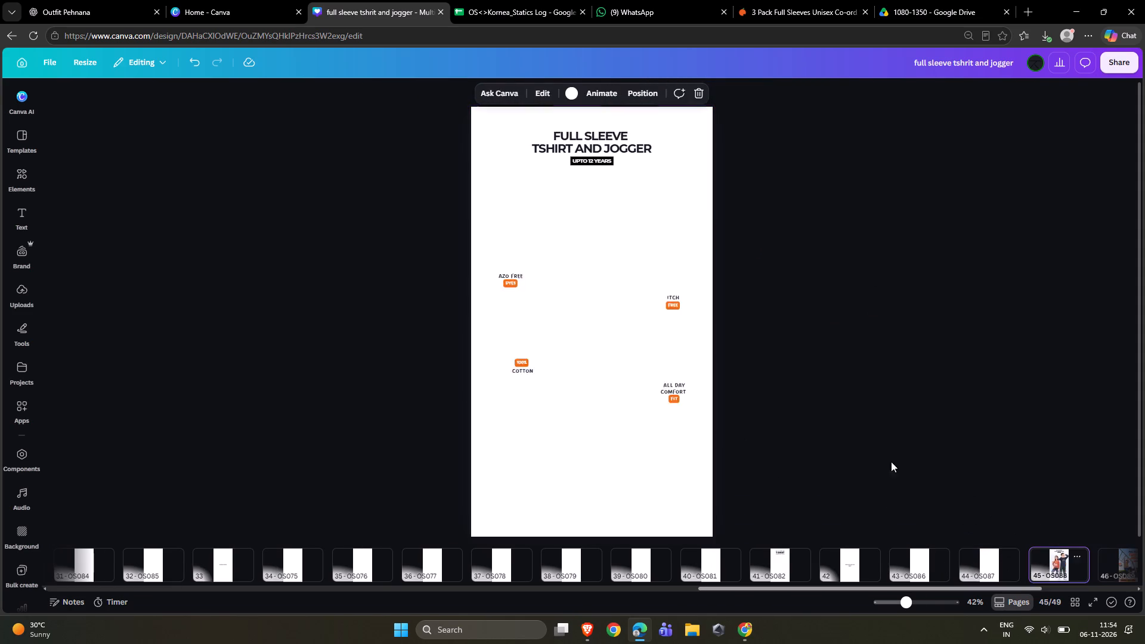
click(695, 348)
key(Delete)
drag(901, 114, 178, 469)
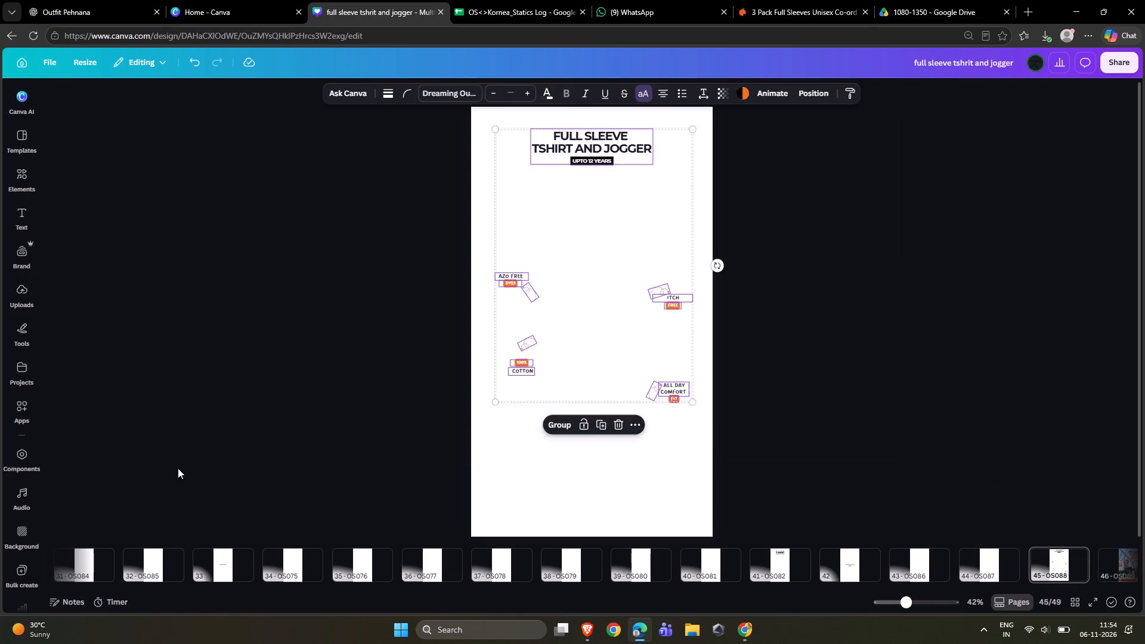
key(Delete)
Delete the creative image from page 46 (OS089) and the image and heading text from page 47 (OS090).
scroll(998, 578, down, 3)
click(945, 562)
click(640, 352)
key(Delete)
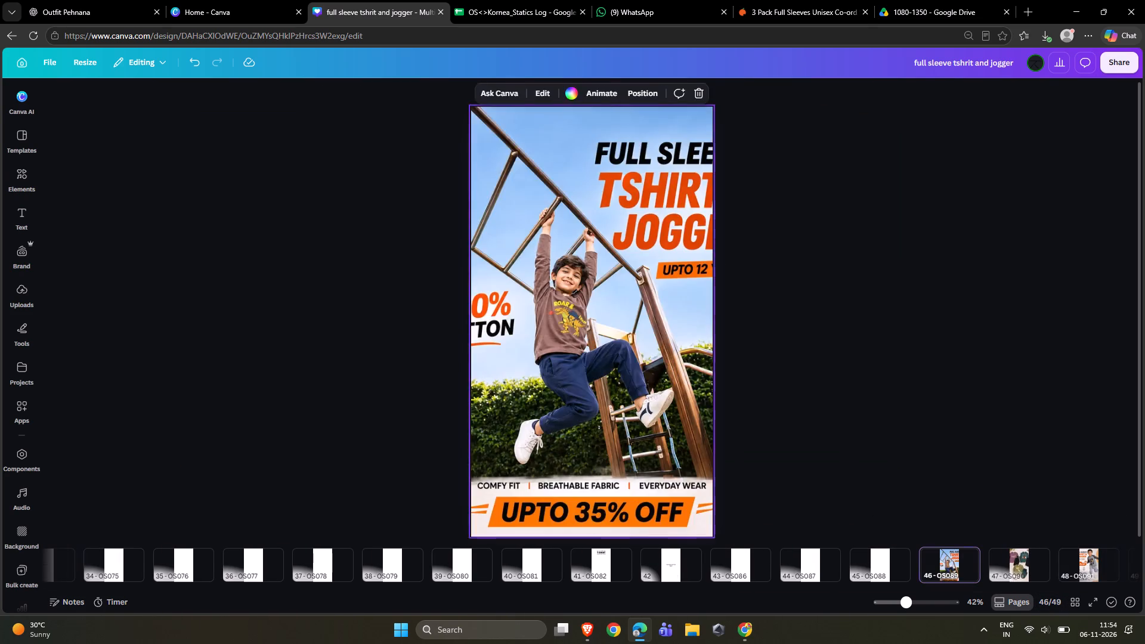
click(1014, 563)
click(559, 388)
key(Delete)
drag(874, 255, 330, 465)
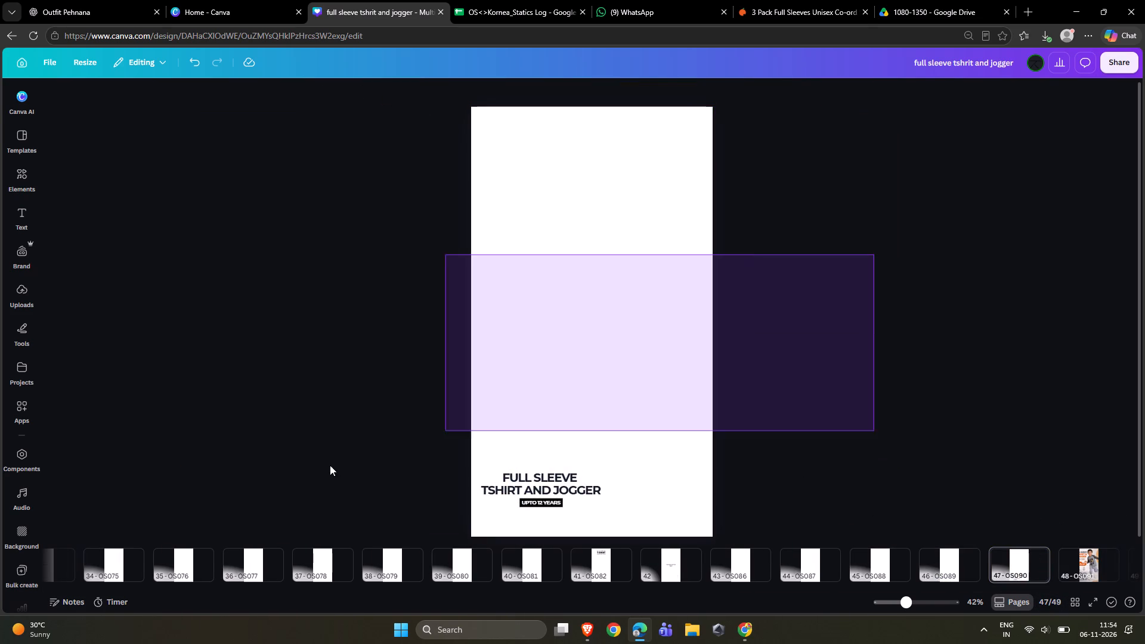
drag(330, 465, 290, 548)
key(Delete)
Delete the creative image from page 48 (OS091) and the photo and heading text from page 49 (OS092).
scroll(964, 574, down, 1)
click(1045, 574)
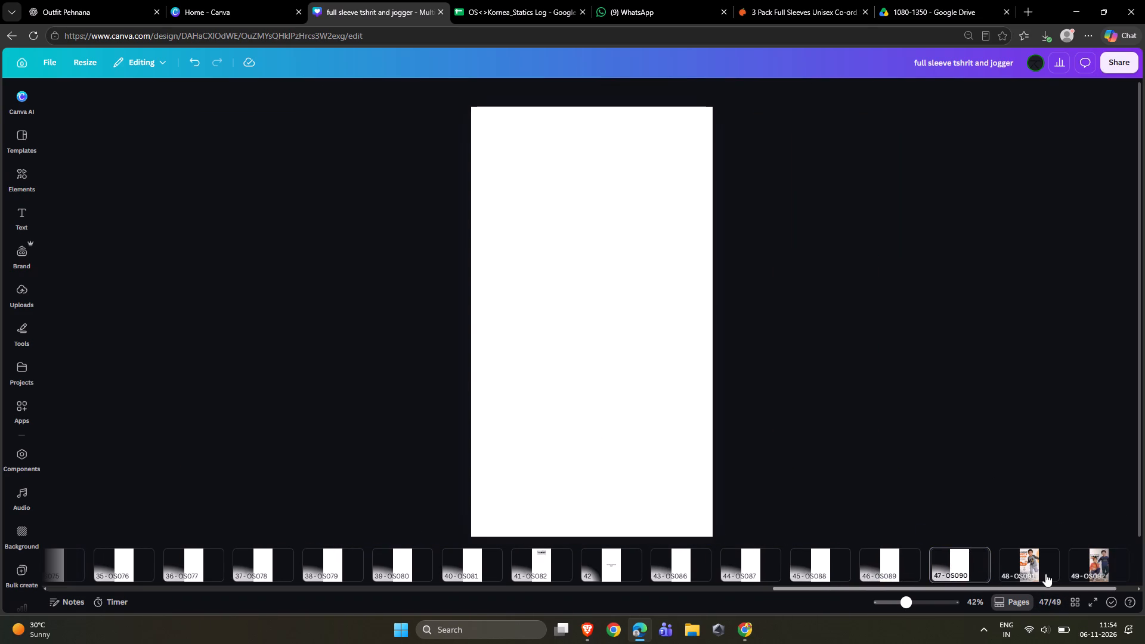
click(703, 367)
key(Delete)
scroll(980, 544, down, 2)
click(1042, 571)
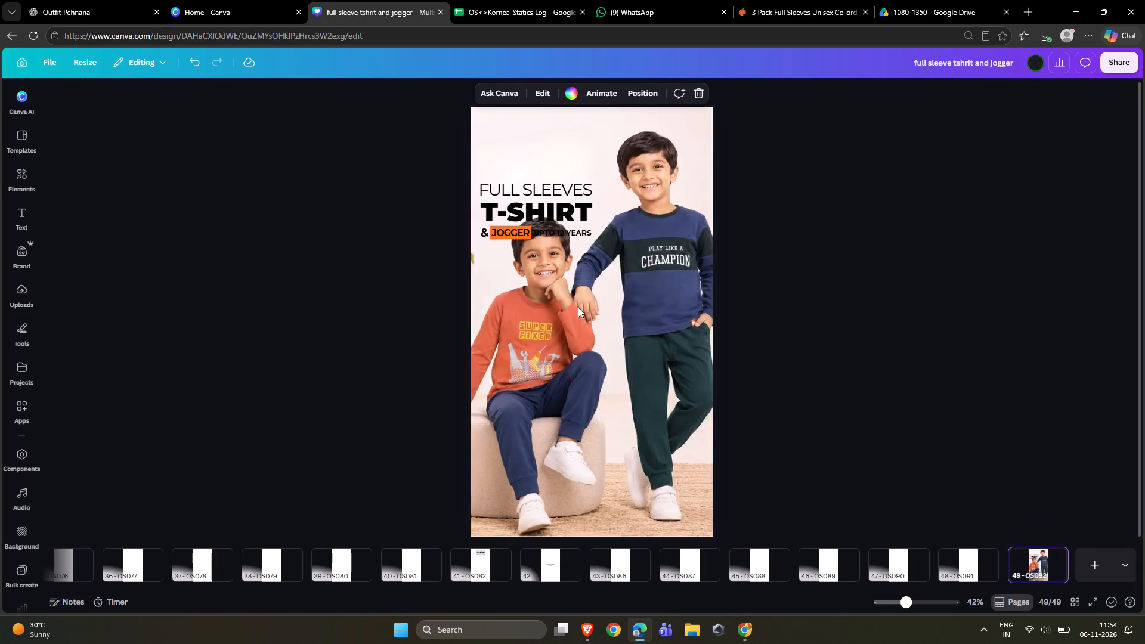
click(543, 281)
key(Delete)
drag(762, 162, 236, 323)
key(Delete)
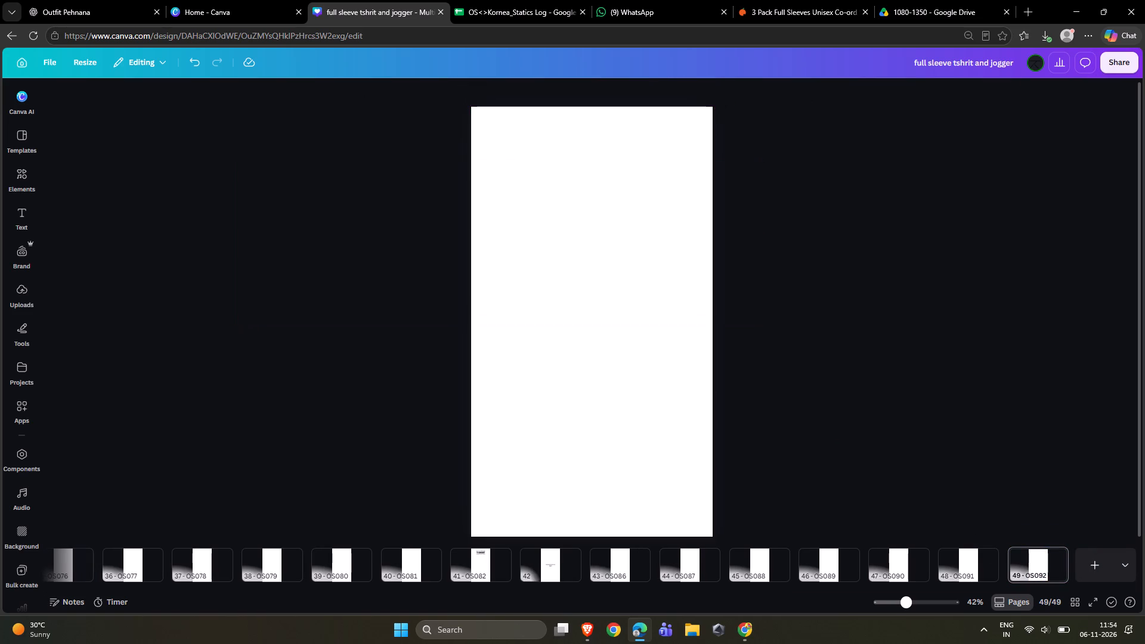
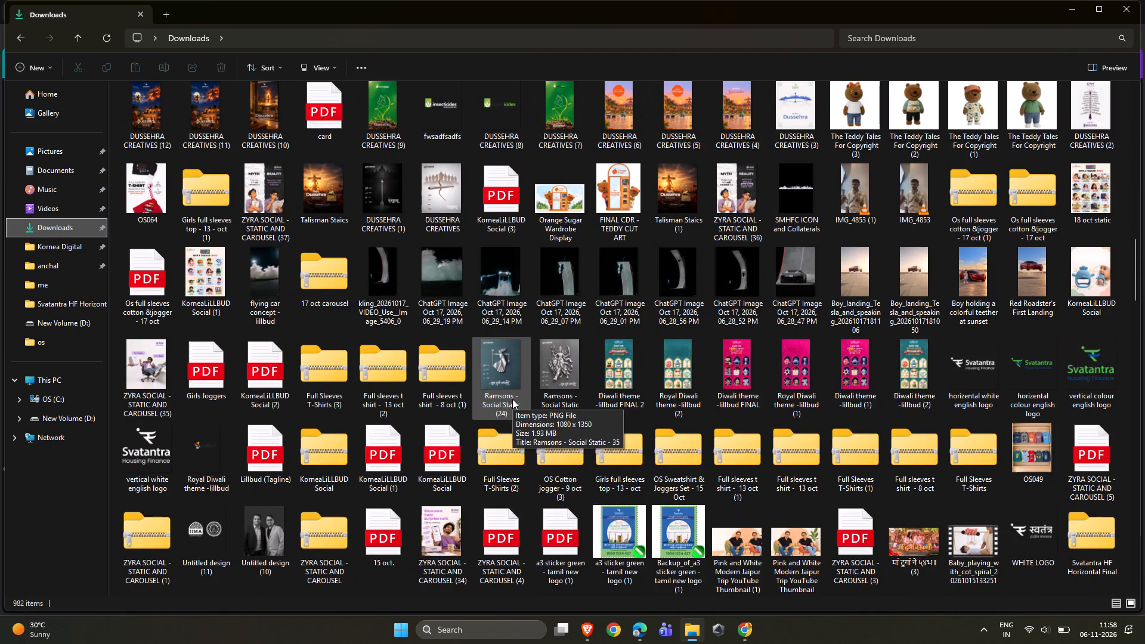
scroll(513, 397, down, 4)
scroll(516, 395, up, 2)
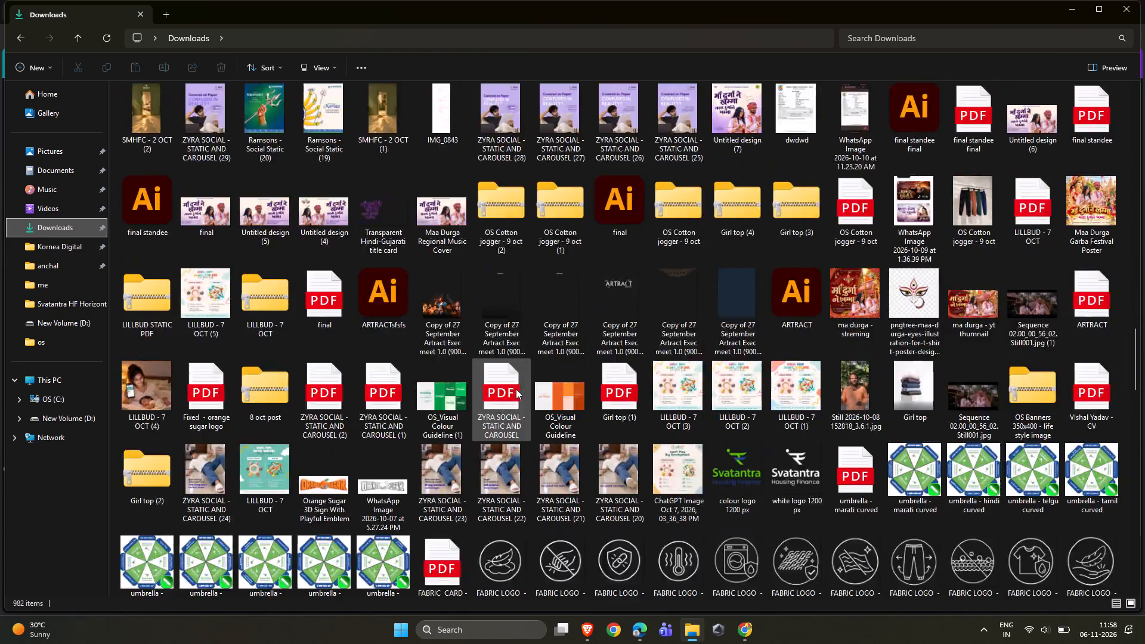
scroll(516, 389, up, 13)
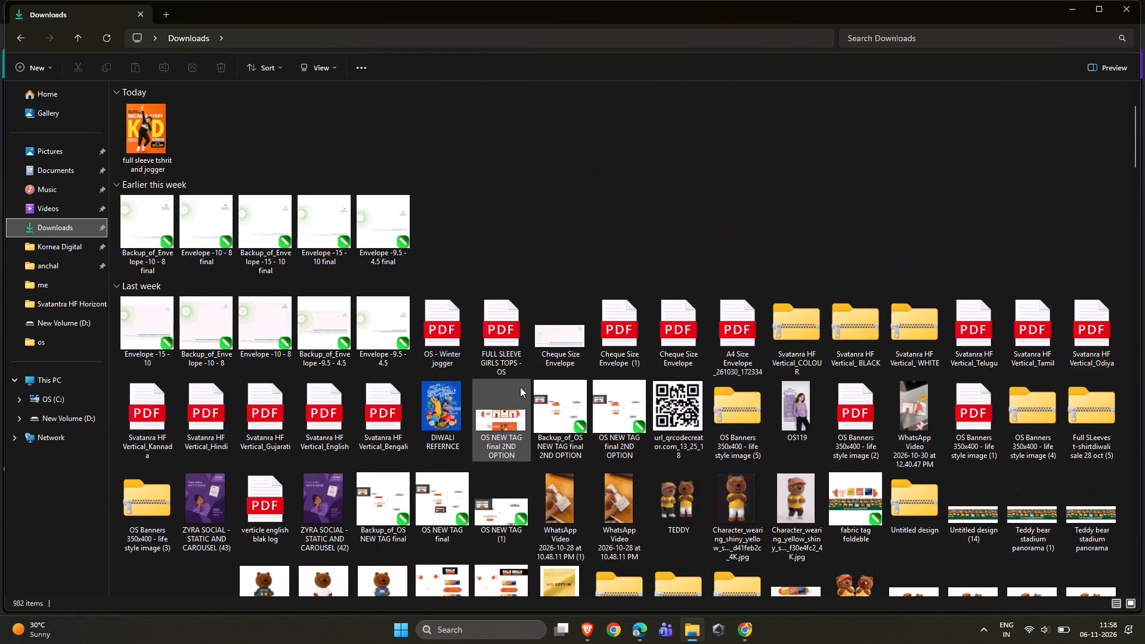
scroll(520, 387, down, 2)
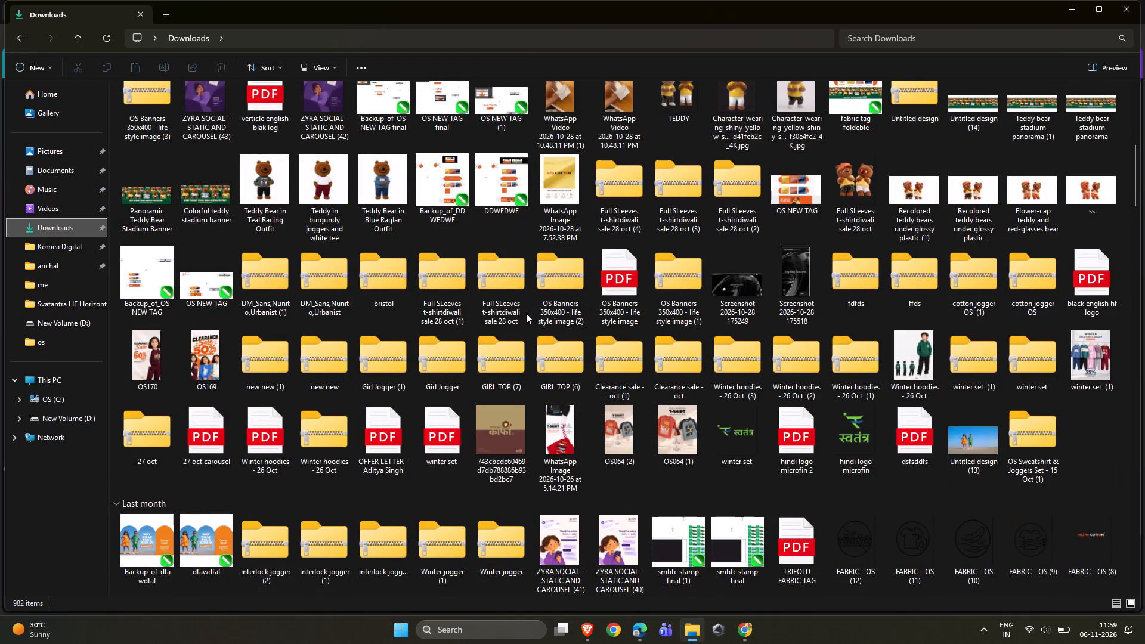
scroll(526, 314, down, 3)
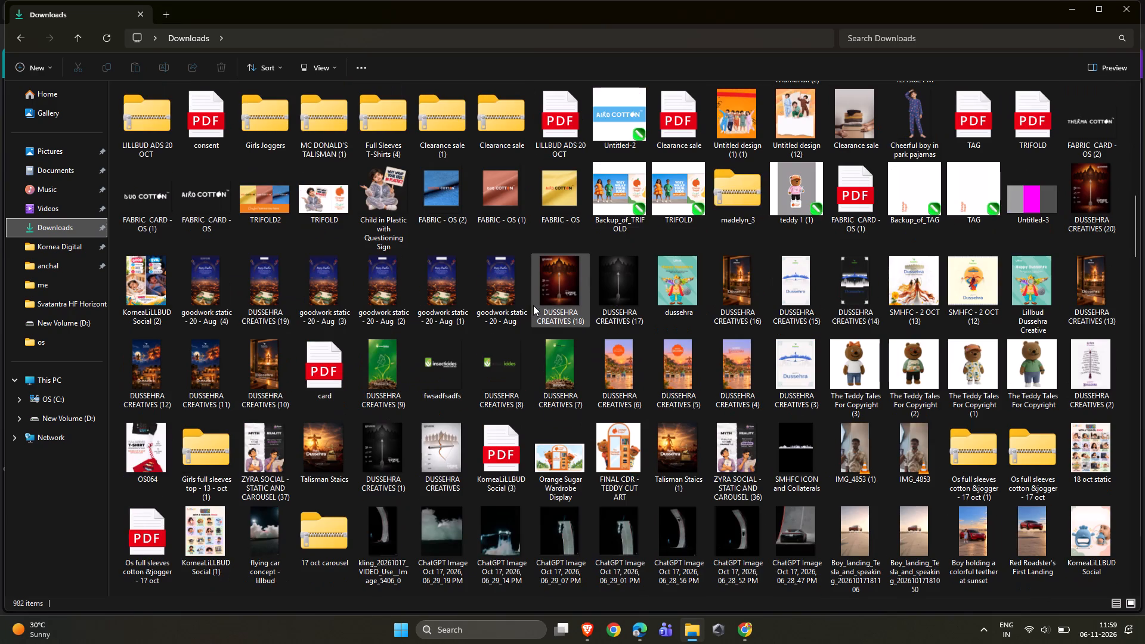
scroll(543, 301, up, 9)
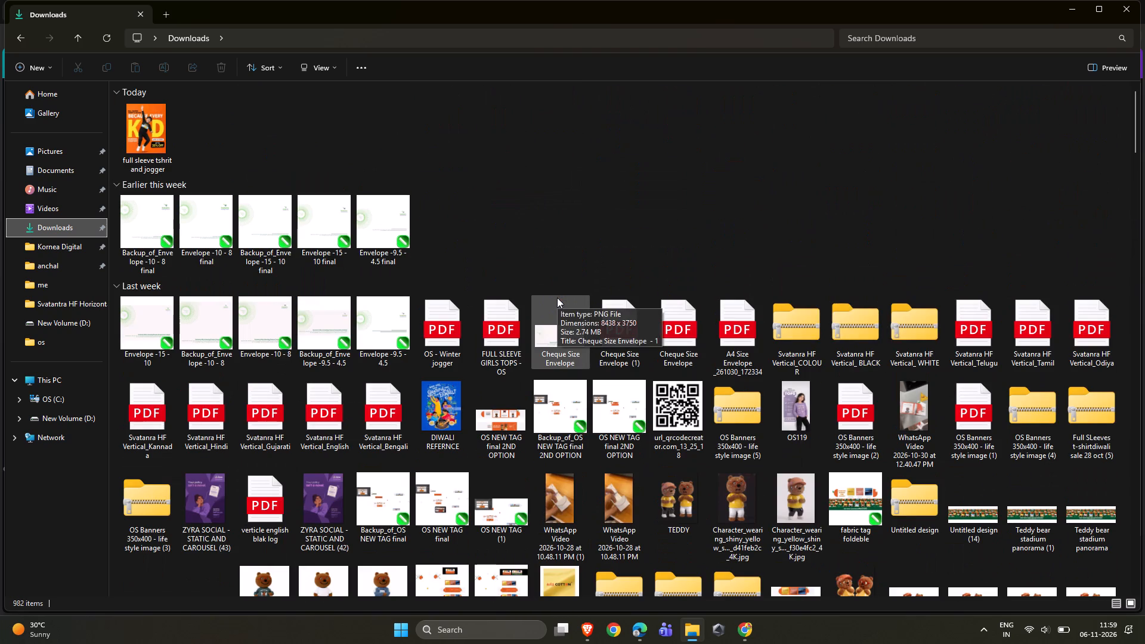
Return to the design and undo the content deletions on the resized pages from page 27 (OS080) onward, keeping the pages unlocked.
key(alt+Tab)
key(ctrl+z)
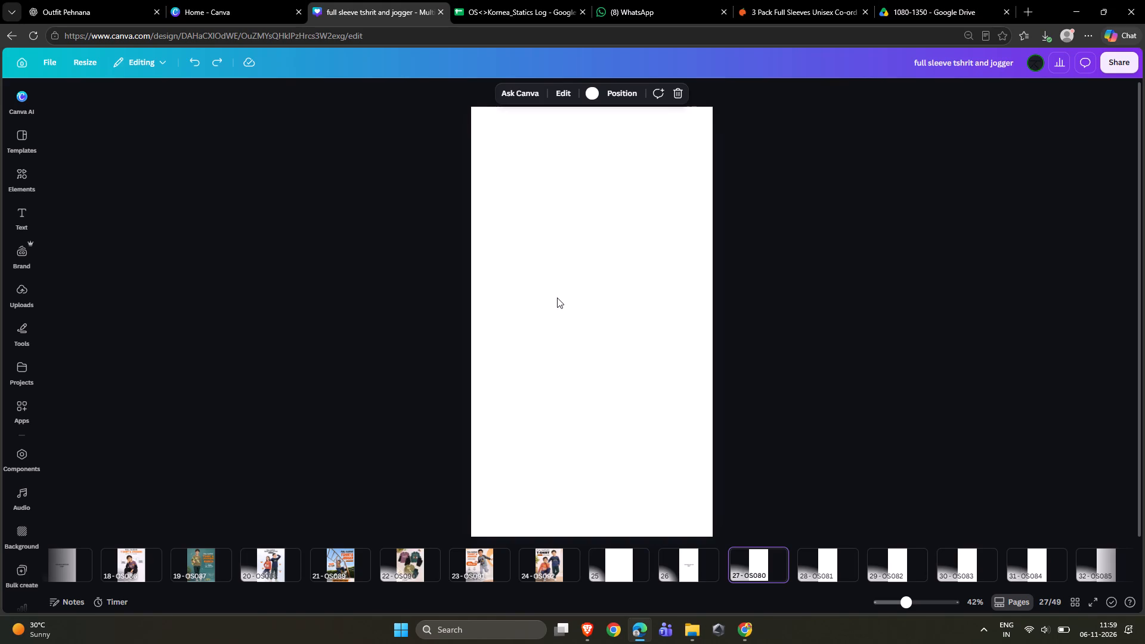
key(ctrl+z)
key(ctrl+z)
key(ctrl+z)
key(ctrl+z)
key(ctrl+z)
key(ctrl+z)
key(ctrl+z)
key(ctrl+z)
key(ctrl+z)
key(ctrl+z)
key(ctrl+z)
key(ctrl+z)
key(ctrl+z)
key(ctrl+z)
key(ctrl+z)
triple_click(197, 59)
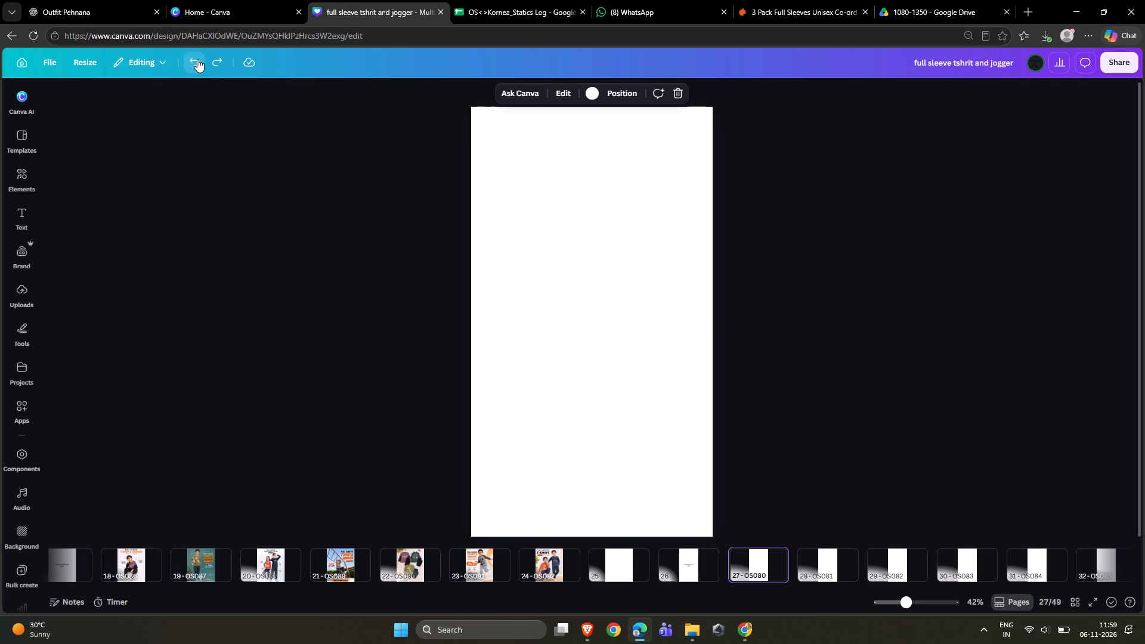
triple_click(197, 59)
click(197, 59)
click(197, 59)
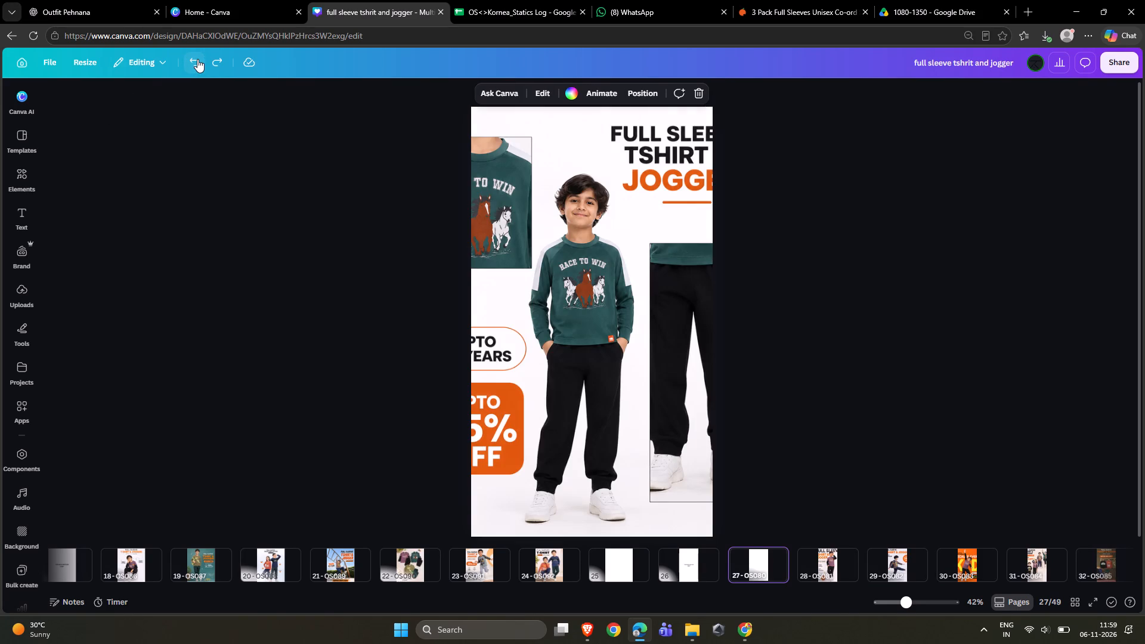
click(197, 59)
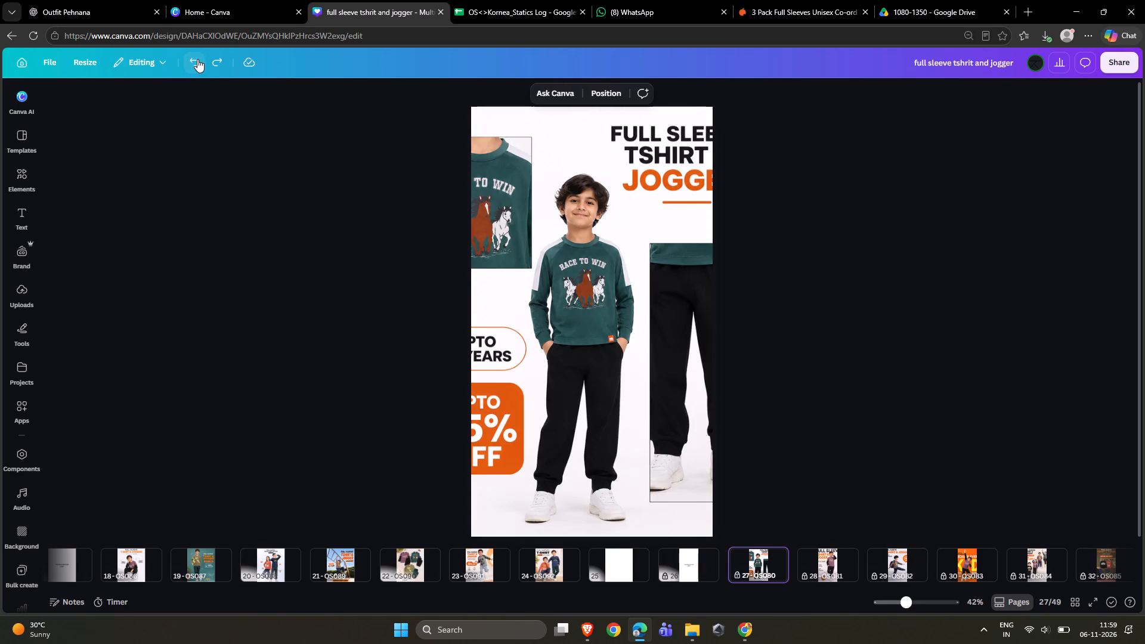
click(213, 60)
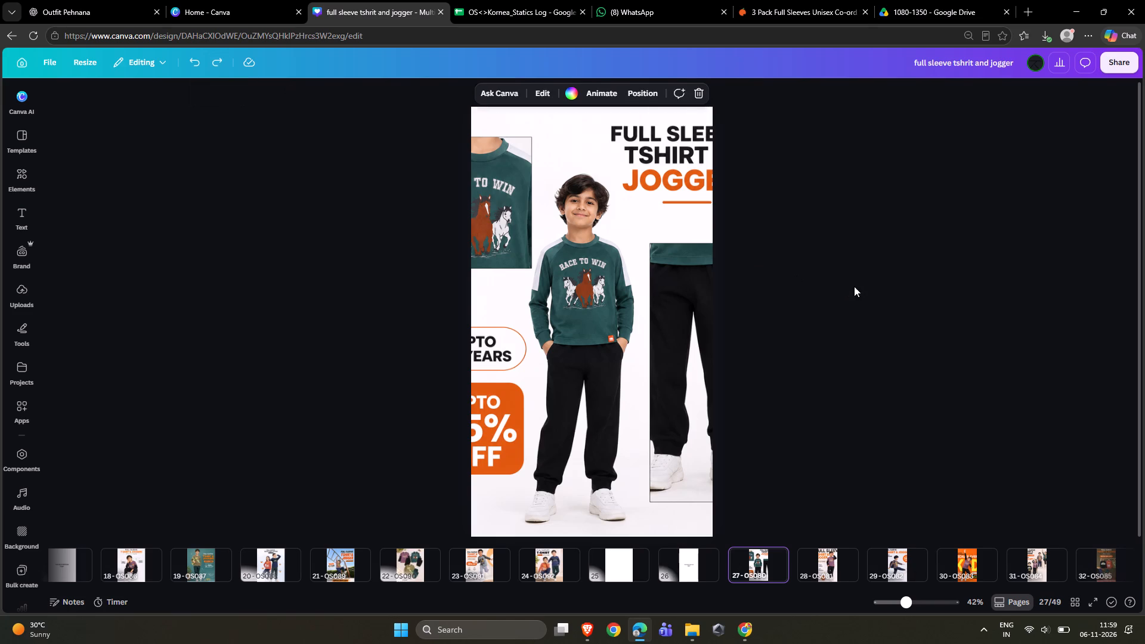
Detach the creative image on page 27 (OS080) from the background, move it to the page's top-left corner and enlarge it to nearly page width.
click(666, 283)
right_click(661, 160)
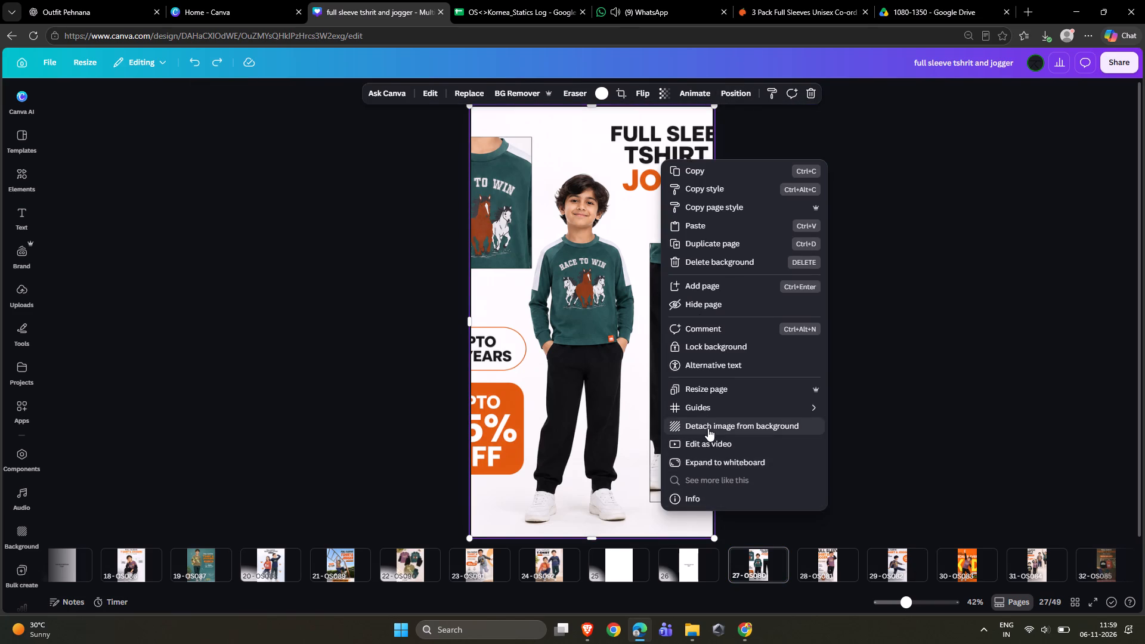
click(708, 422)
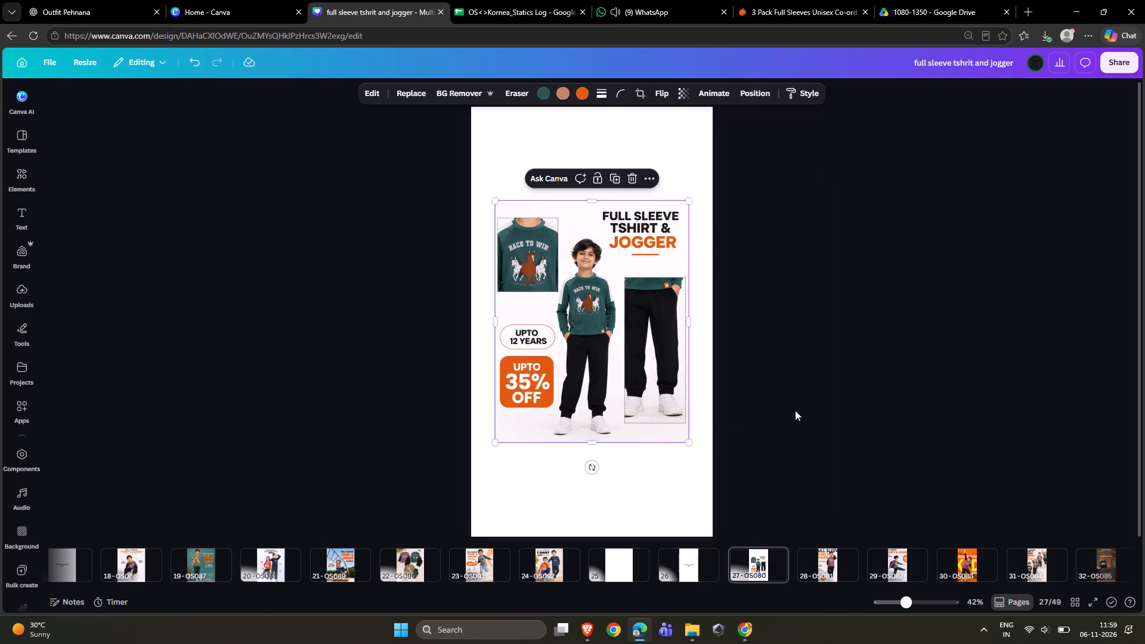
click(795, 410)
drag(656, 404, 634, 309)
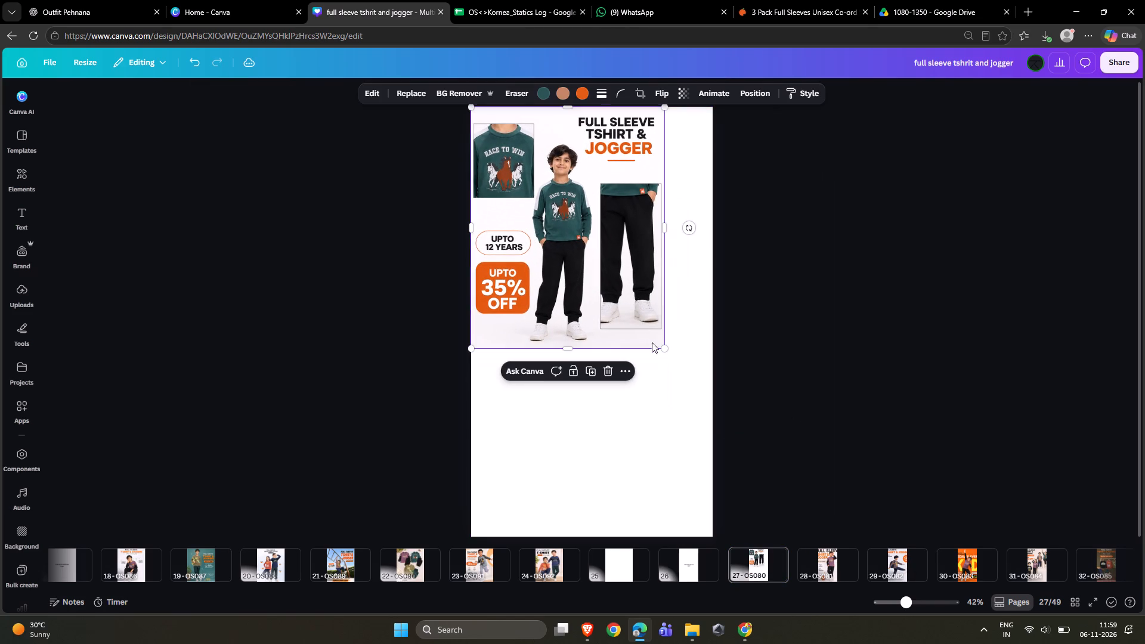
drag(664, 349, 677, 432)
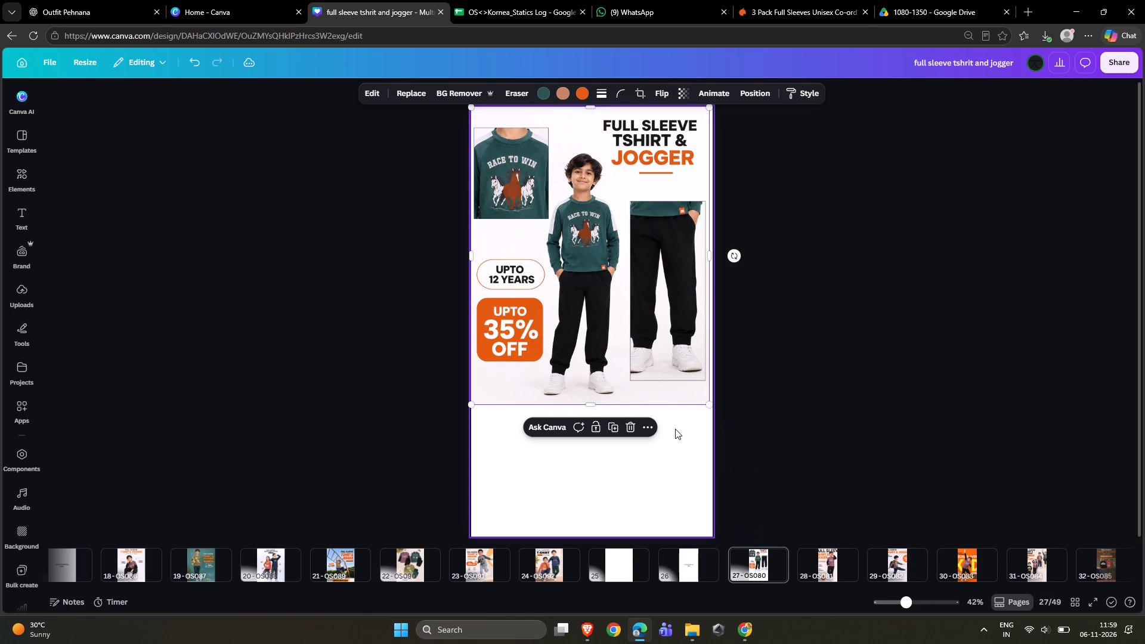
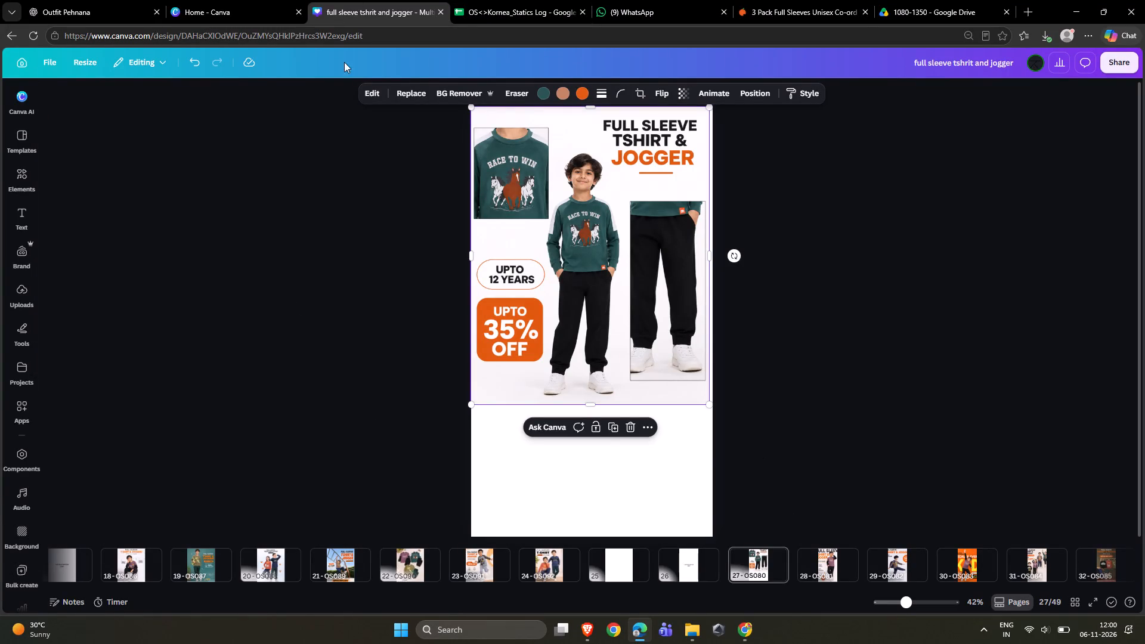
Move the creative image down so it sits roughly midway between the page's top and bottom edges.
drag(558, 272, 567, 332)
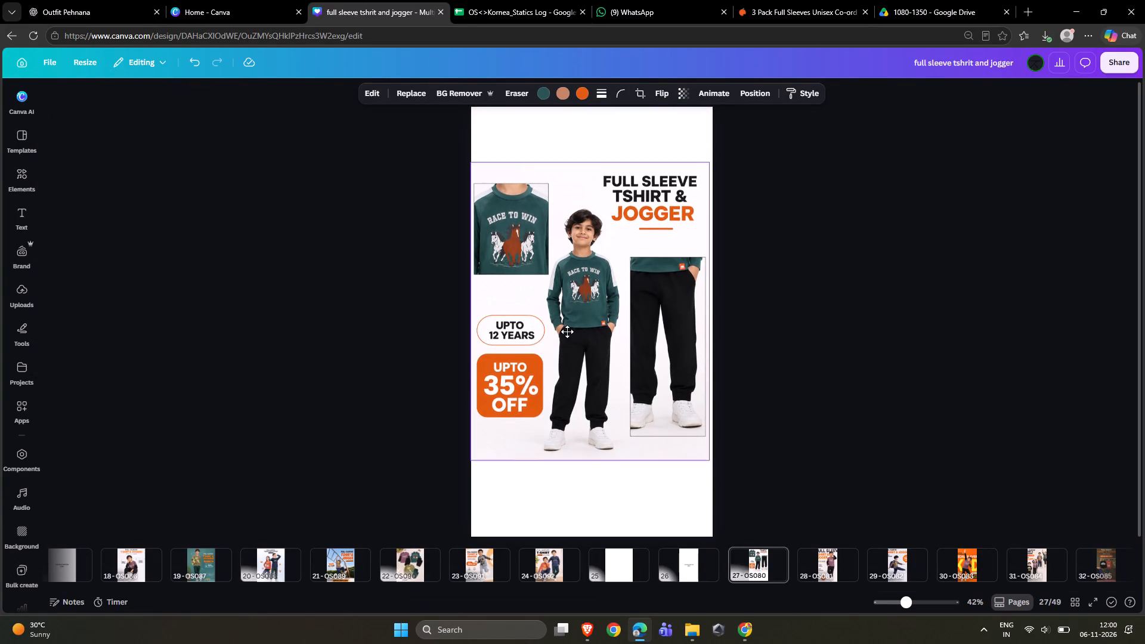
drag(567, 332, 568, 327)
click(879, 218)
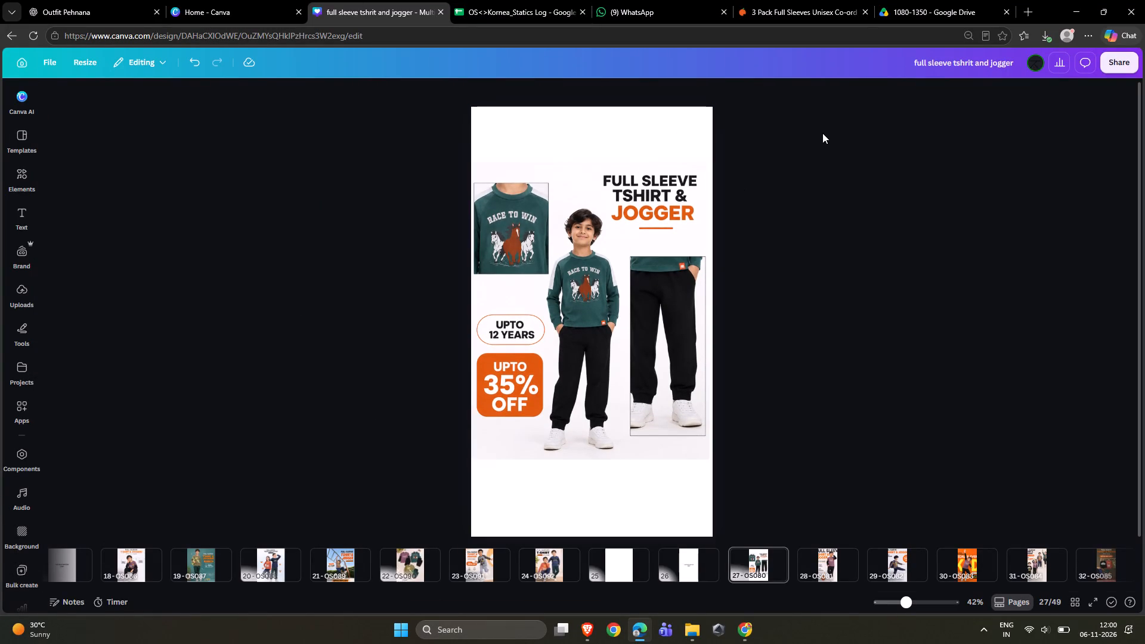
Set the page 27 background to the pale off-white sampled from the lower part of the creative, beside the model's shoes.
click(581, 490)
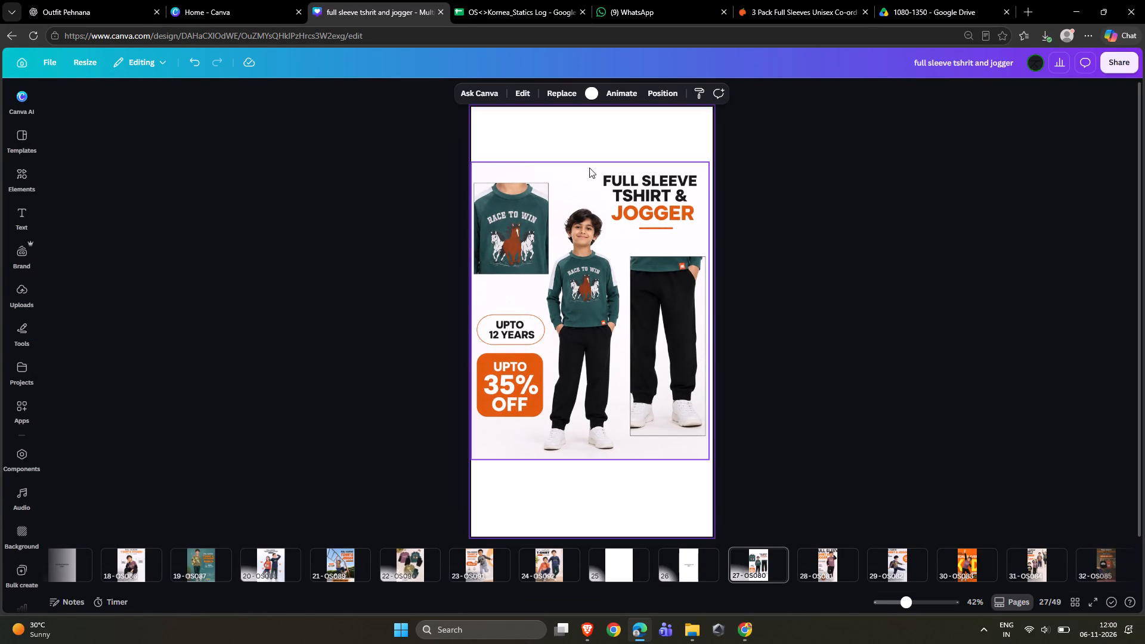
click(594, 95)
click(85, 176)
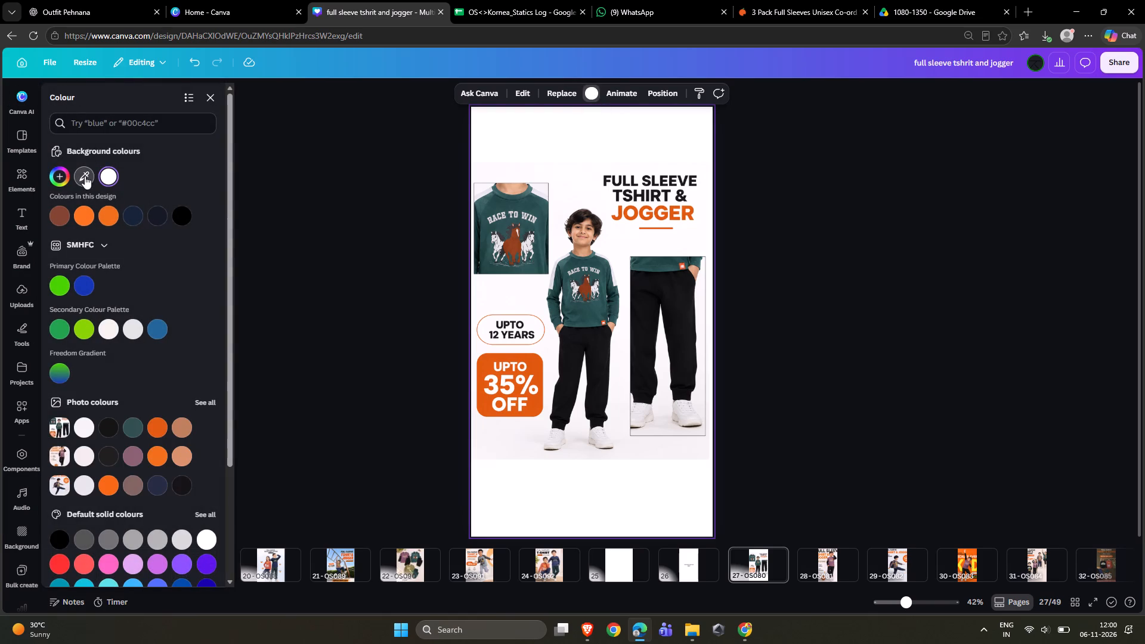
click(515, 290)
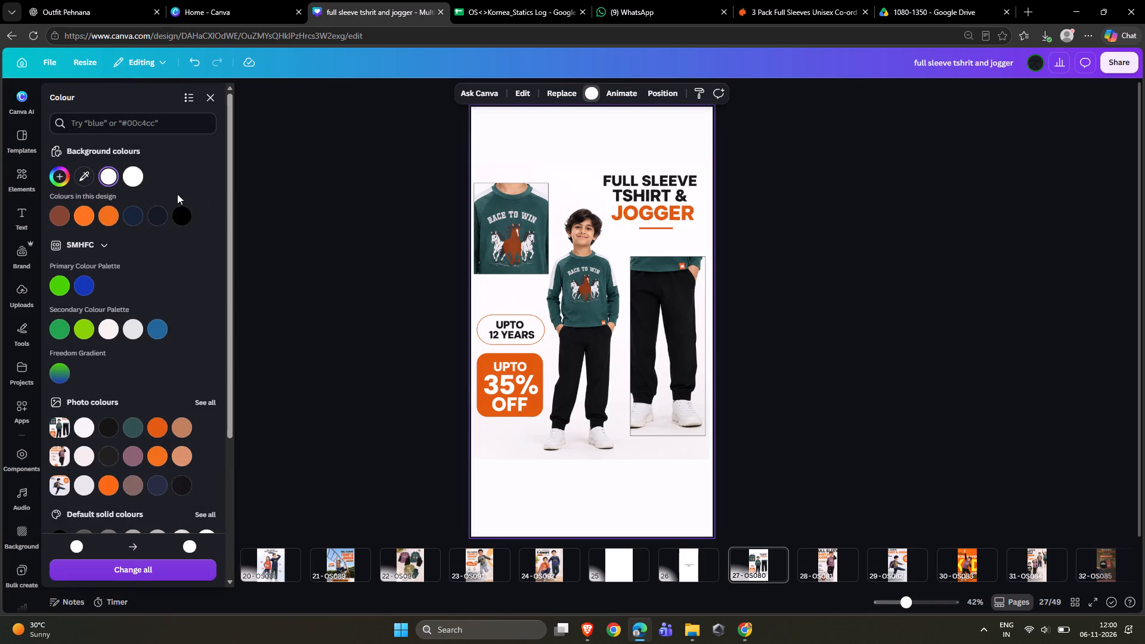
click(85, 176)
click(640, 450)
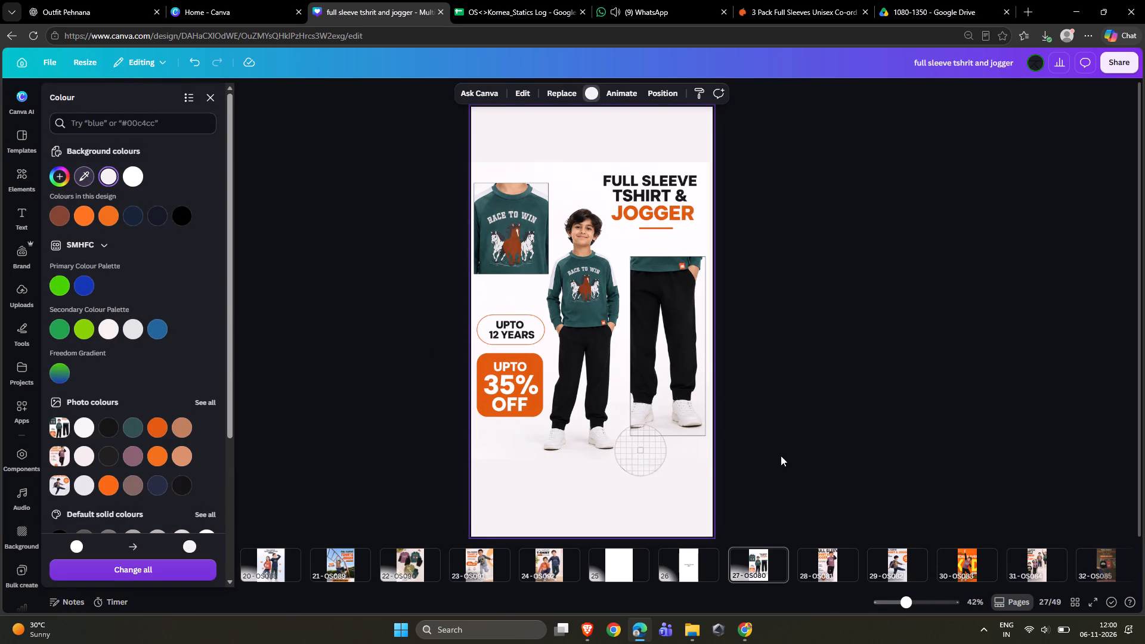
click(872, 456)
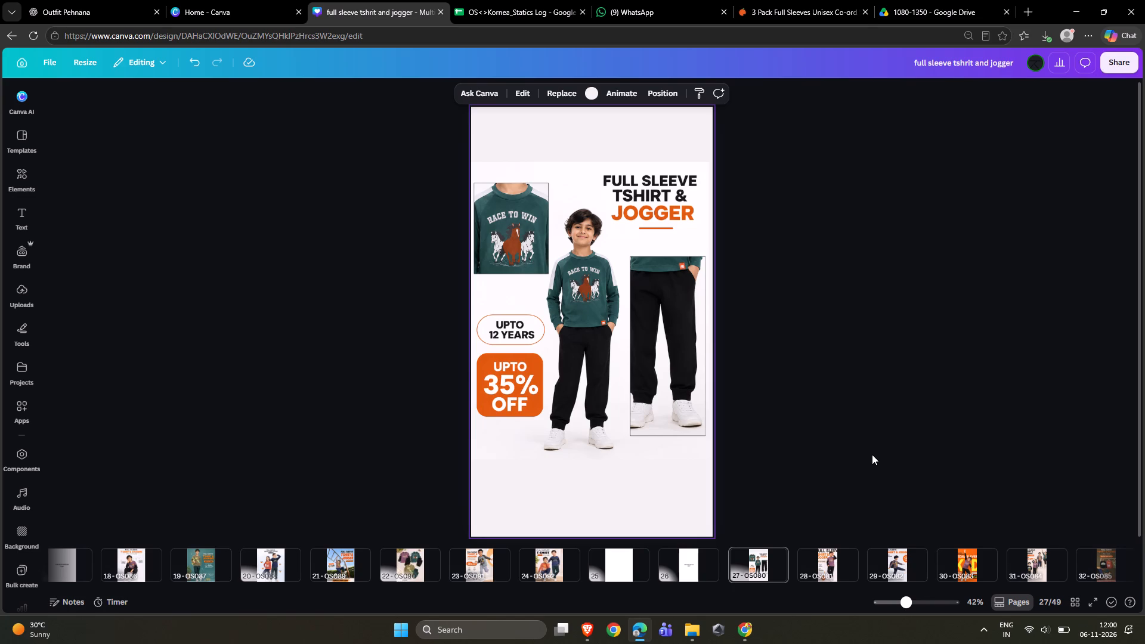
click(598, 225)
double_click(859, 177)
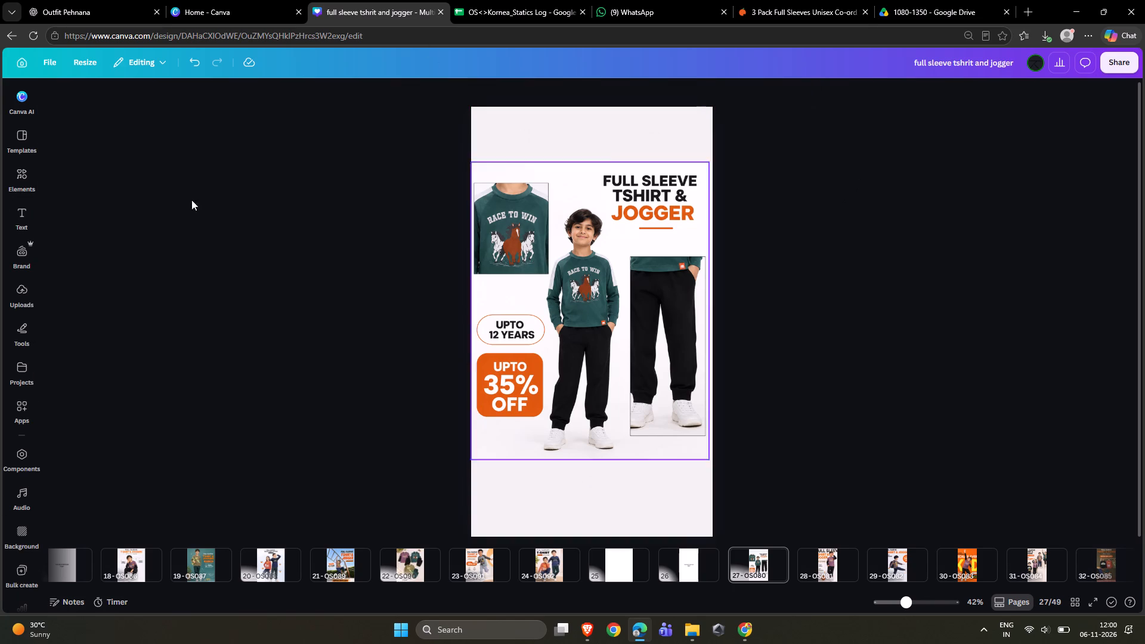
Add a basic square shape and fill it with the near-white colour sampled from the upper part of the creative.
click(18, 168)
click(60, 234)
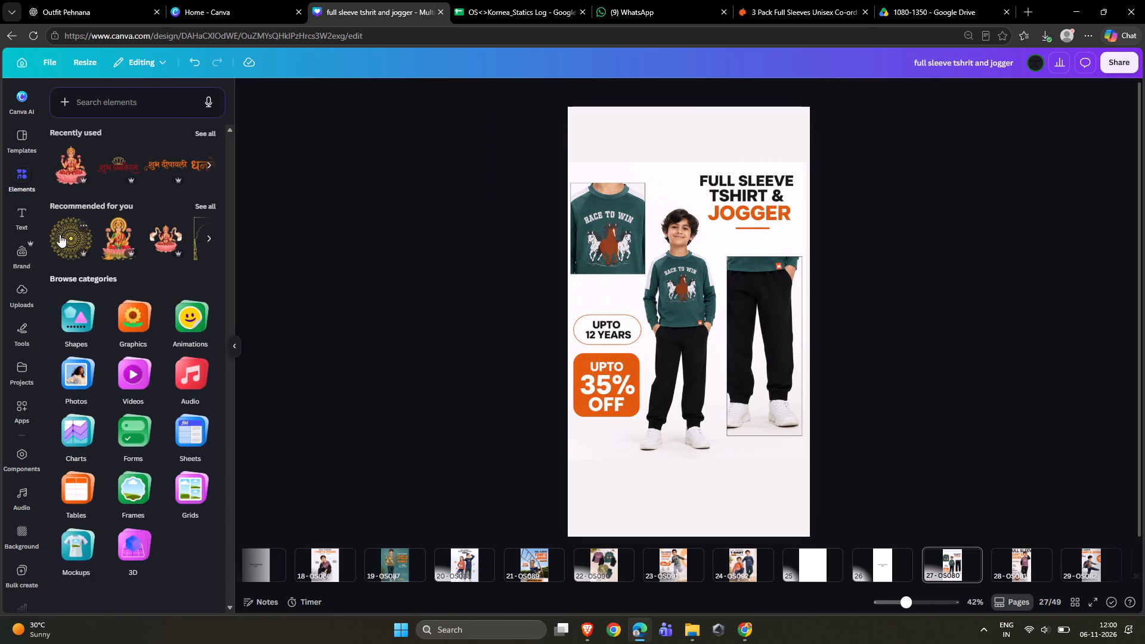
click(725, 250)
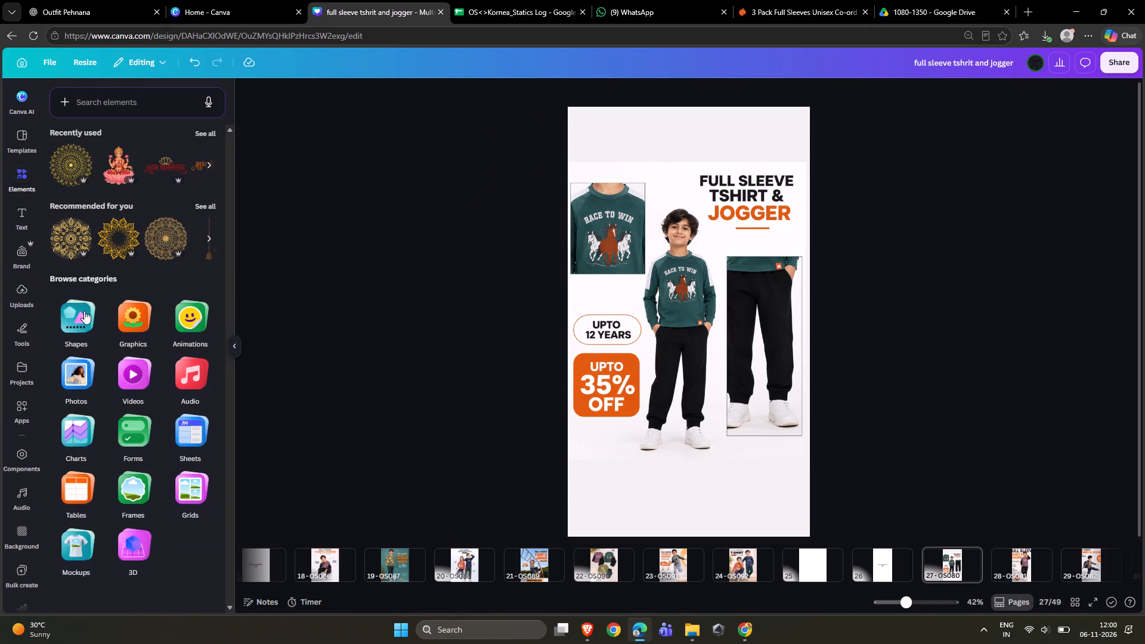
click(84, 311)
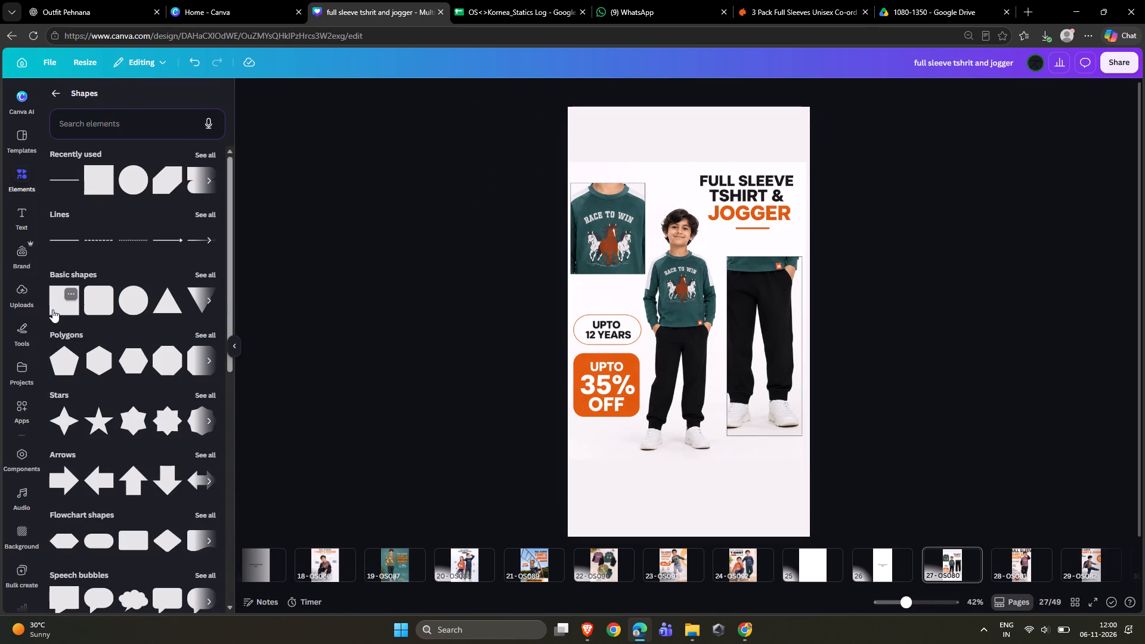
click(56, 308)
click(480, 98)
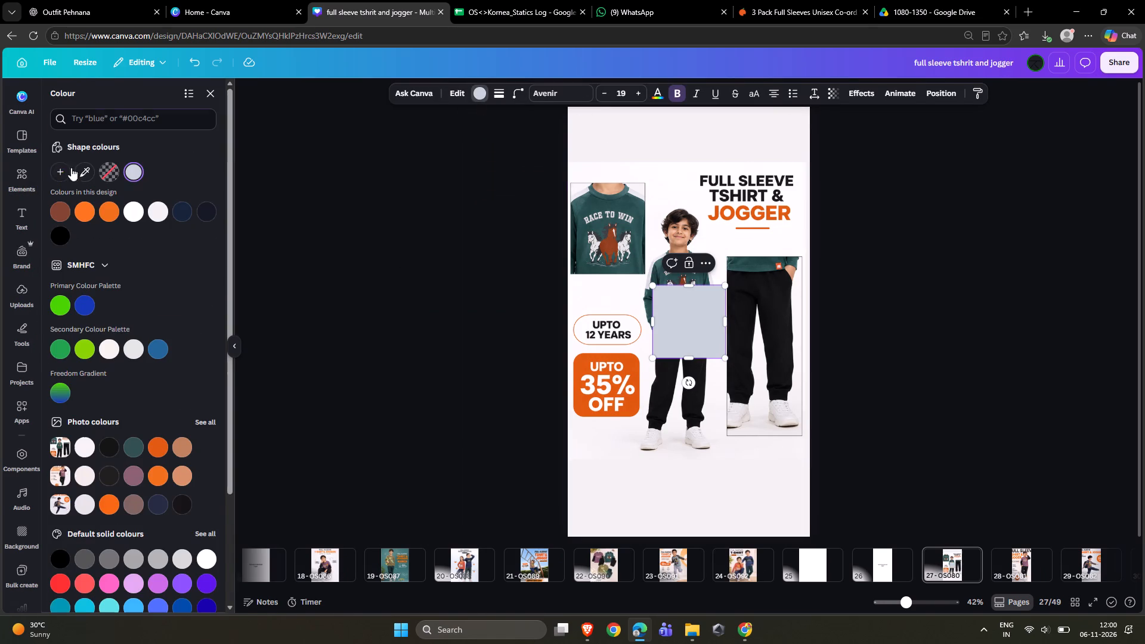
click(79, 174)
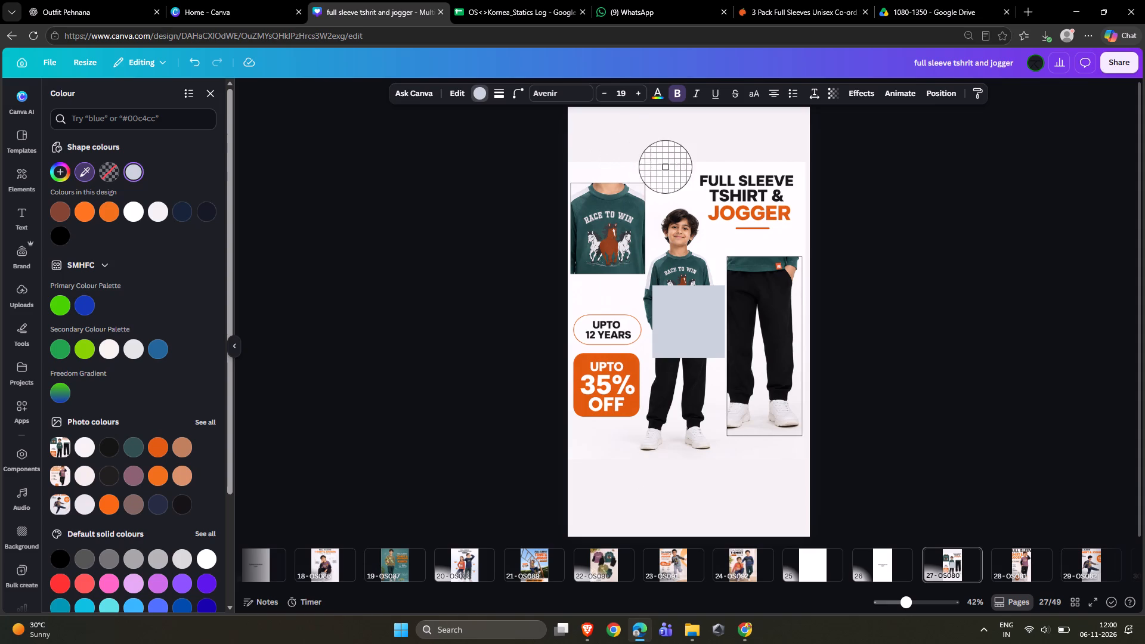
click(667, 166)
Move the near-white square to the page's top edge and widen it to cover the strip above the creative.
drag(700, 317, 629, 157)
drag(691, 352, 691, 349)
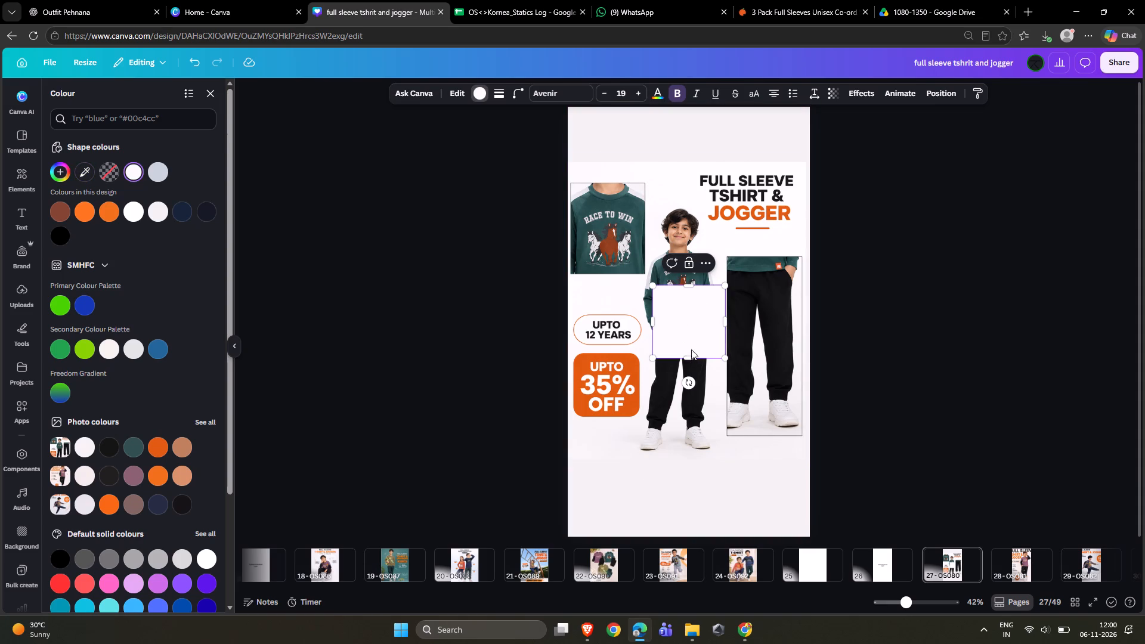
drag(691, 349, 594, 160)
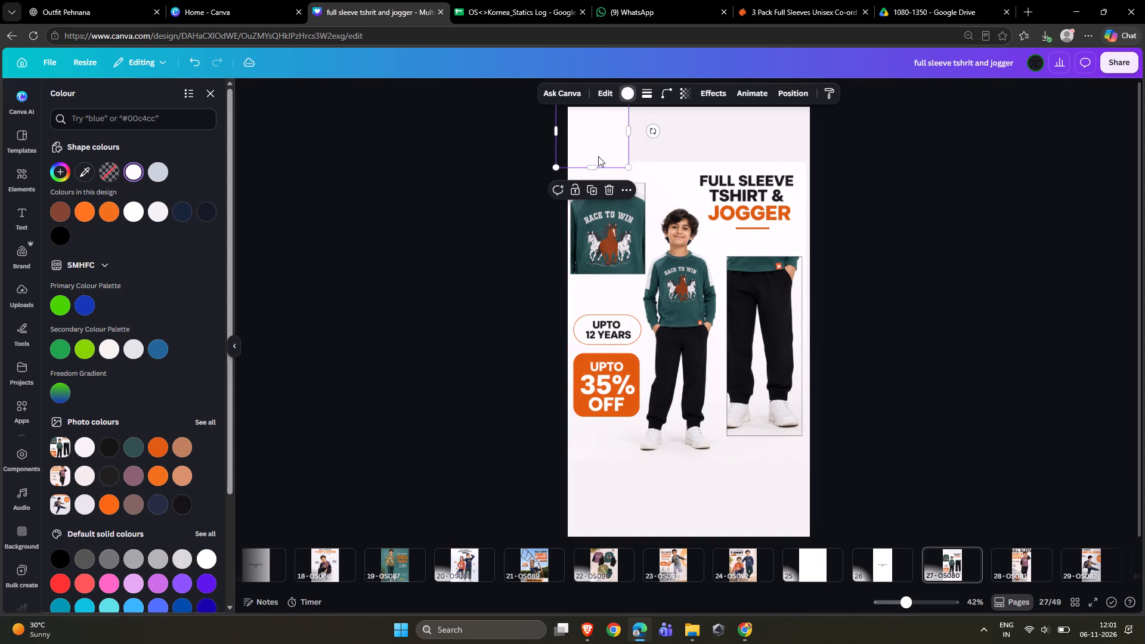
drag(627, 139, 858, 139)
double_click(1019, 139)
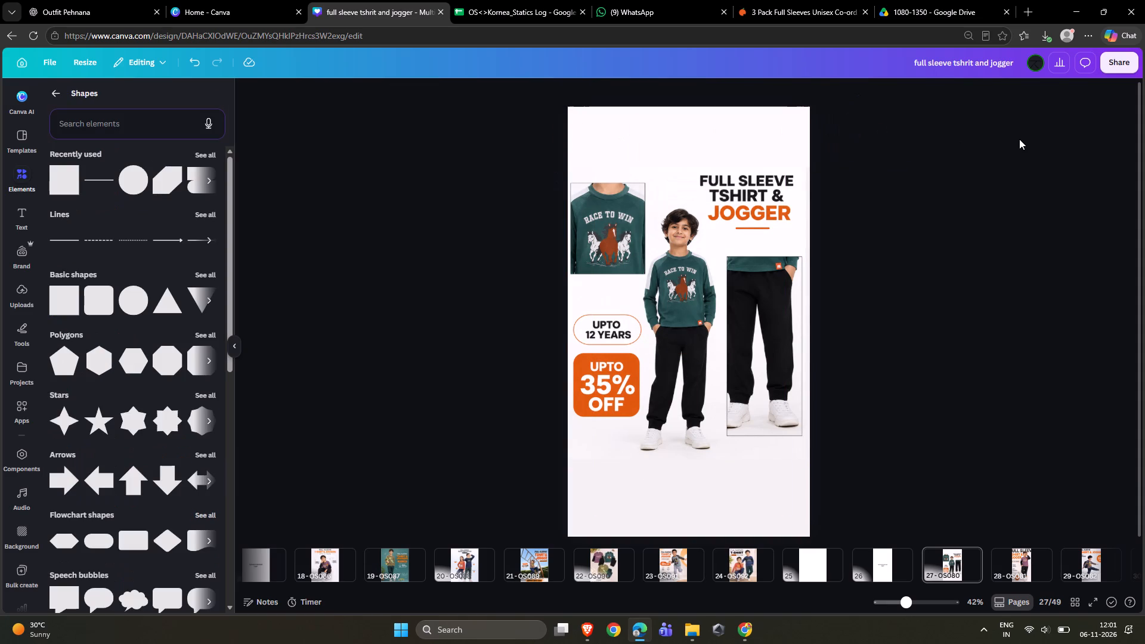
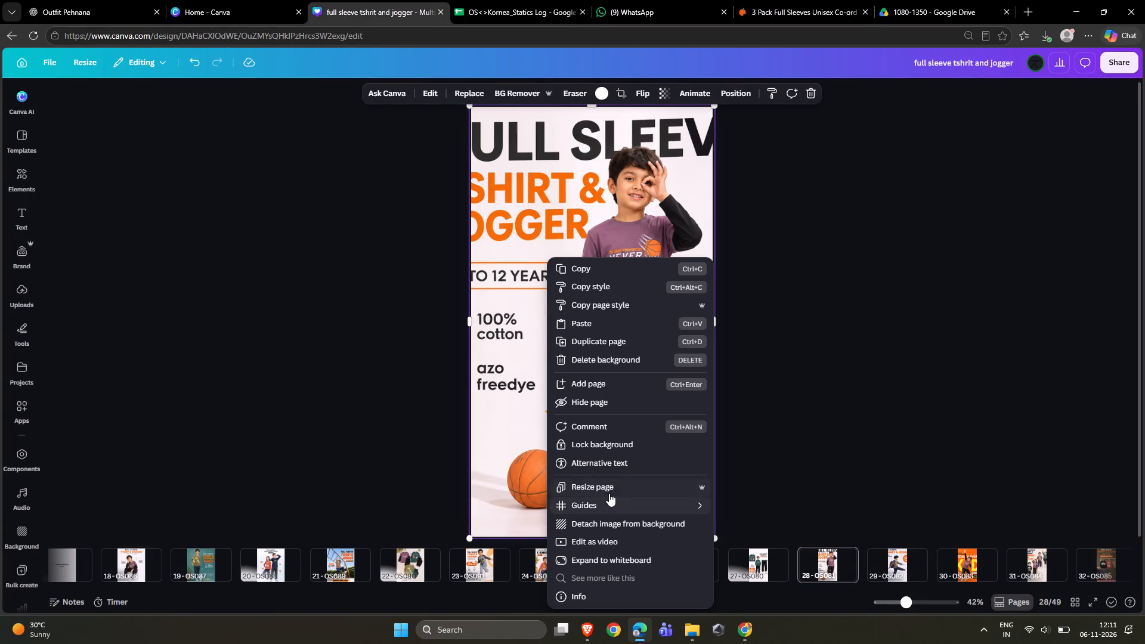
Detach the page 28 image from the background, enlarge it to the full page width and centre it vertically.
click(612, 525)
drag(625, 407, 605, 343)
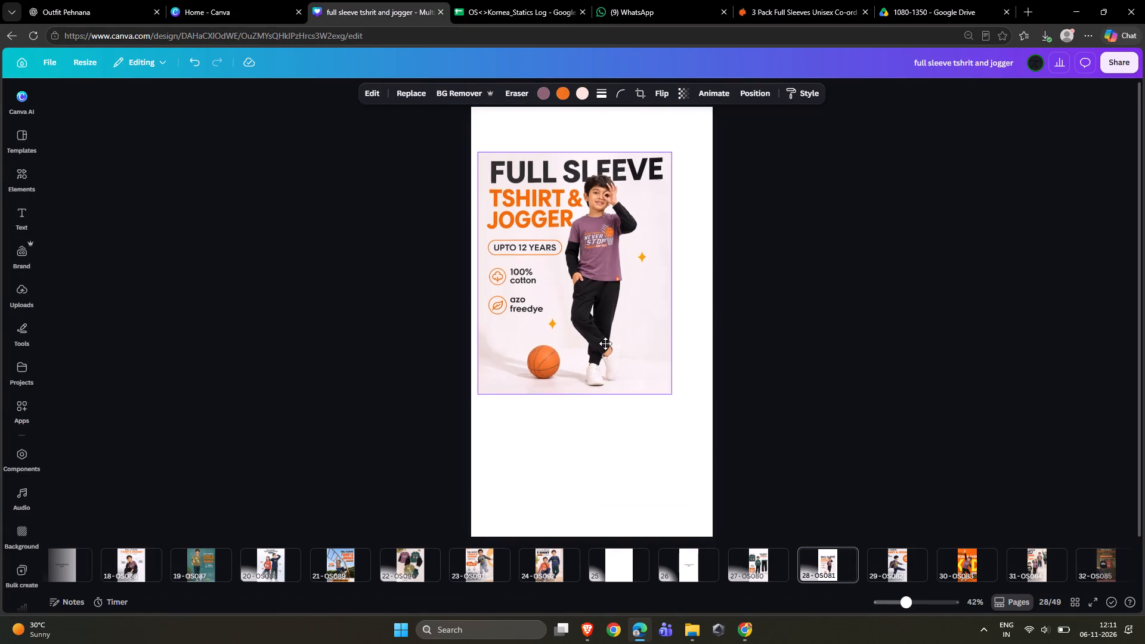
drag(605, 343, 599, 312)
drag(663, 348, 699, 415)
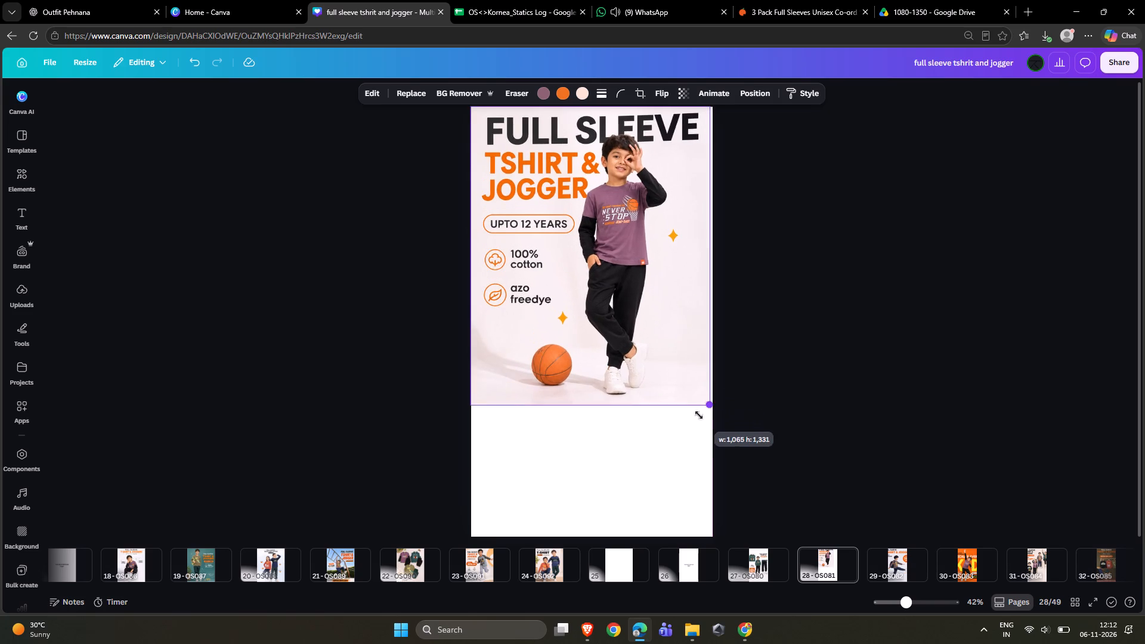
drag(699, 415, 701, 418)
drag(680, 349, 692, 413)
Expand the page 28 creative with the AI Expand tool at the Whole Page size.
double_click(664, 338)
click(162, 119)
click(113, 177)
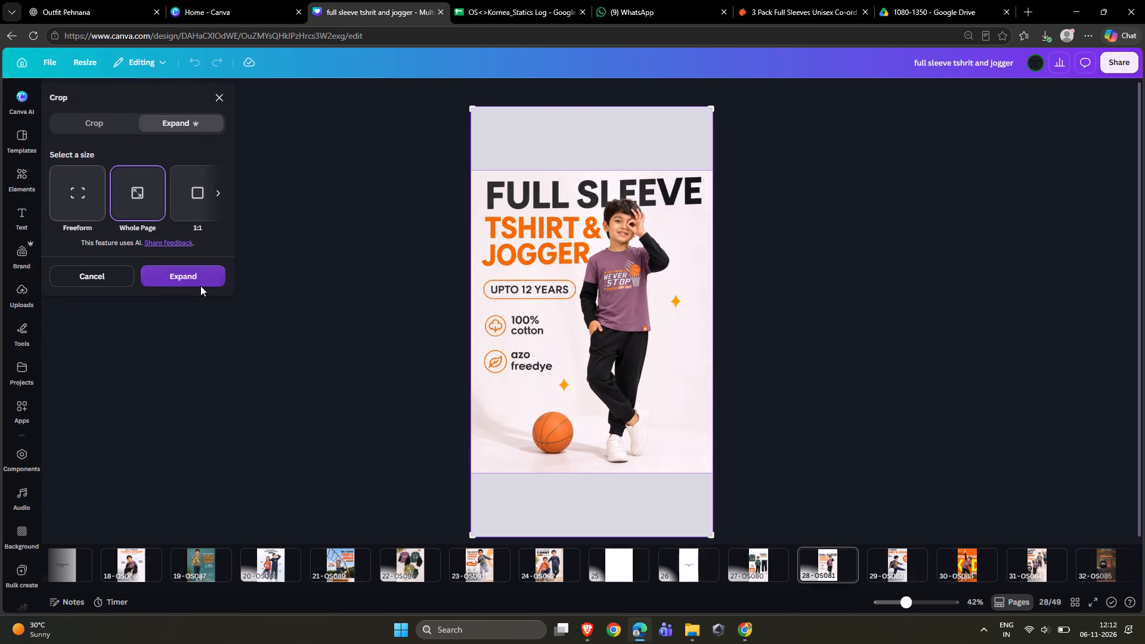
click(215, 282)
Switch to the OS<>Kornea_Statics Log spreadsheet and open the merged category list cell starting at 04/11/26 to read it in full.
key(alt+Tab)
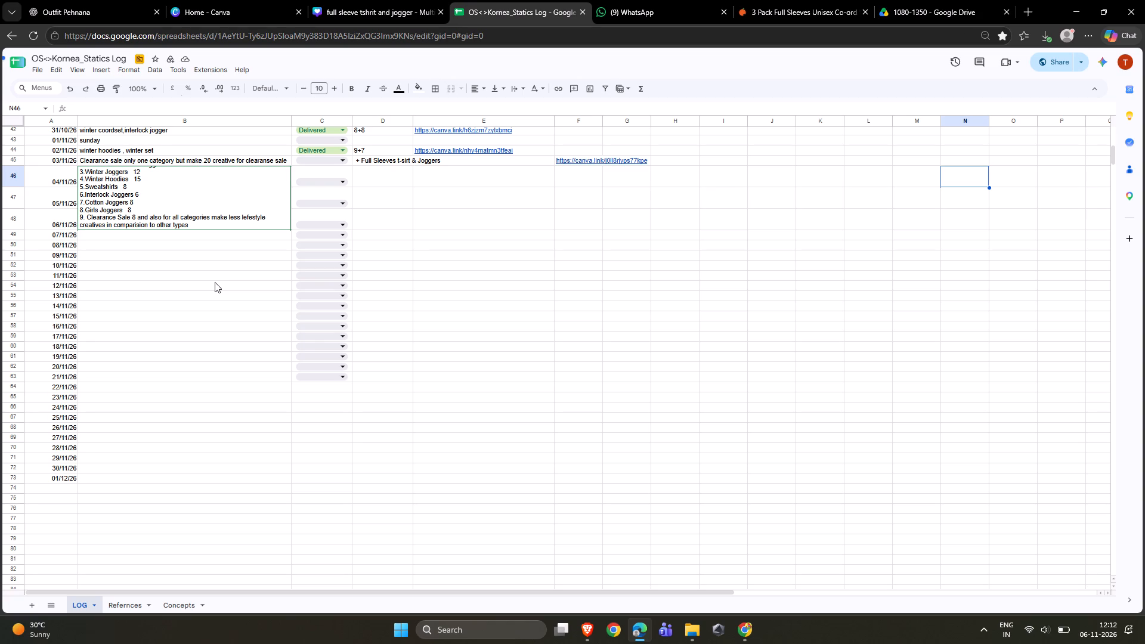
double_click(147, 187)
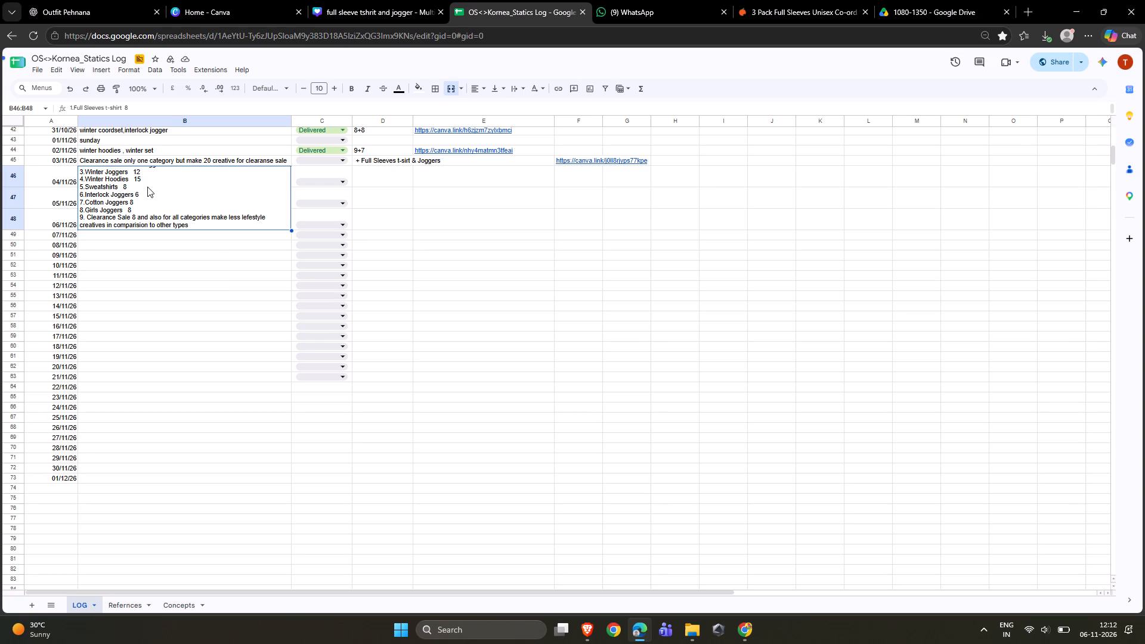
scroll(147, 187, up, 1)
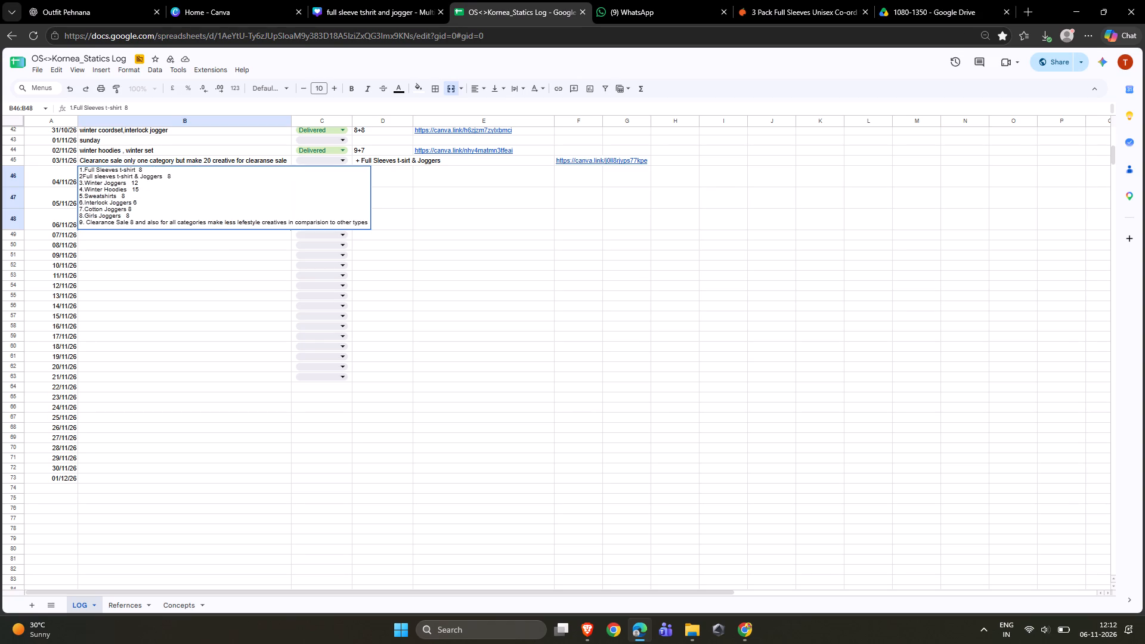
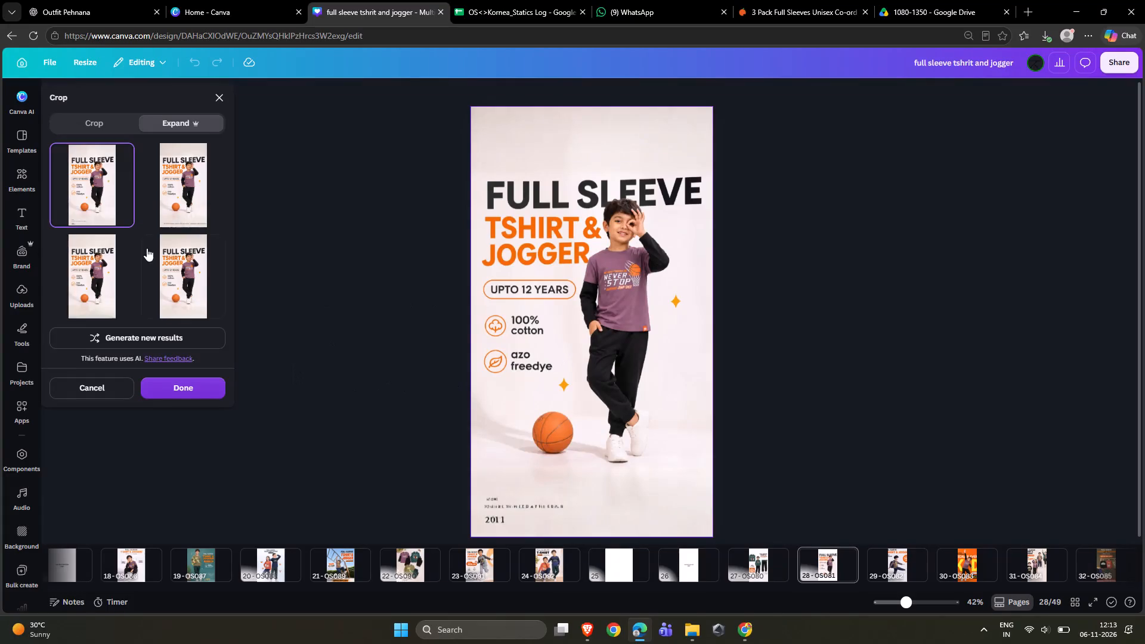
Apply the first AI Expand result to the page 28 creative.
click(193, 384)
double_click(844, 315)
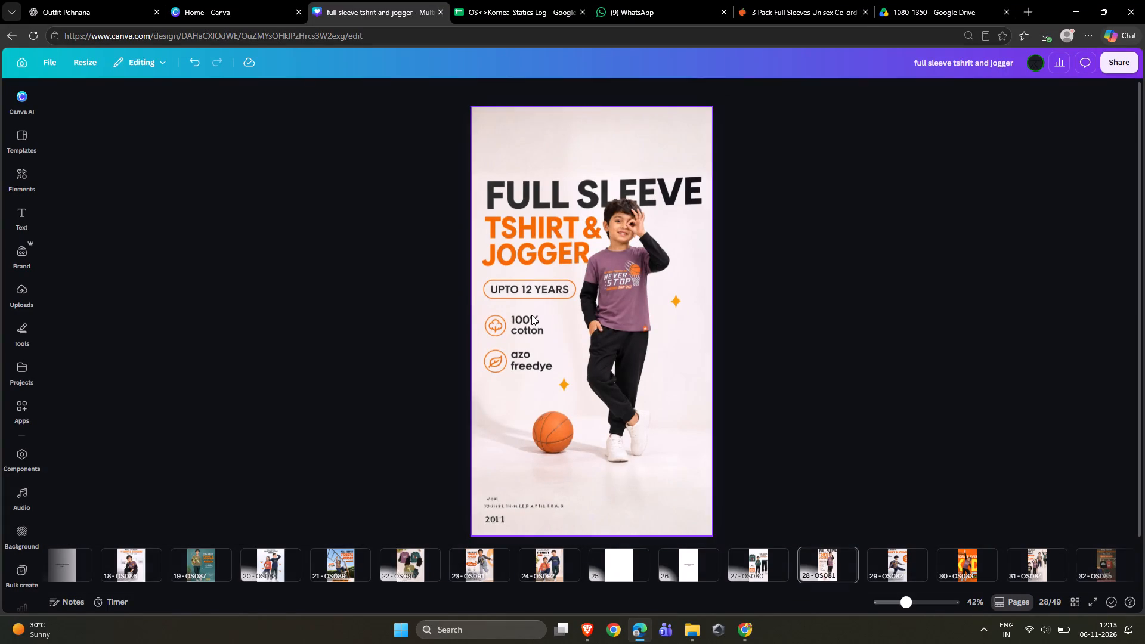
Erase the stray small text and 2011 lettering at the bottom of the page 28 creative with Magic Eraser.
click(531, 315)
click(553, 91)
click(538, 112)
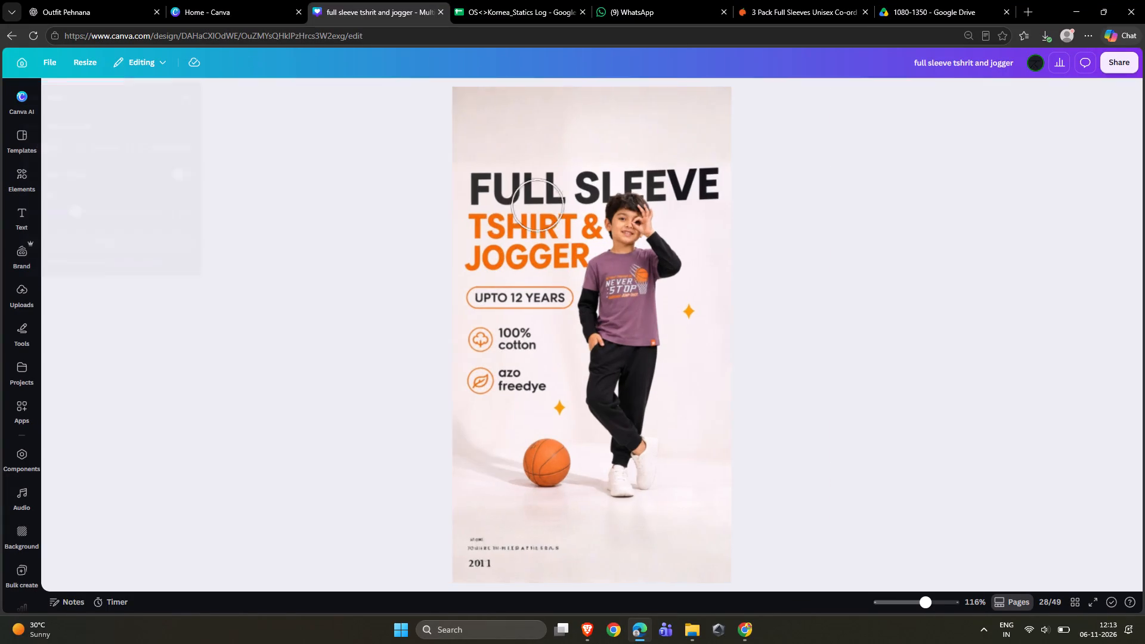
drag(577, 556, 648, 553)
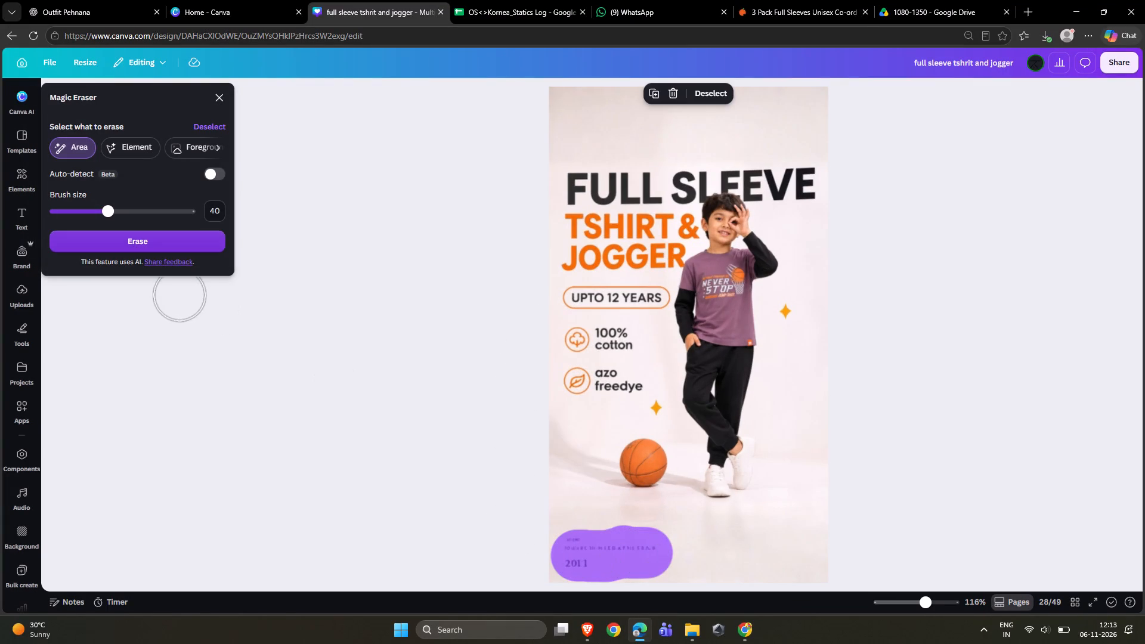
click(153, 231)
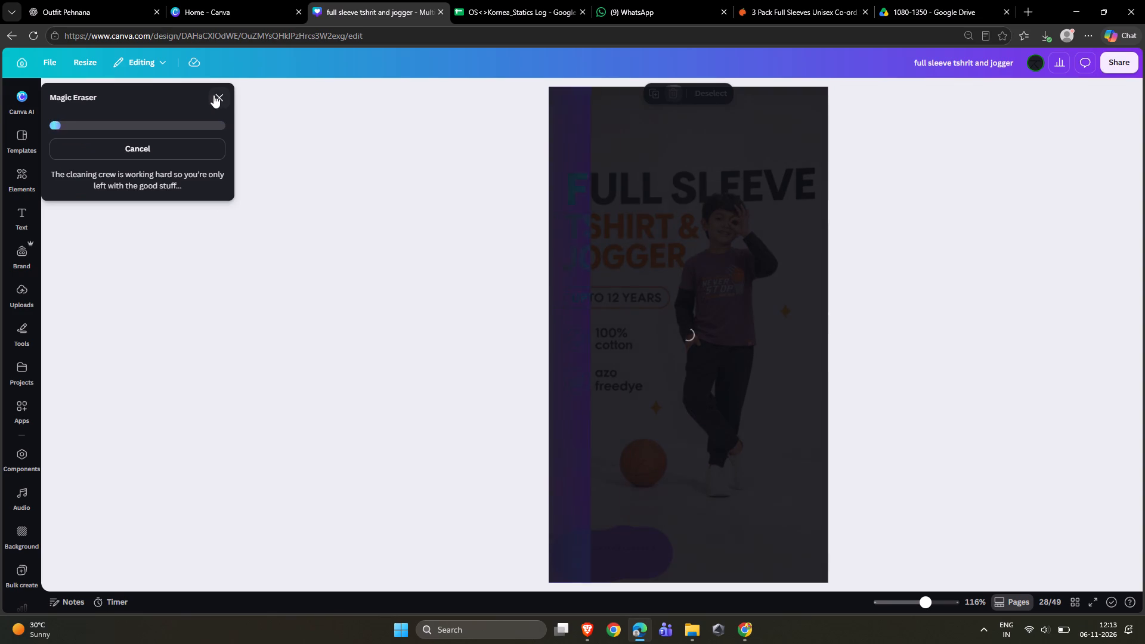
click(217, 94)
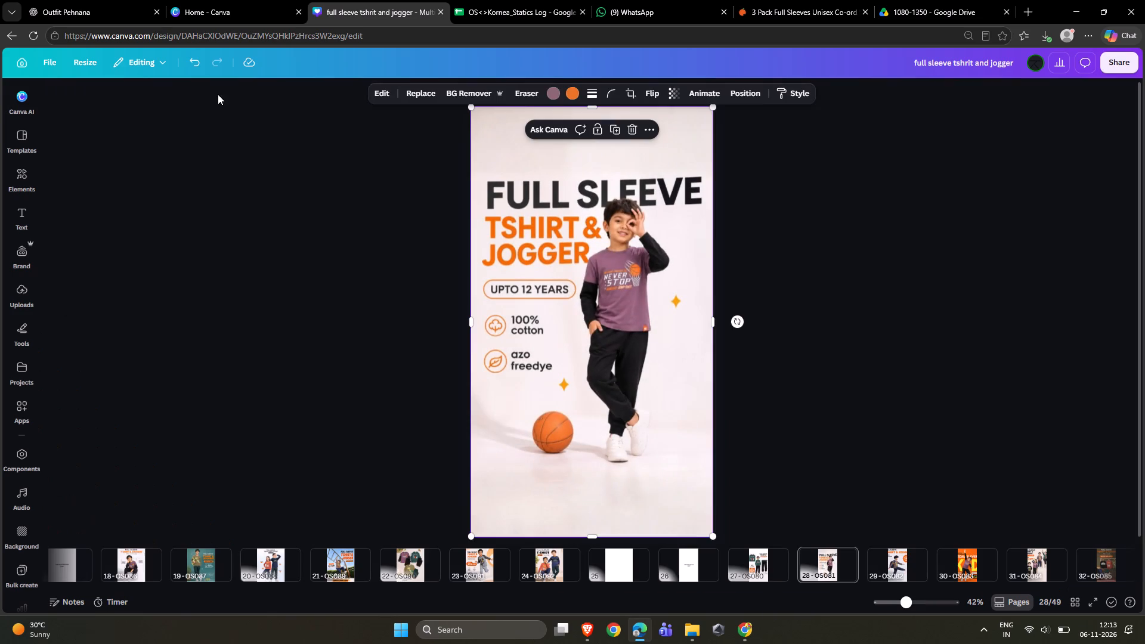
click(951, 256)
Detach the page 29 image from the background, enlarge it to the full page width and place it slightly above centre.
click(890, 572)
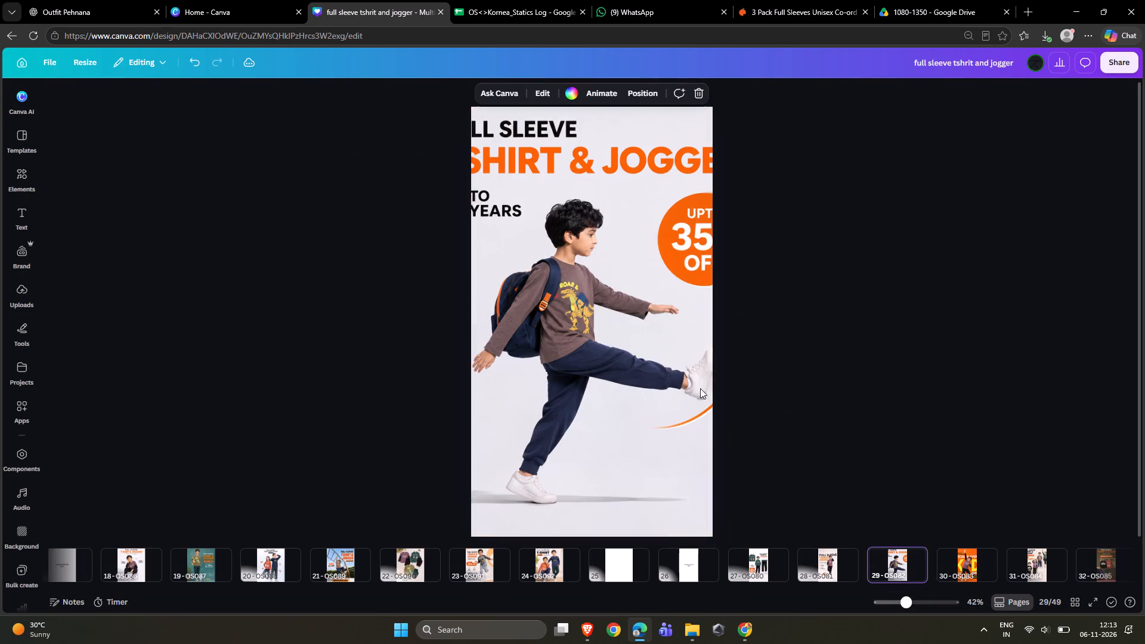
click(642, 349)
right_click(642, 349)
click(719, 523)
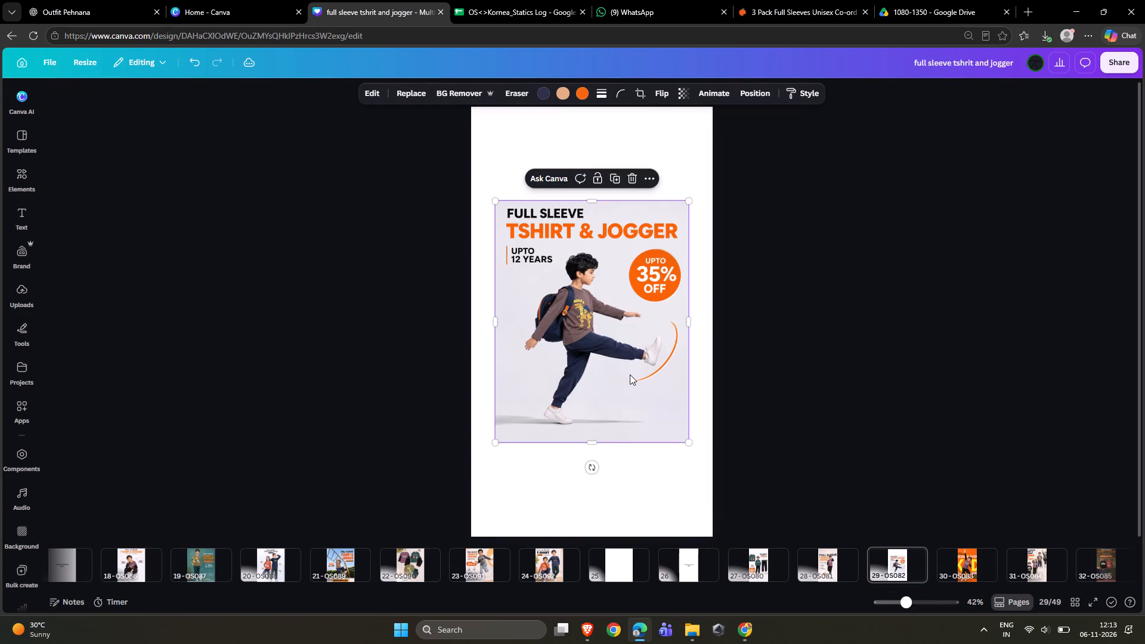
drag(628, 374, 604, 329)
drag(661, 395, 694, 472)
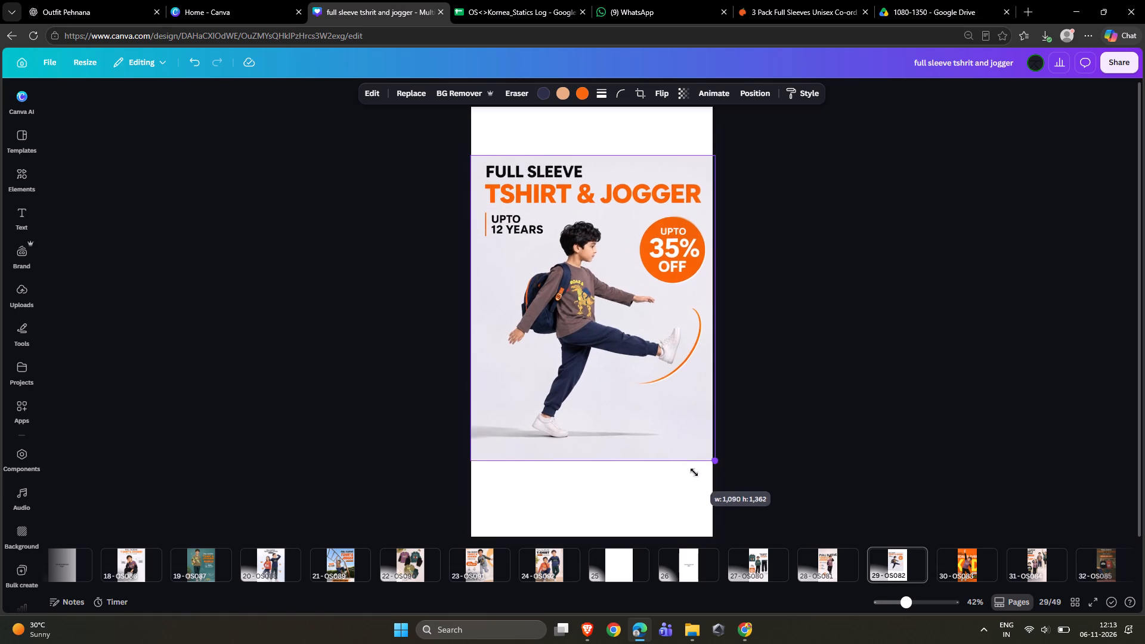
drag(694, 472, 690, 472)
click(602, 381)
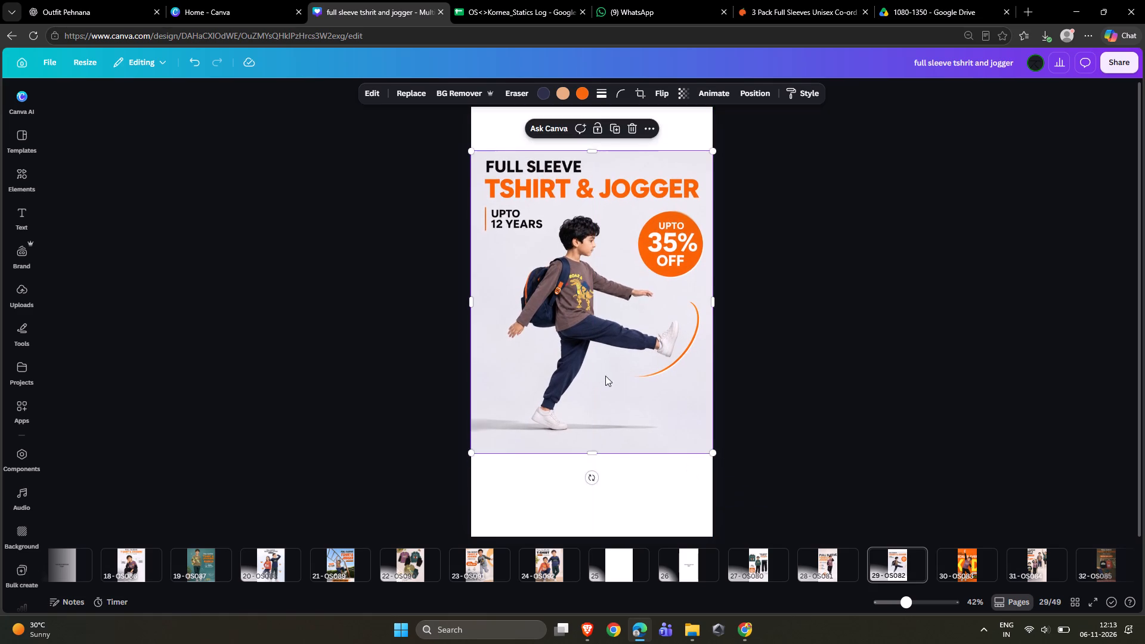
click(952, 298)
Expand the page 29 creative to the whole page with AI Expand and apply the fourth result.
click(618, 522)
double_click(601, 369)
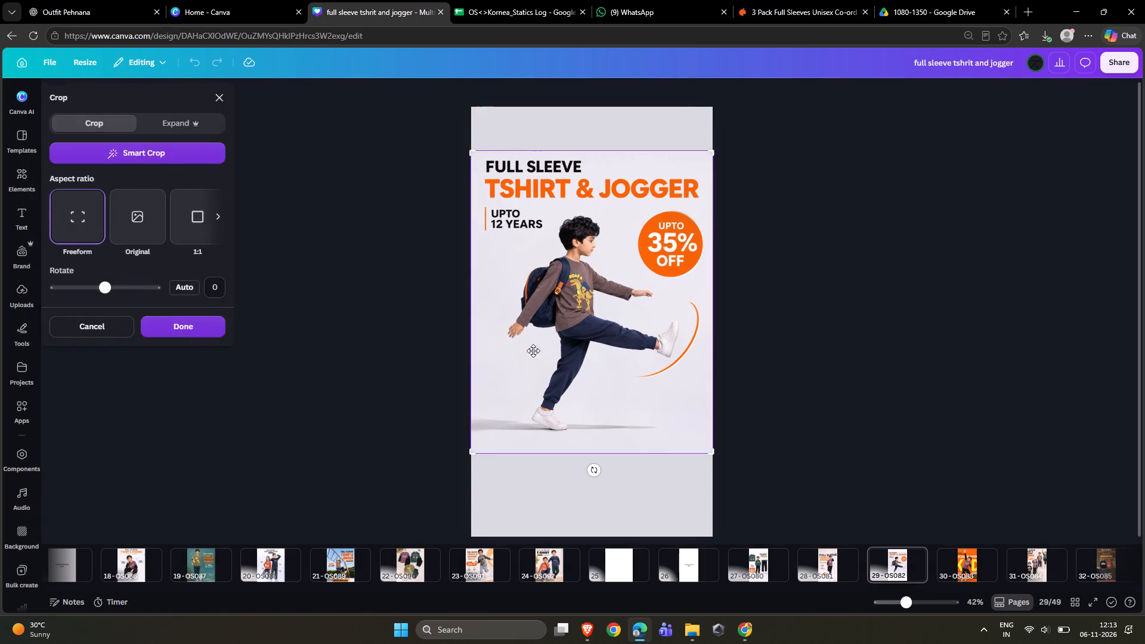
click(191, 119)
click(143, 173)
click(177, 279)
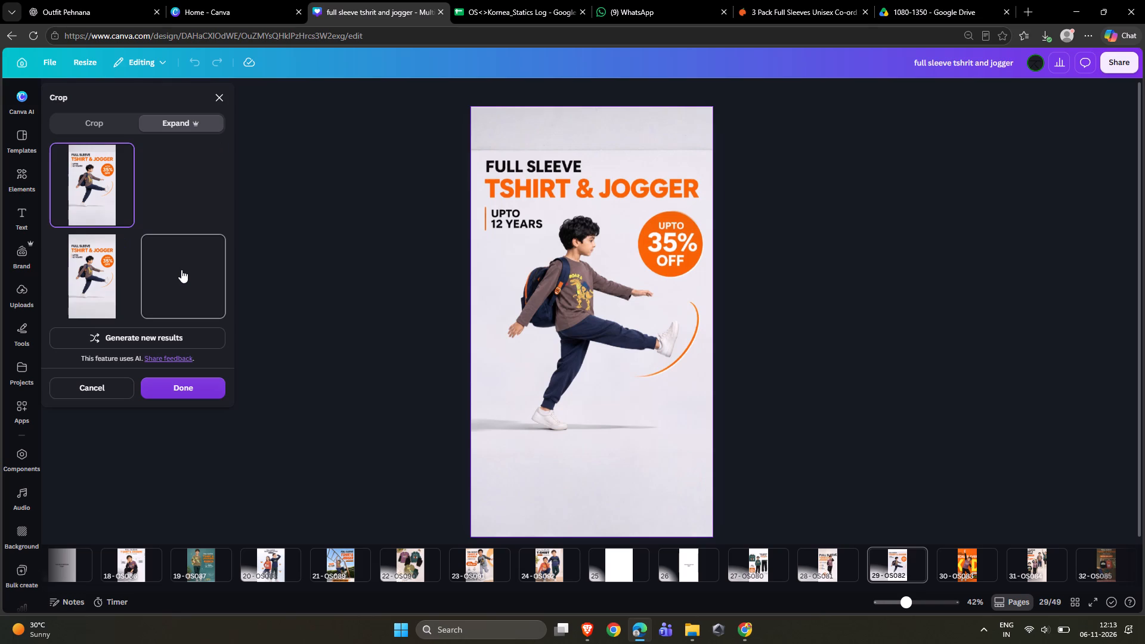
click(171, 275)
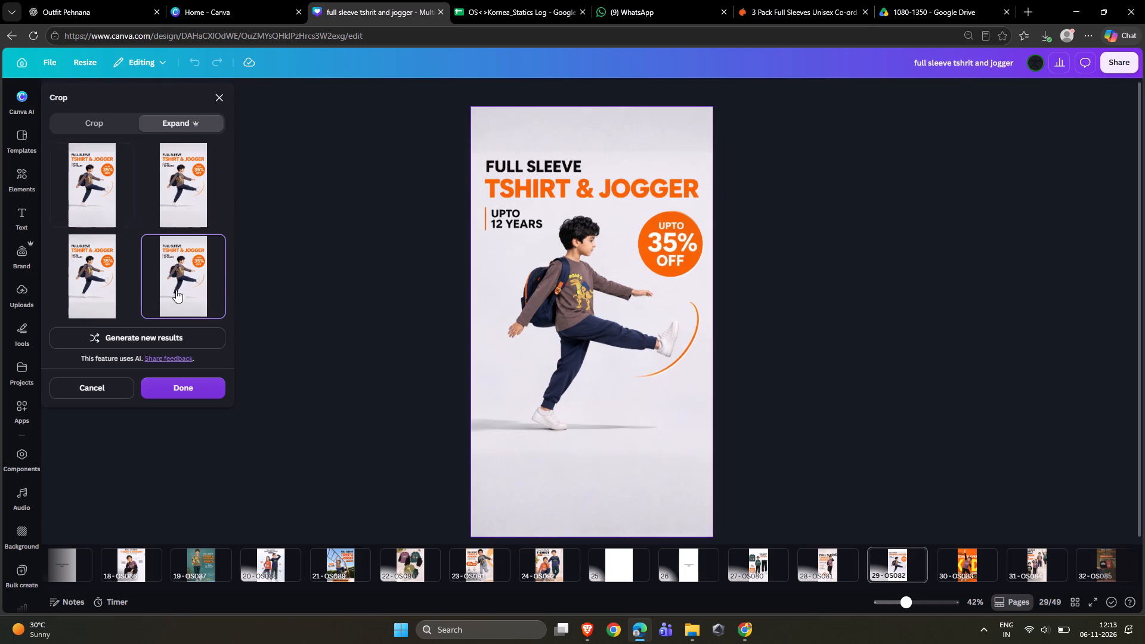
click(199, 380)
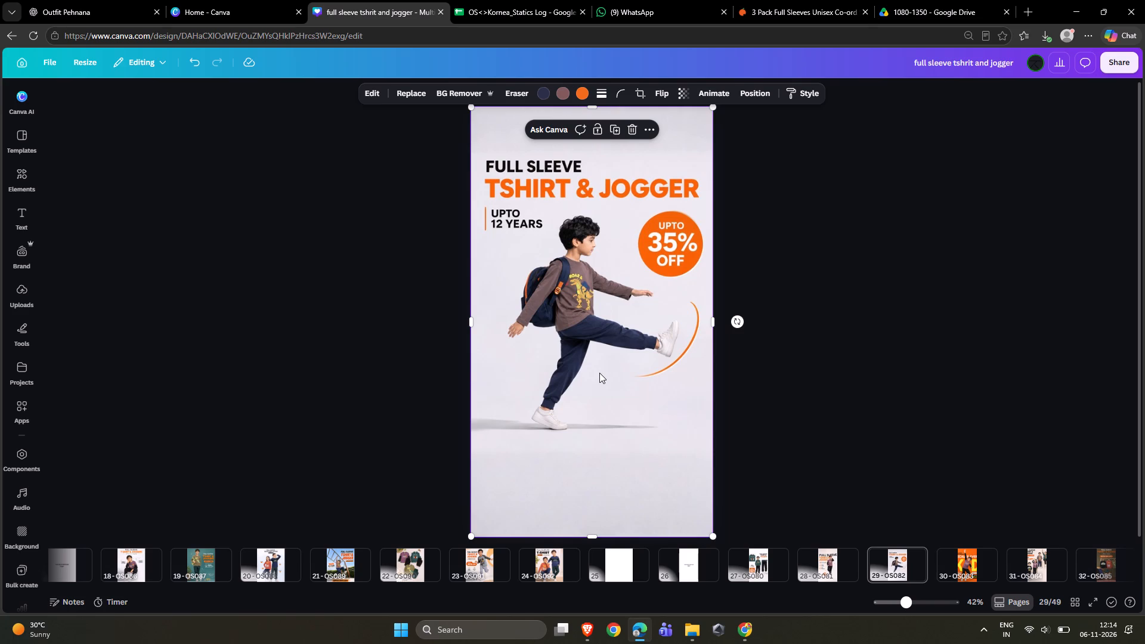
click(902, 316)
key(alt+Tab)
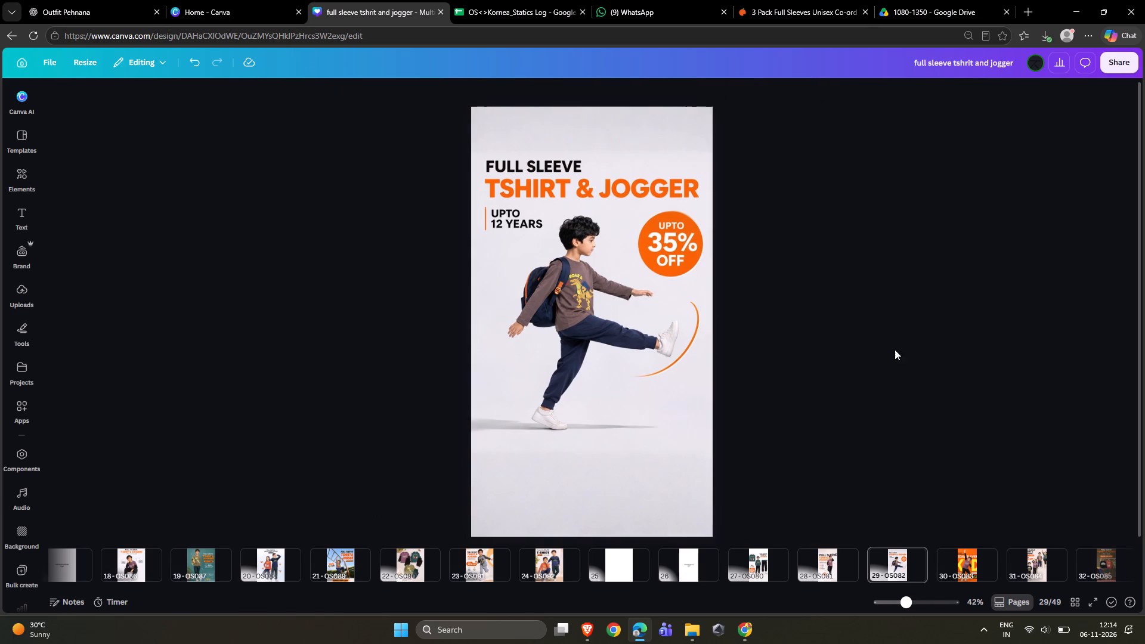
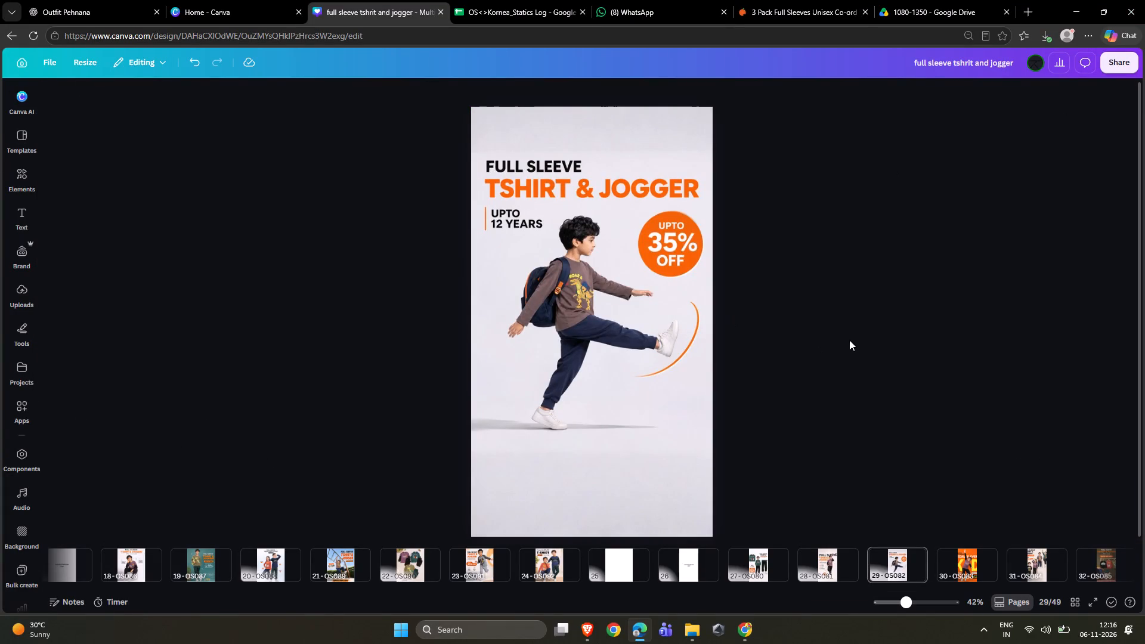
Detach the page 30 image from the background, enlarge it to the full page width and place it slightly above centre.
click(962, 570)
click(599, 419)
right_click(599, 419)
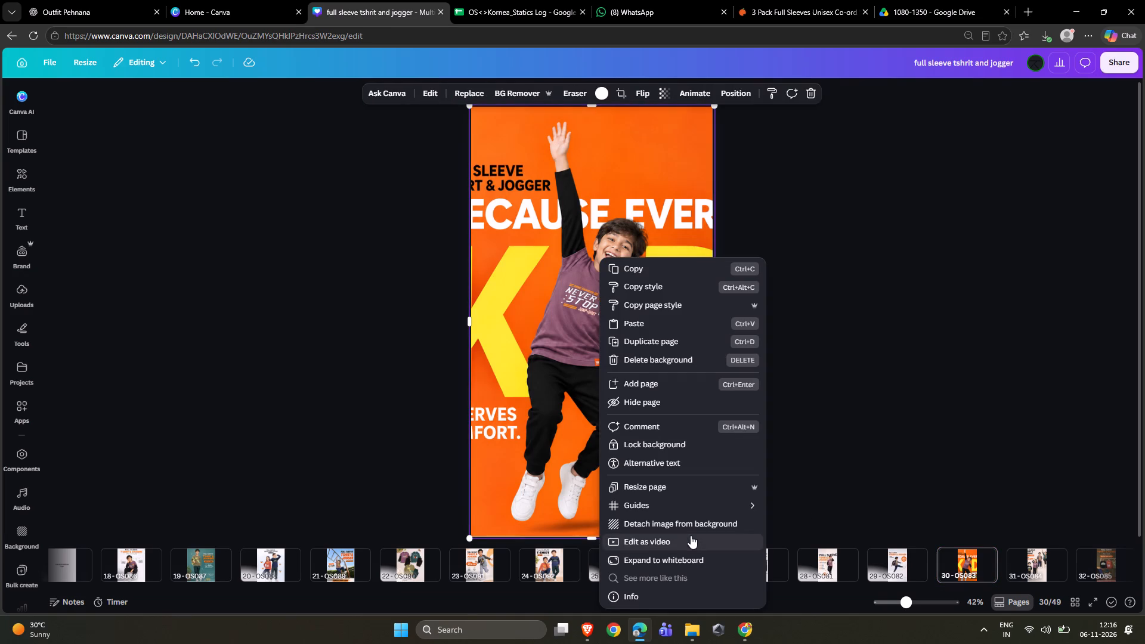
click(689, 524)
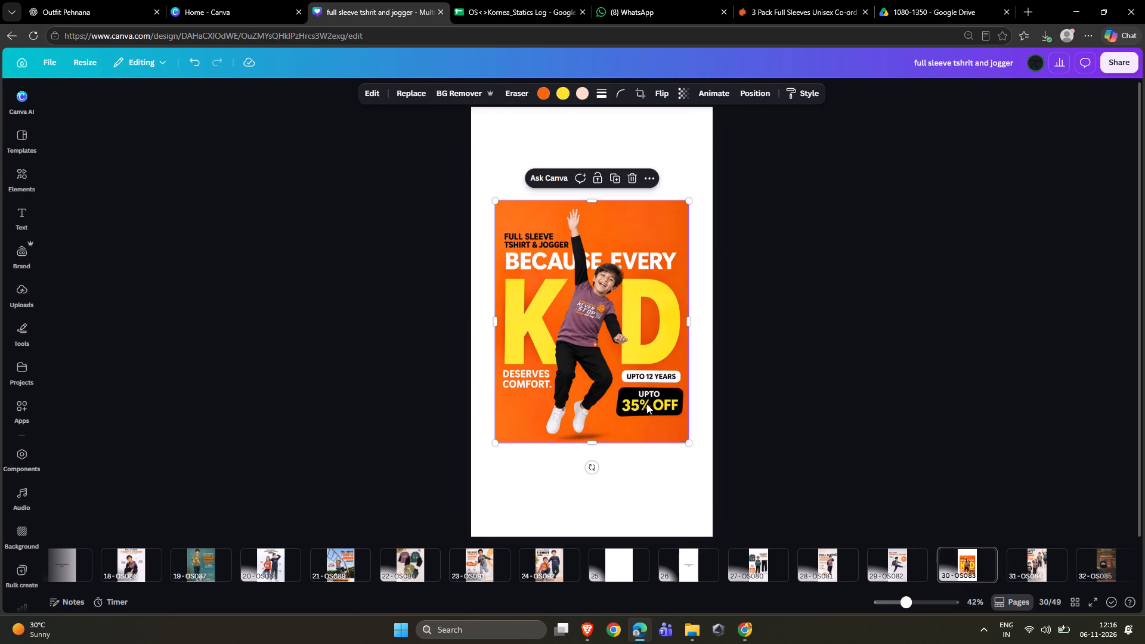
drag(643, 394, 618, 345)
drag(664, 392, 686, 419)
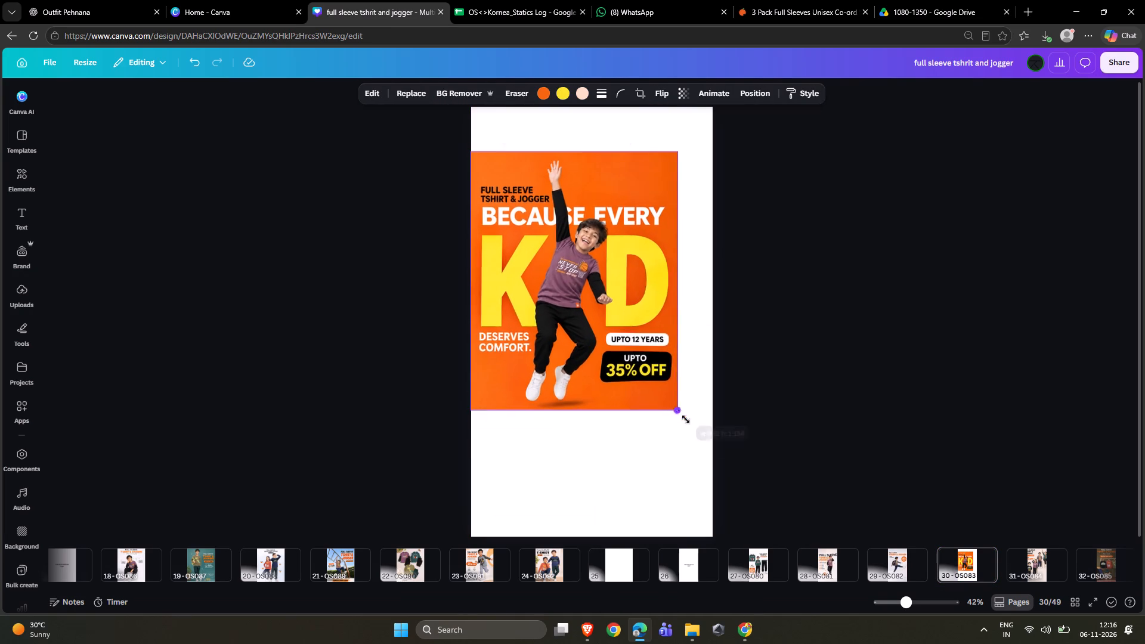
drag(686, 419, 701, 460)
click(654, 416)
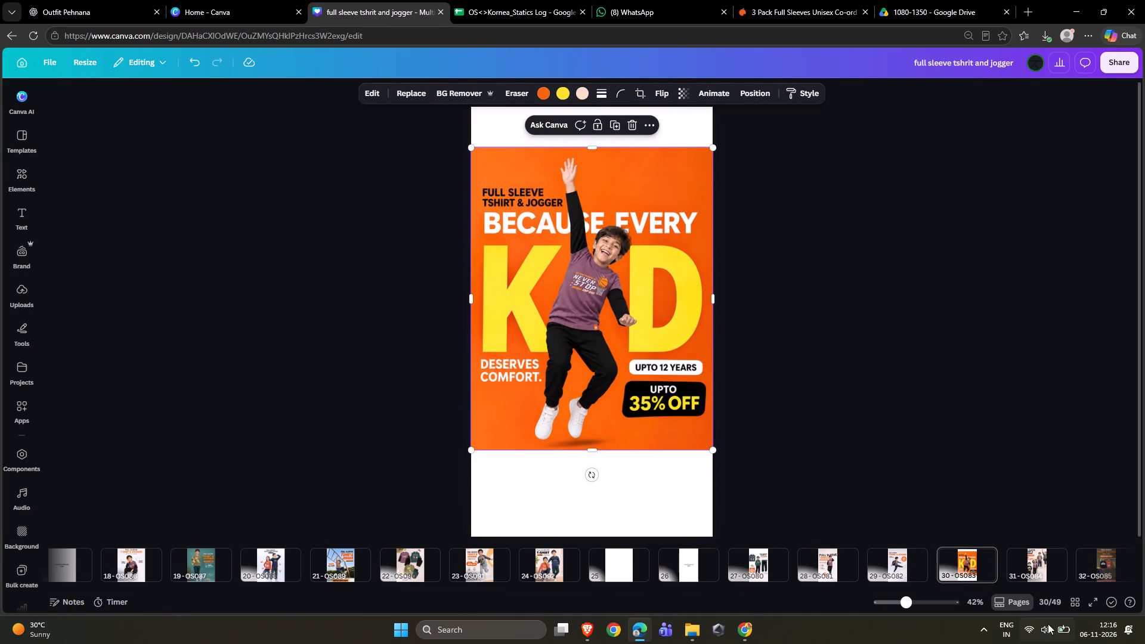
Raise the system volume to maximum.
click(1052, 626)
drag(1063, 552, 1144, 546)
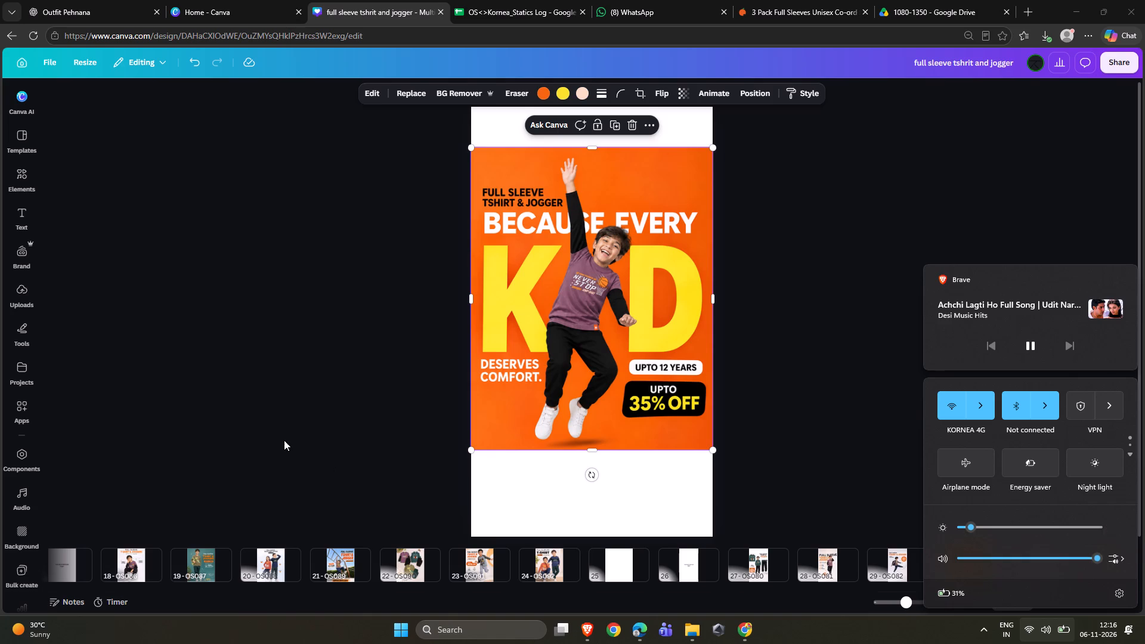
click(284, 440)
Fill the page 30 background with the orange sampled from the upper part of the creative.
click(554, 514)
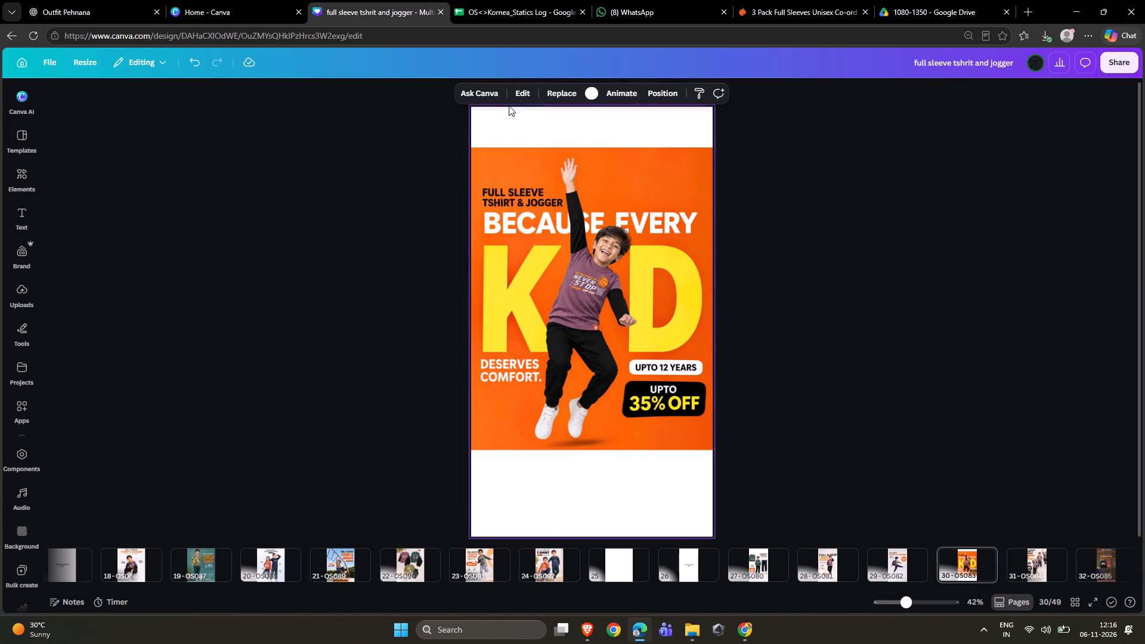
click(587, 92)
click(86, 170)
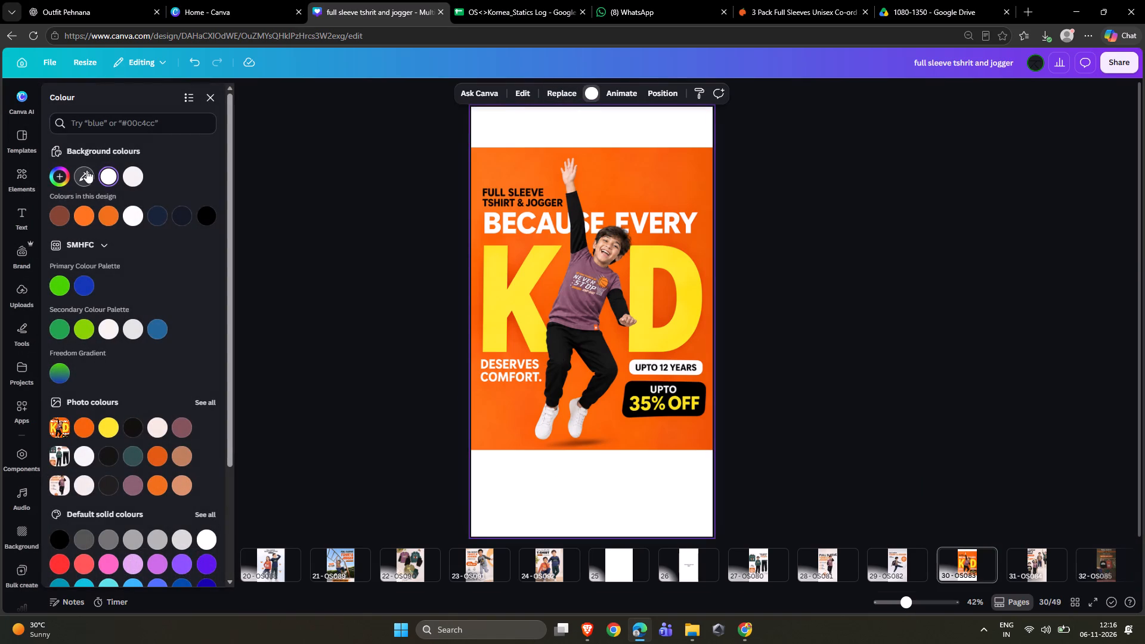
click(513, 163)
triple_click(929, 163)
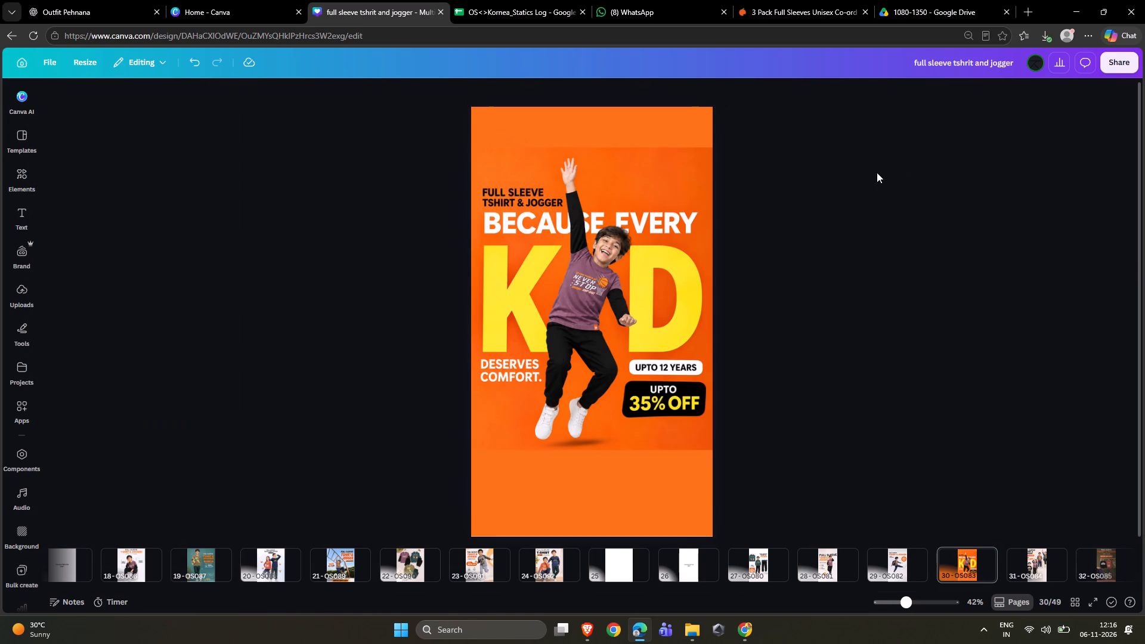
double_click(896, 187)
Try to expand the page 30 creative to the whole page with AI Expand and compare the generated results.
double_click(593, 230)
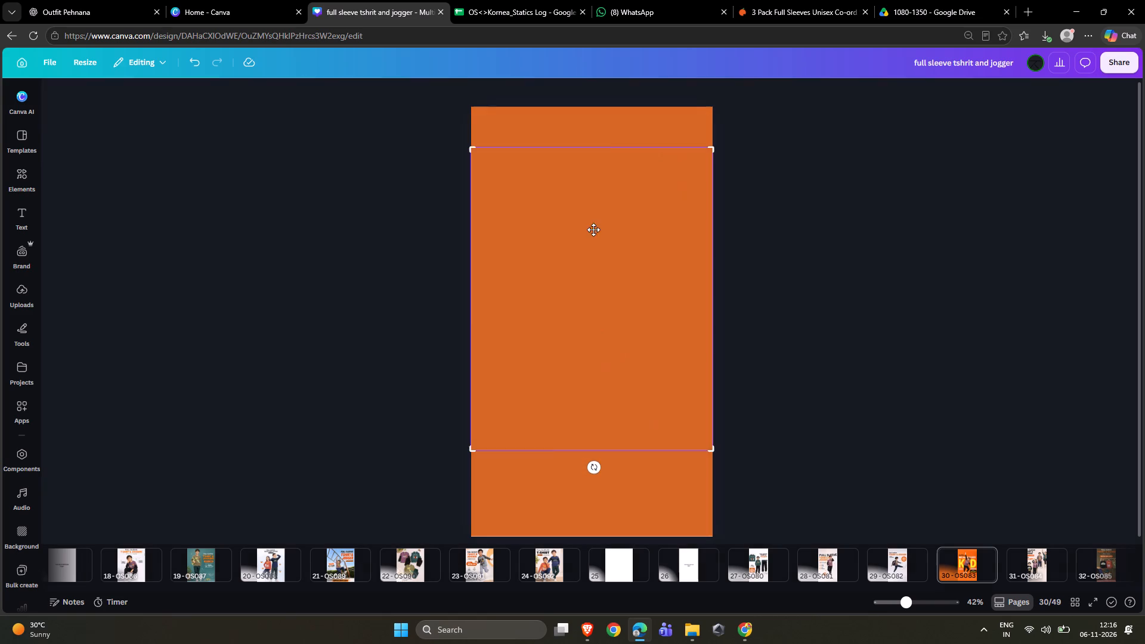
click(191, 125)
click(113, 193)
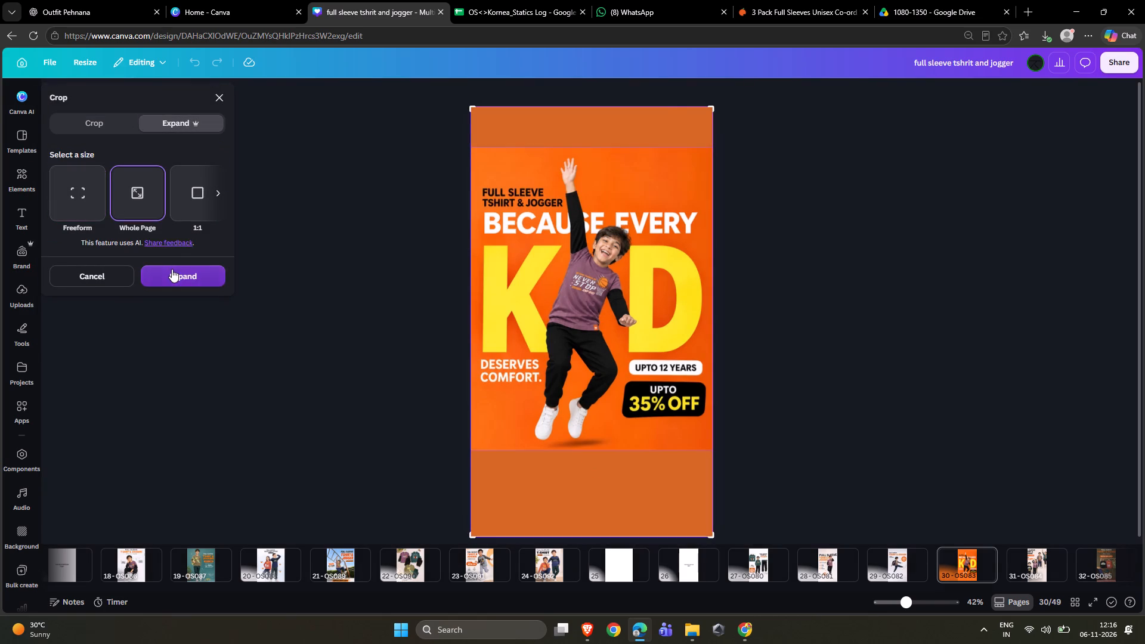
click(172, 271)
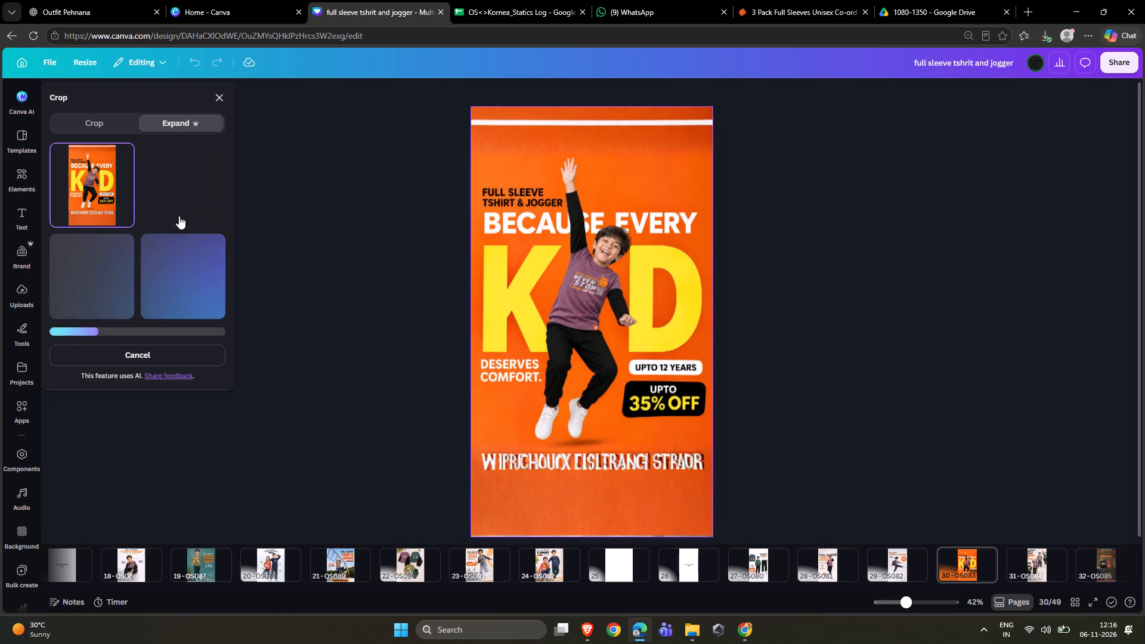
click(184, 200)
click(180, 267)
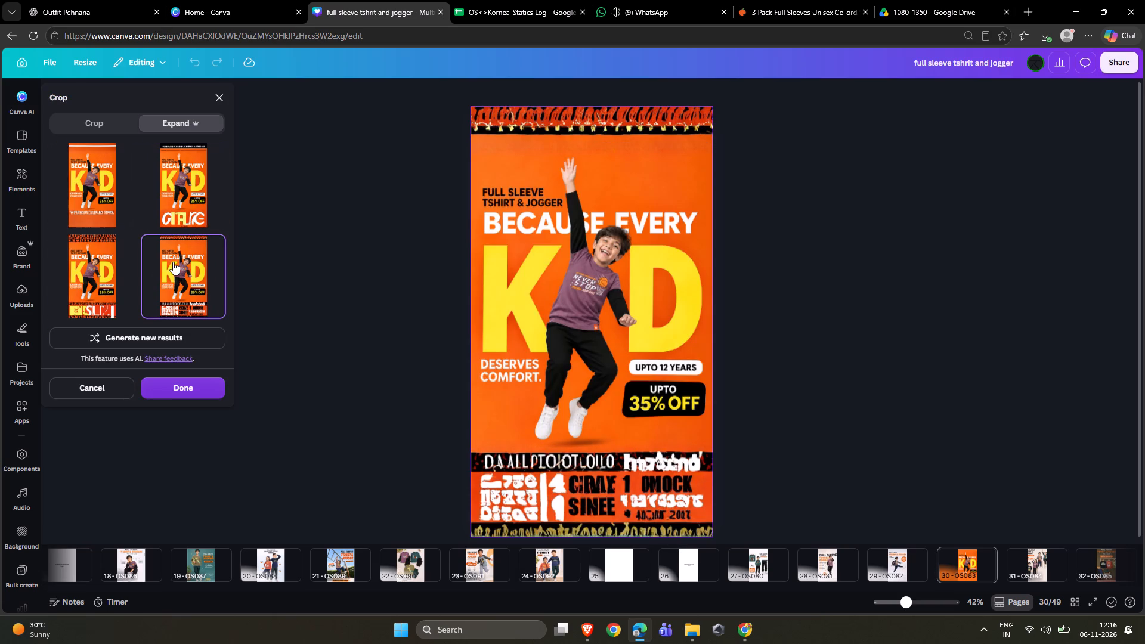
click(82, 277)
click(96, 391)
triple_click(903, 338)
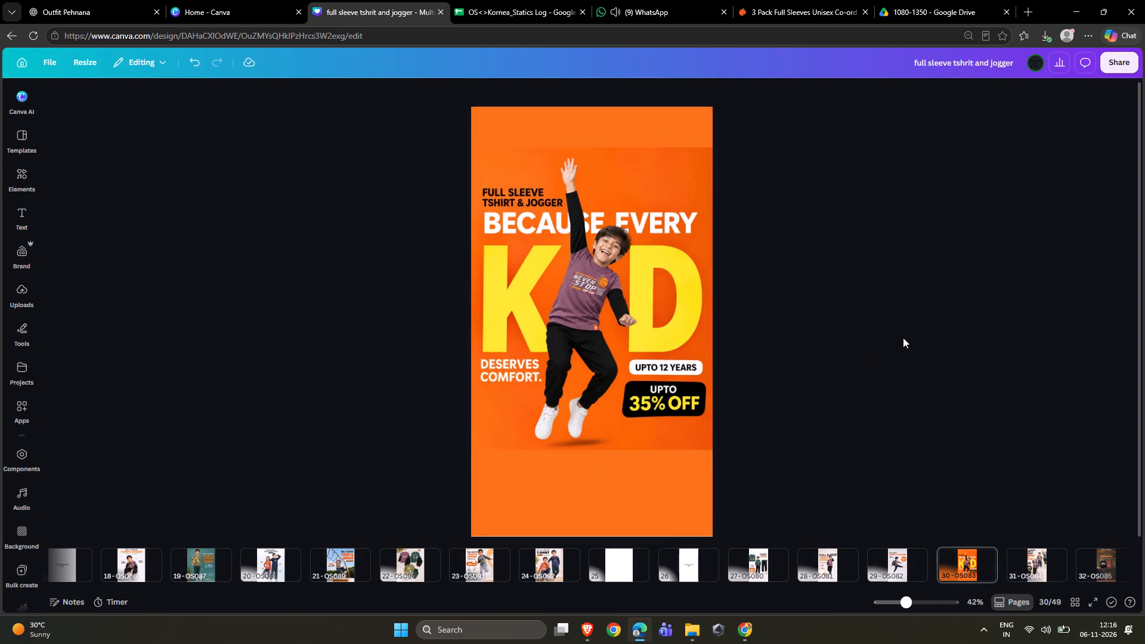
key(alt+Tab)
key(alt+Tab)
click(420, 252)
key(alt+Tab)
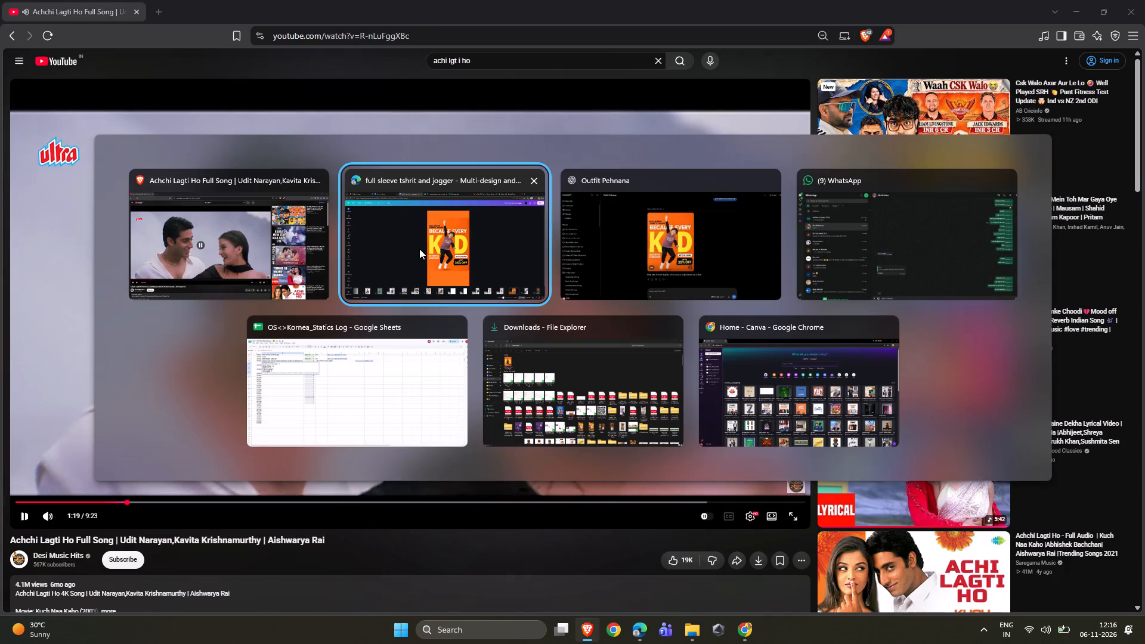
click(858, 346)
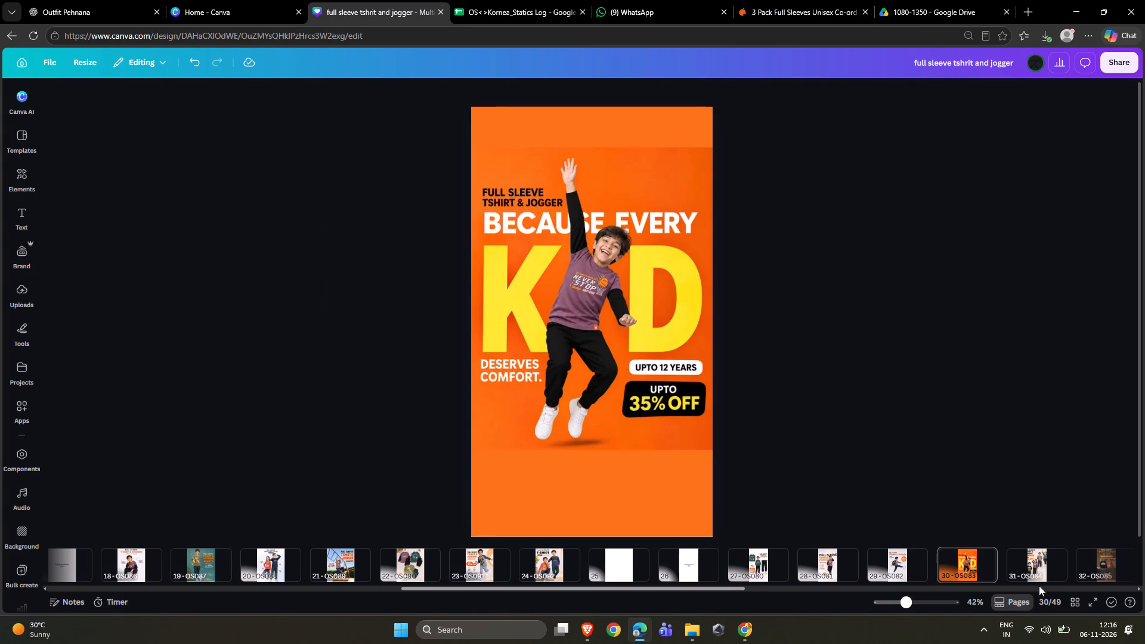
Open the page 31 creative, OS084.
click(1043, 577)
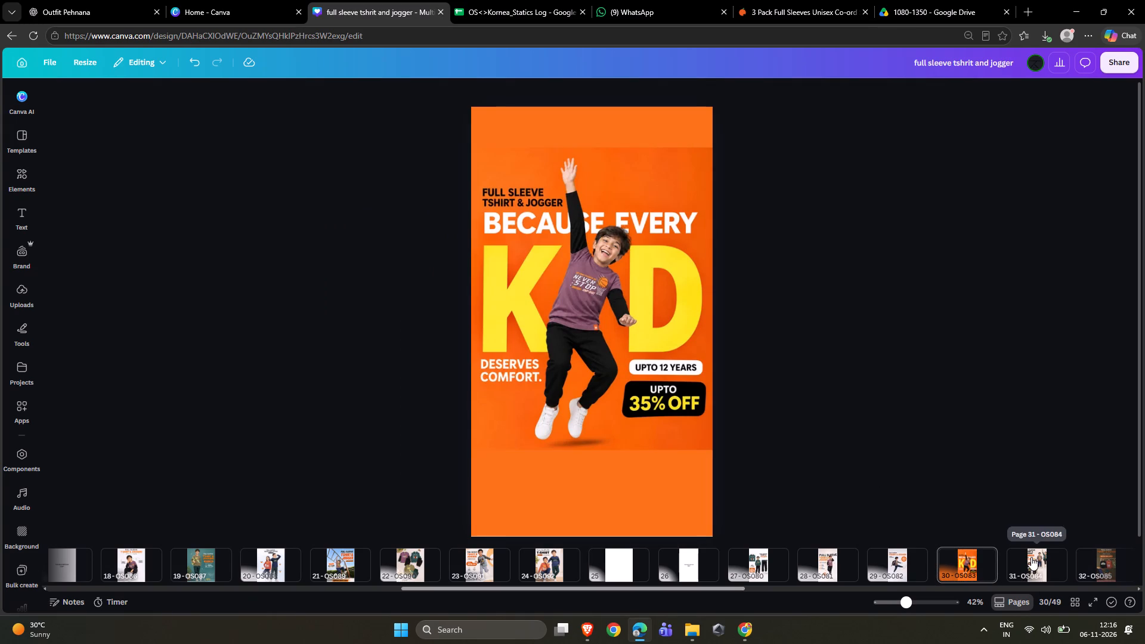
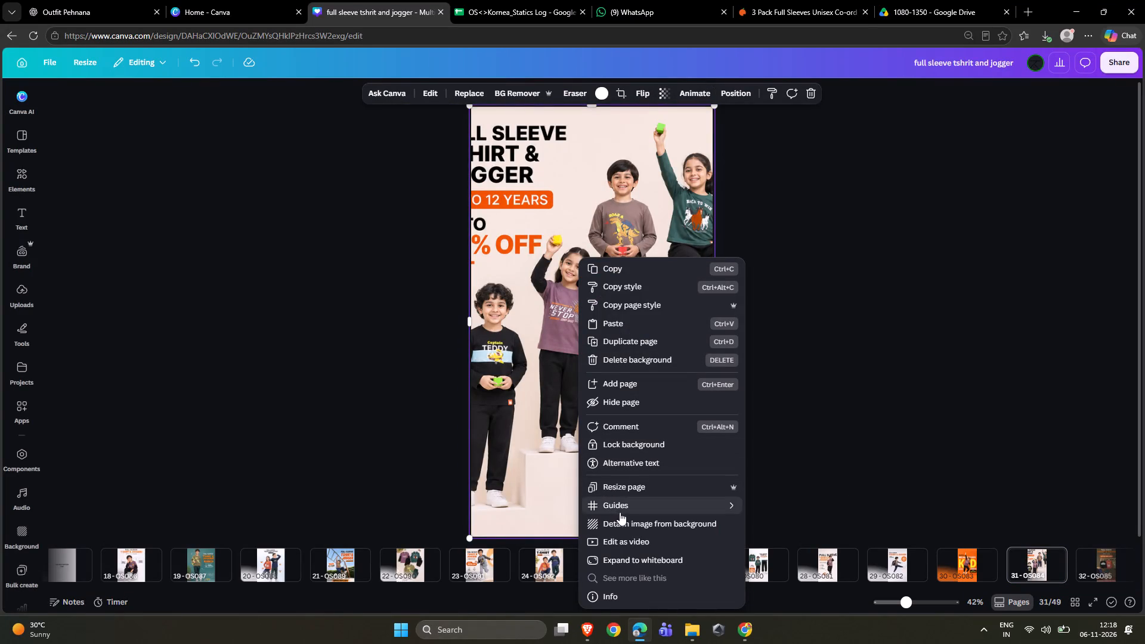
Detach the page 31 creative from the background, enlarge it slightly beyond the page width, and place it a little below the top edge.
click(623, 519)
drag(609, 371, 592, 277)
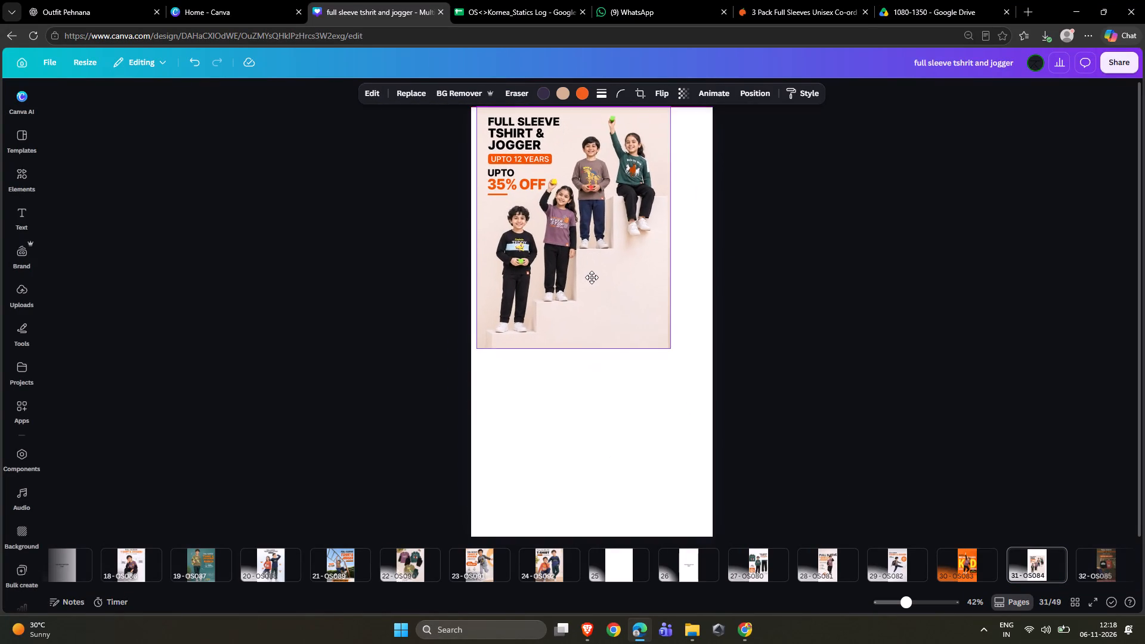
drag(592, 277, 587, 276)
drag(667, 349, 694, 419)
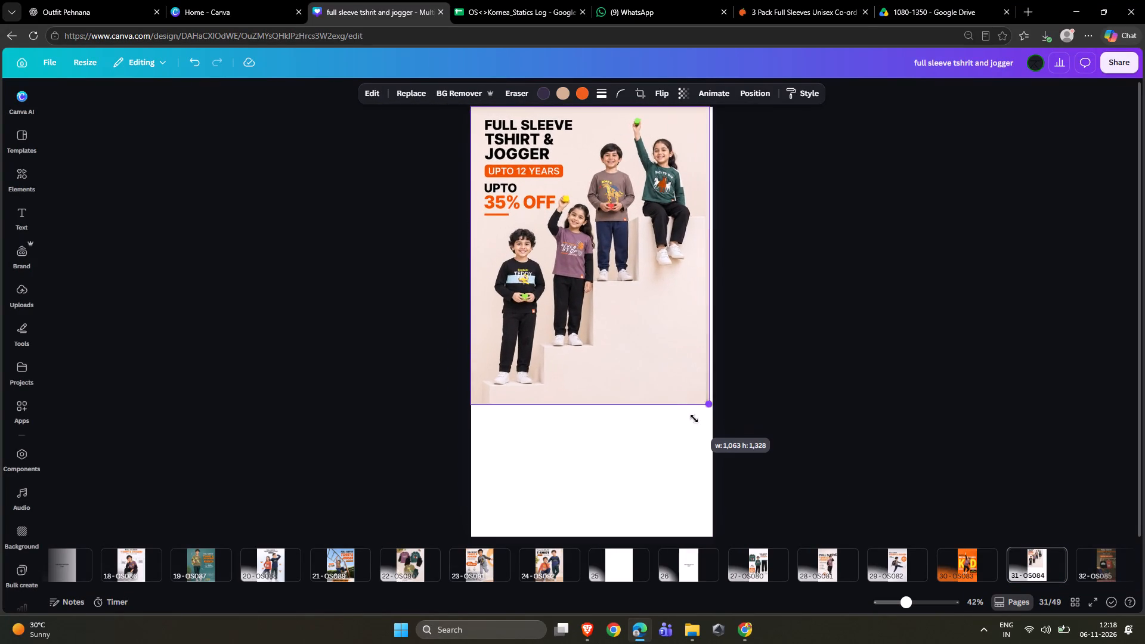
drag(694, 419, 706, 443)
drag(676, 314, 671, 340)
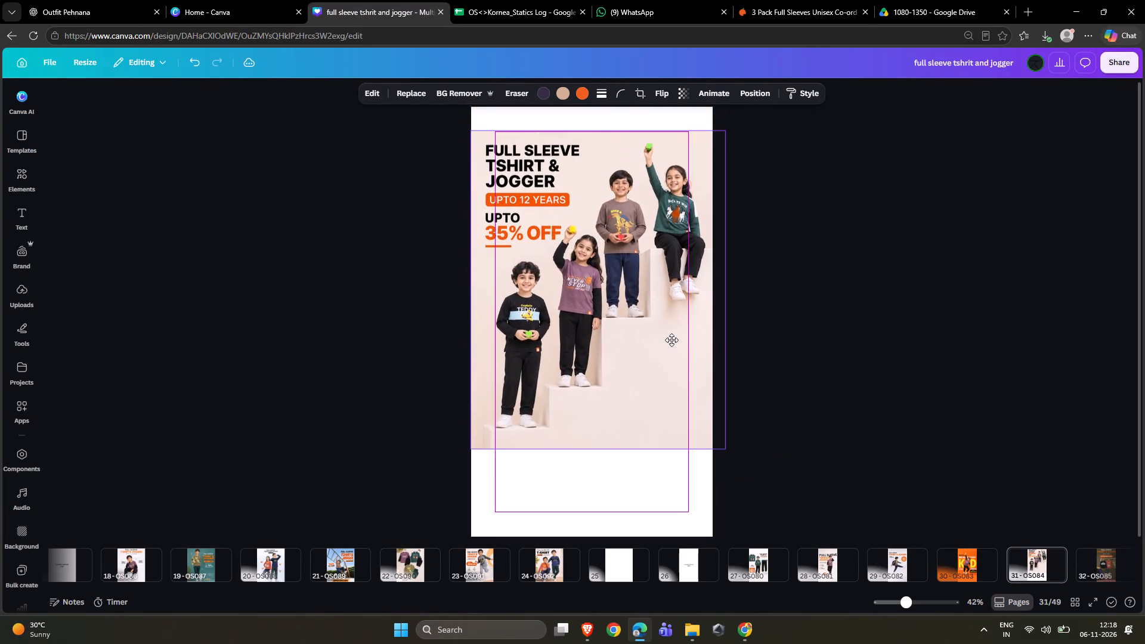
drag(671, 340, 669, 343)
Generate AI Expand results that extend the page 31 creative to the whole page.
double_click(658, 305)
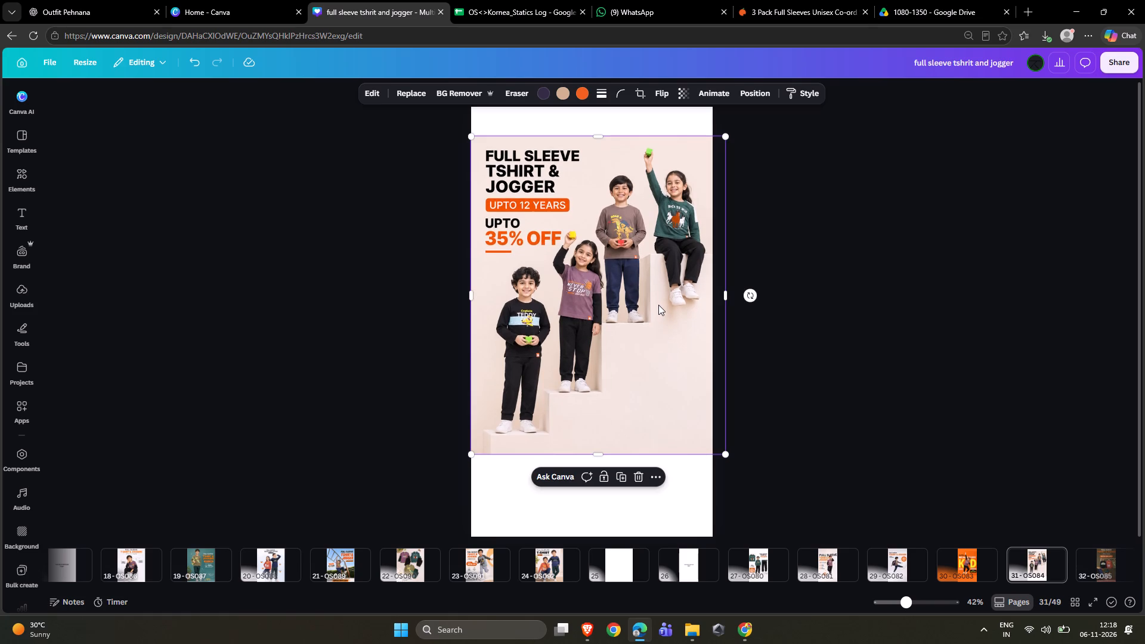
click(167, 122)
click(129, 197)
click(175, 273)
Switch to the previously used window while the expansion generates.
key(alt+Tab)
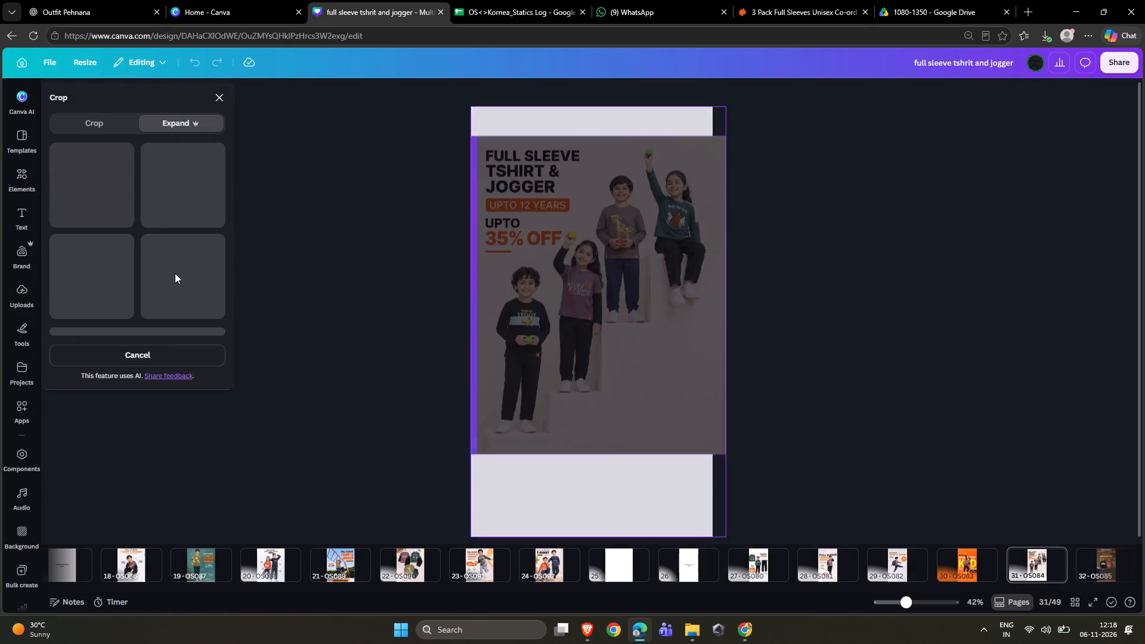
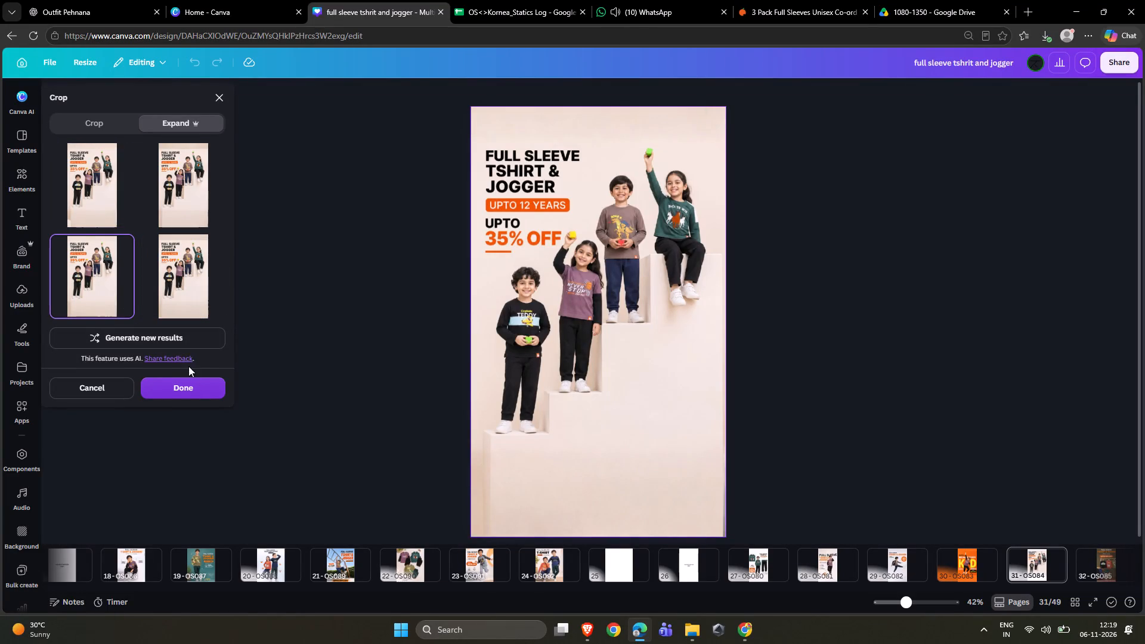
Apply the selected AI Expand result to the page 31 creative.
click(195, 383)
double_click(951, 312)
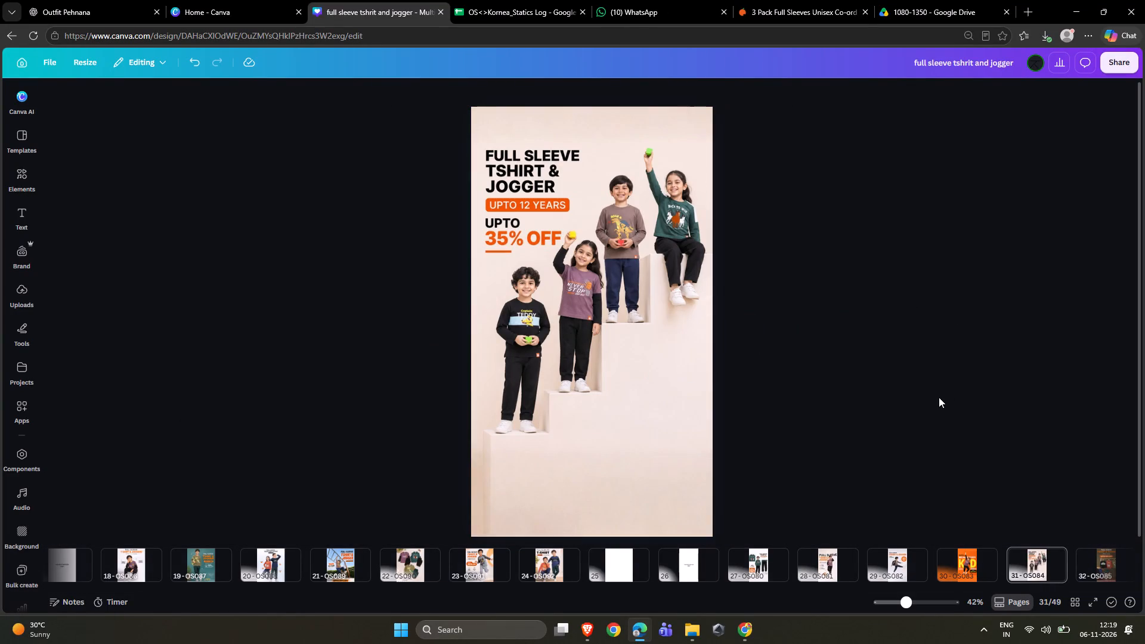
key(alt+Tab)
key(alt+Tab)
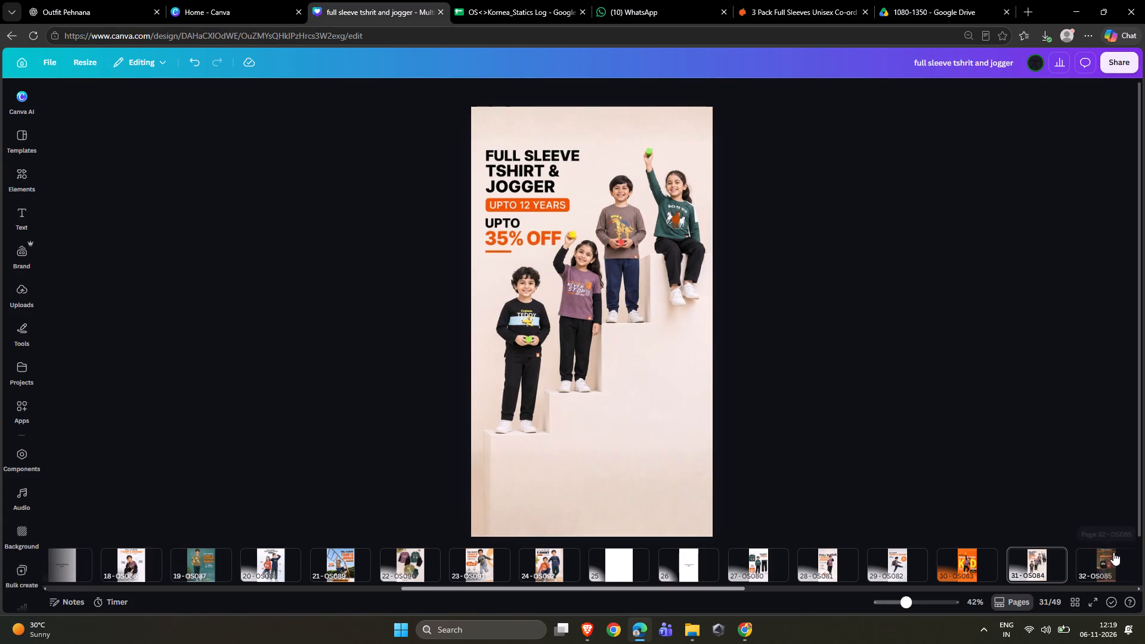
Detach the page 32 creative from the background, enlarge it well beyond the page width, and place it slightly below the top edge.
click(1110, 555)
scroll(1093, 566, down, 2)
click(497, 368)
right_click(497, 368)
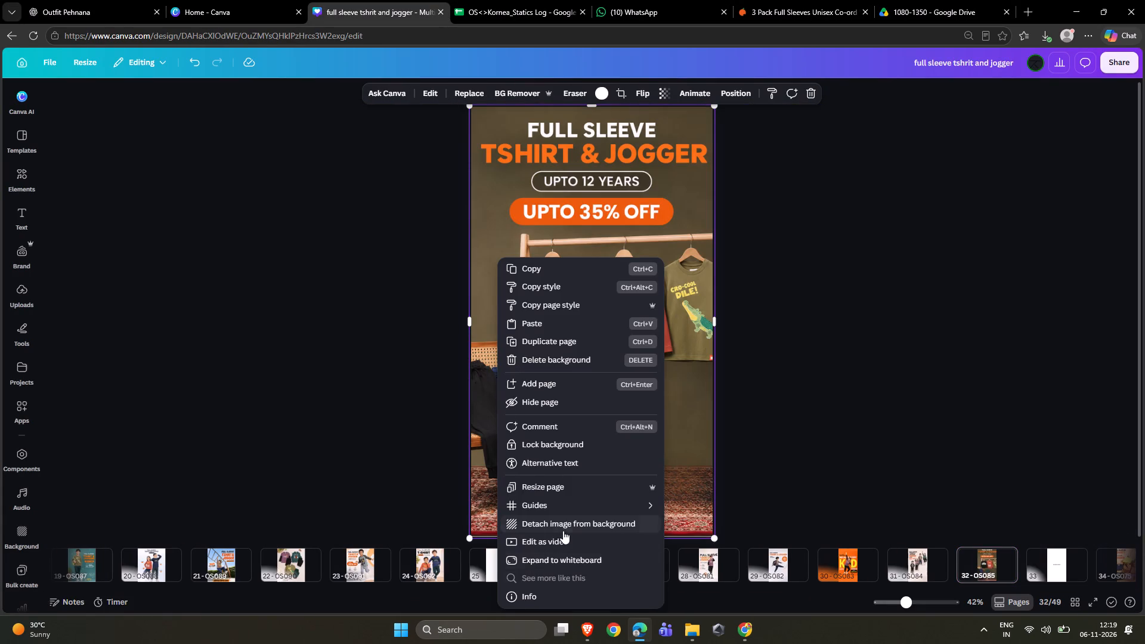
click(565, 525)
drag(610, 362, 586, 269)
drag(664, 346, 682, 434)
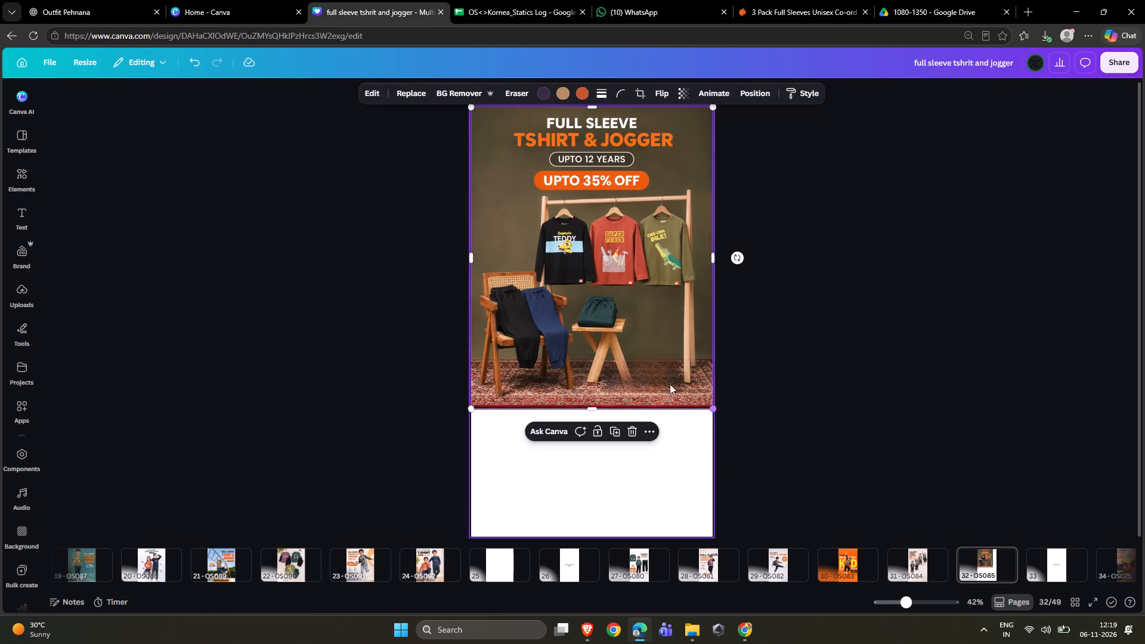
drag(653, 339, 654, 444)
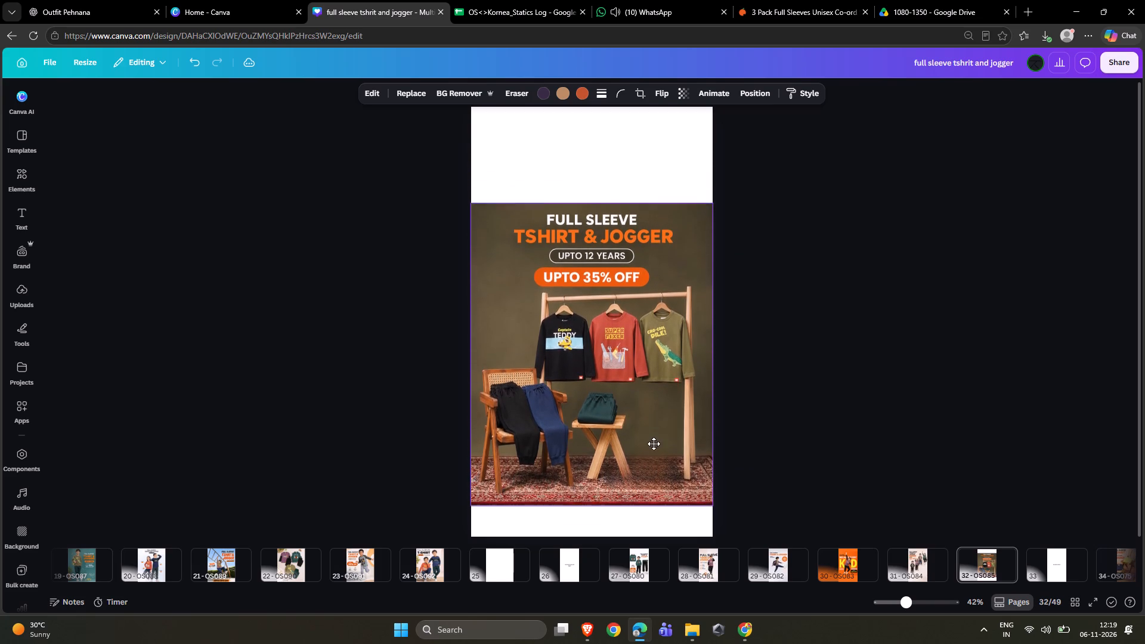
drag(654, 444, 649, 470)
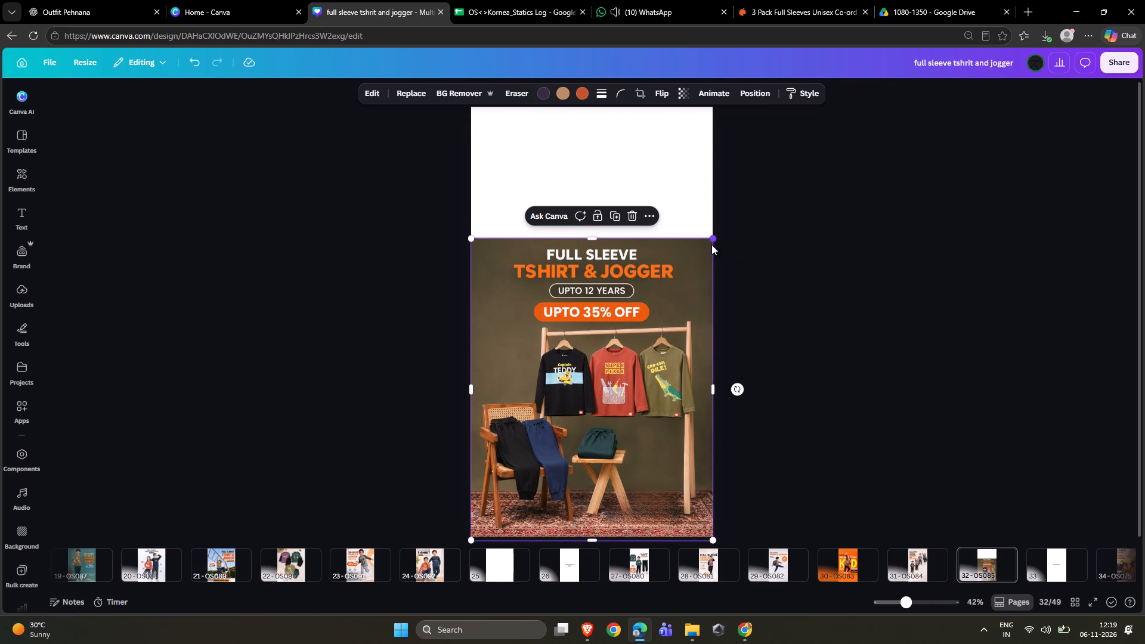
click(711, 246)
drag(712, 240, 849, 189)
drag(698, 298, 651, 299)
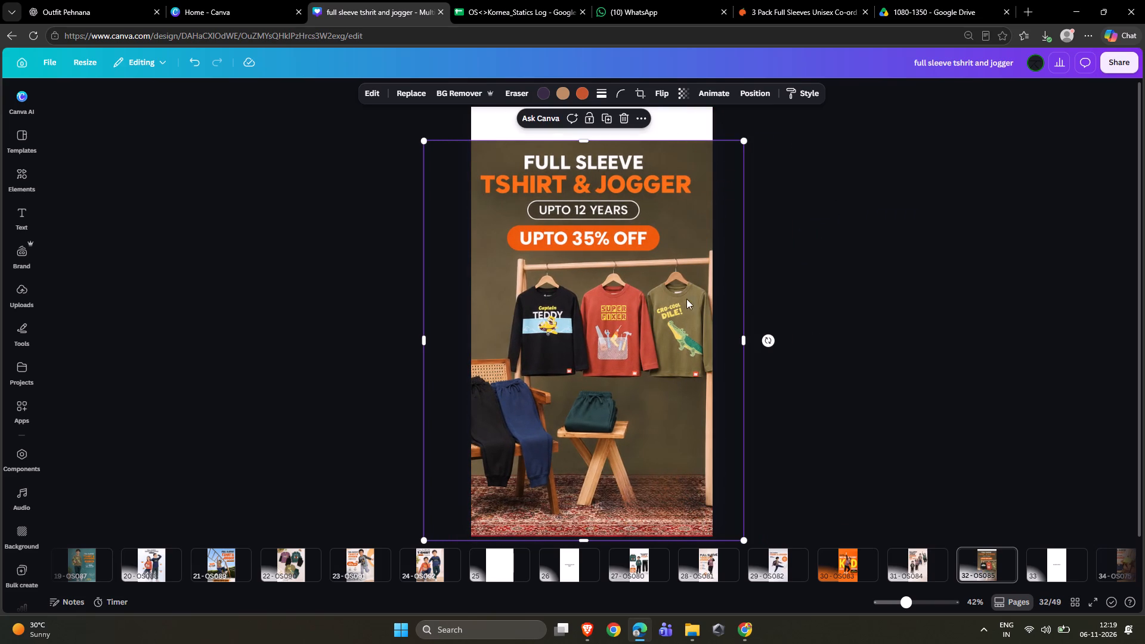
drag(633, 330, 632, 307)
Generate AI Expand results that extend the page 32 creative to the whole page.
click(632, 307)
click(632, 307)
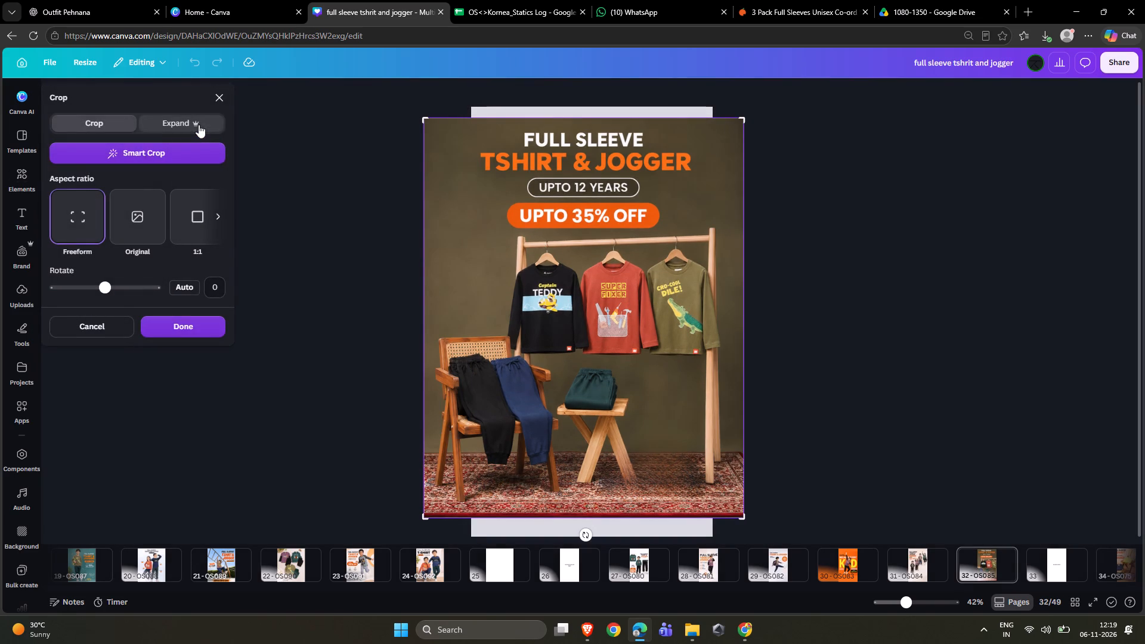
click(199, 125)
click(140, 172)
click(215, 269)
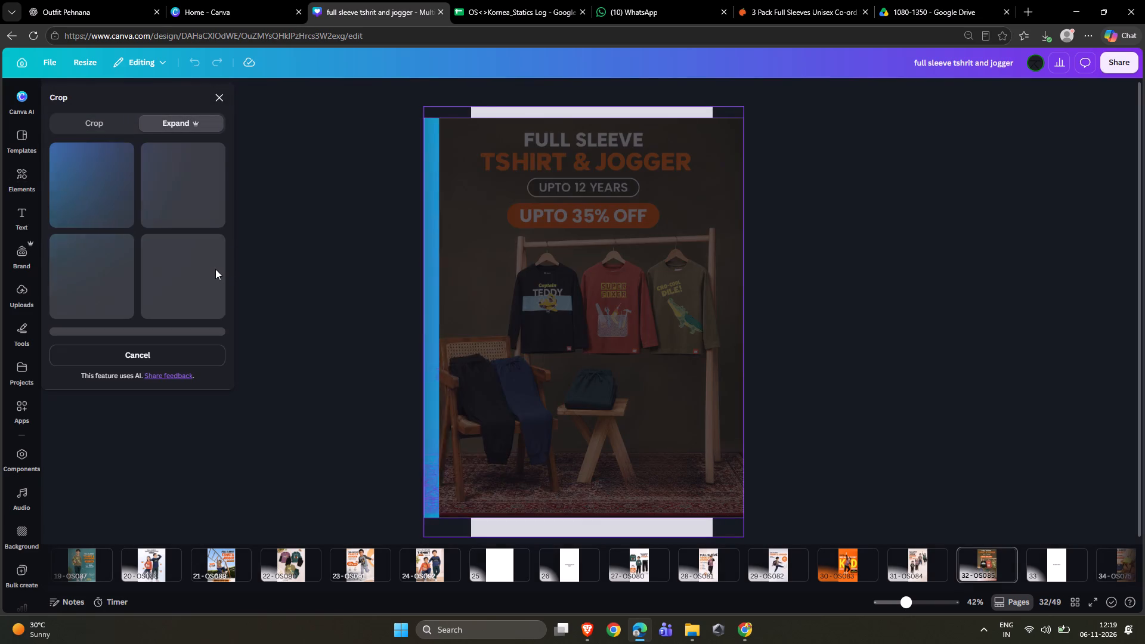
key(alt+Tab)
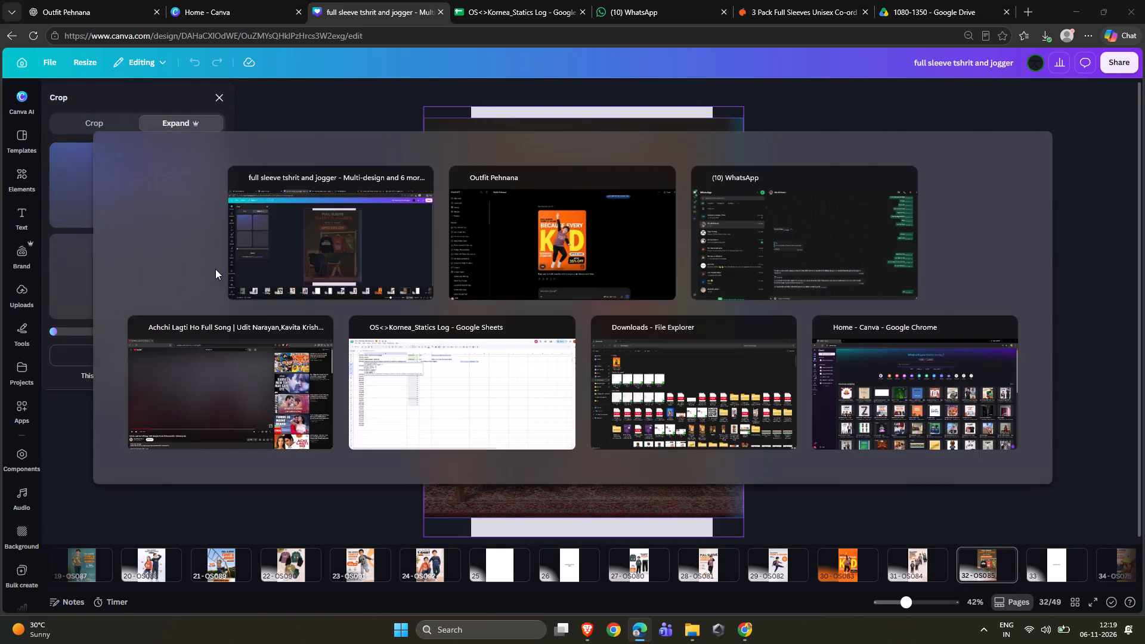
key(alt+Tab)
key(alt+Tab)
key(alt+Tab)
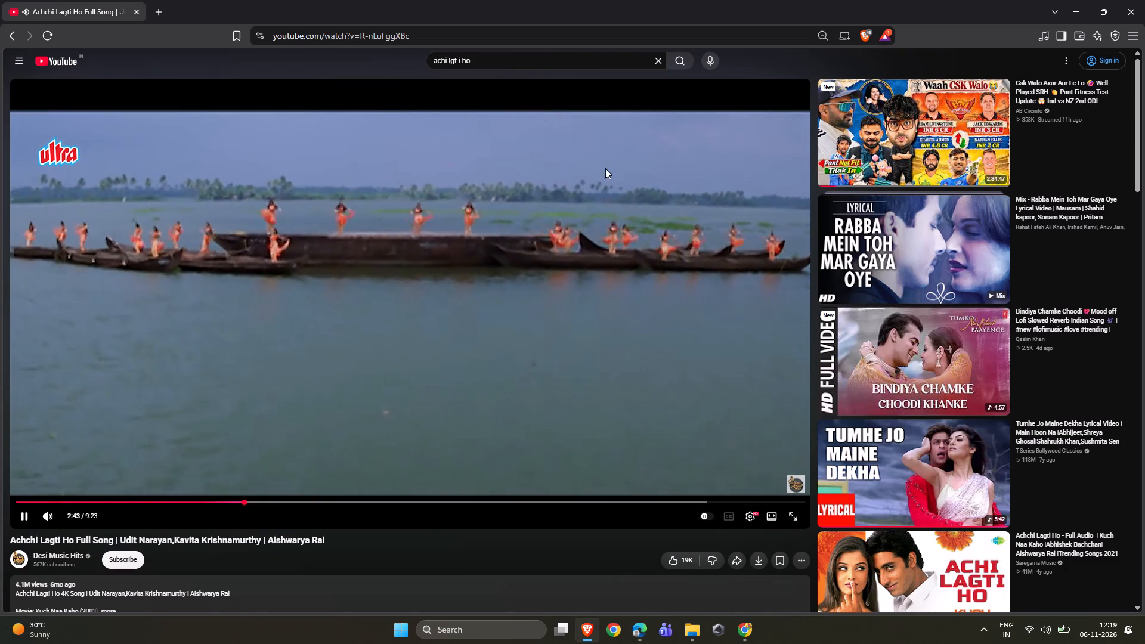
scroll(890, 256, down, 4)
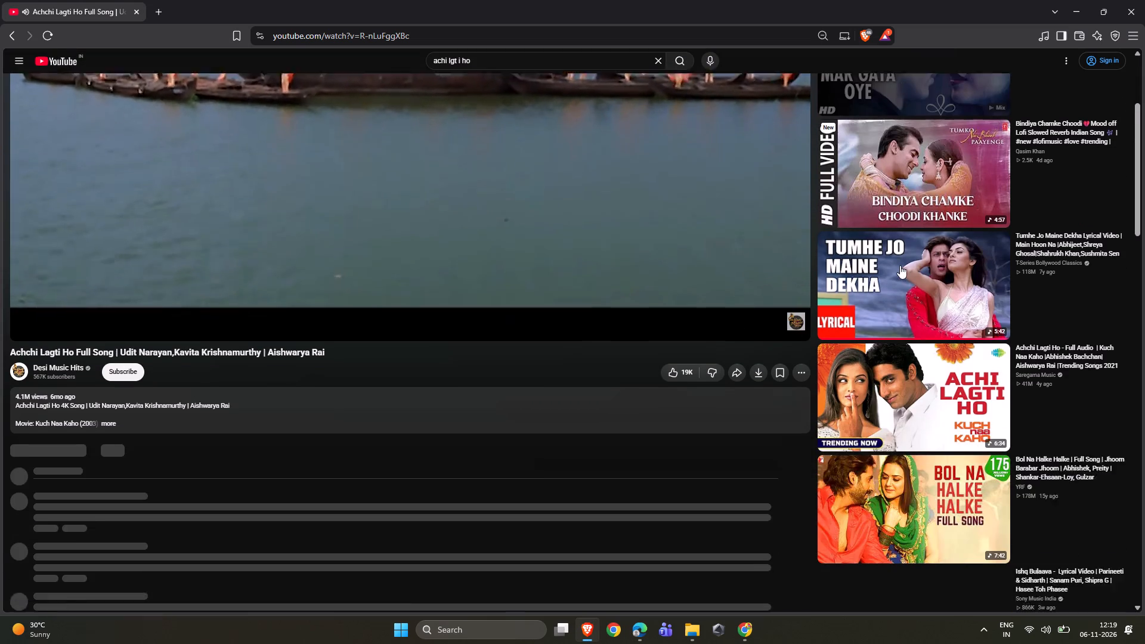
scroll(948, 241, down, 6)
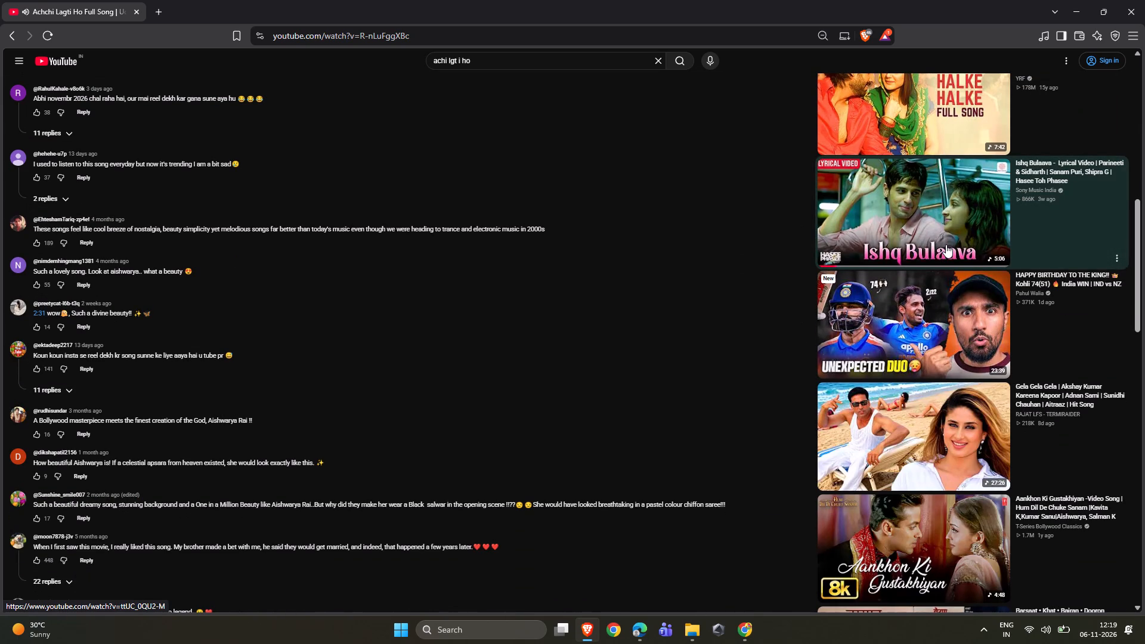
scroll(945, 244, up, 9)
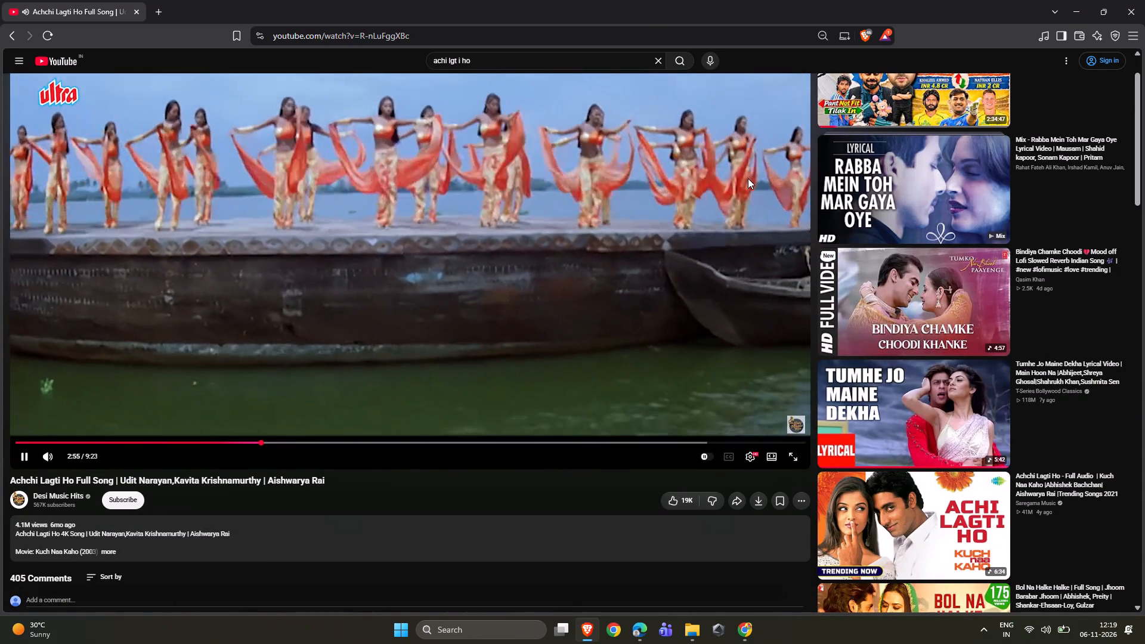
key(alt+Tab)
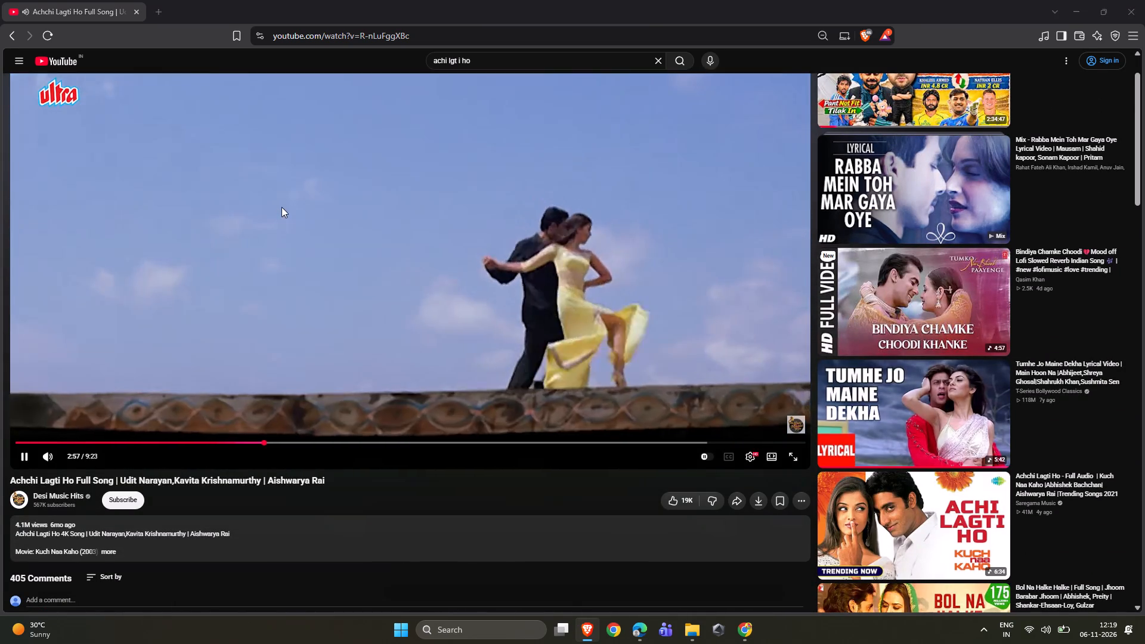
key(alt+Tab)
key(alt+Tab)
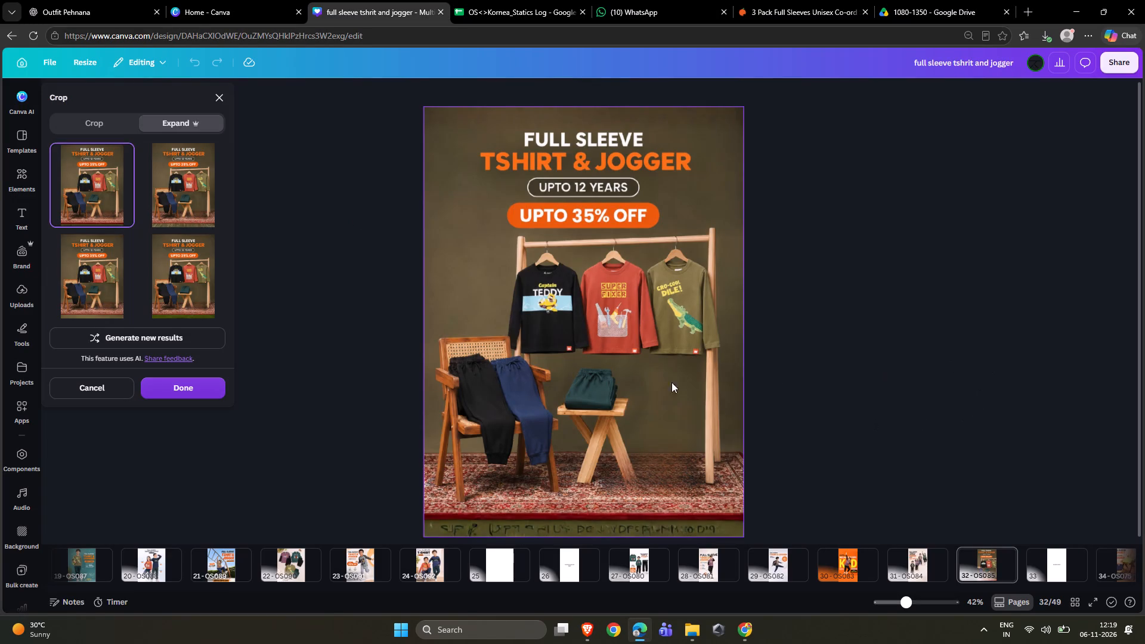
Apply the fourth AI Expand result, with the grass strip below the rug, to the page 32 creative.
click(176, 289)
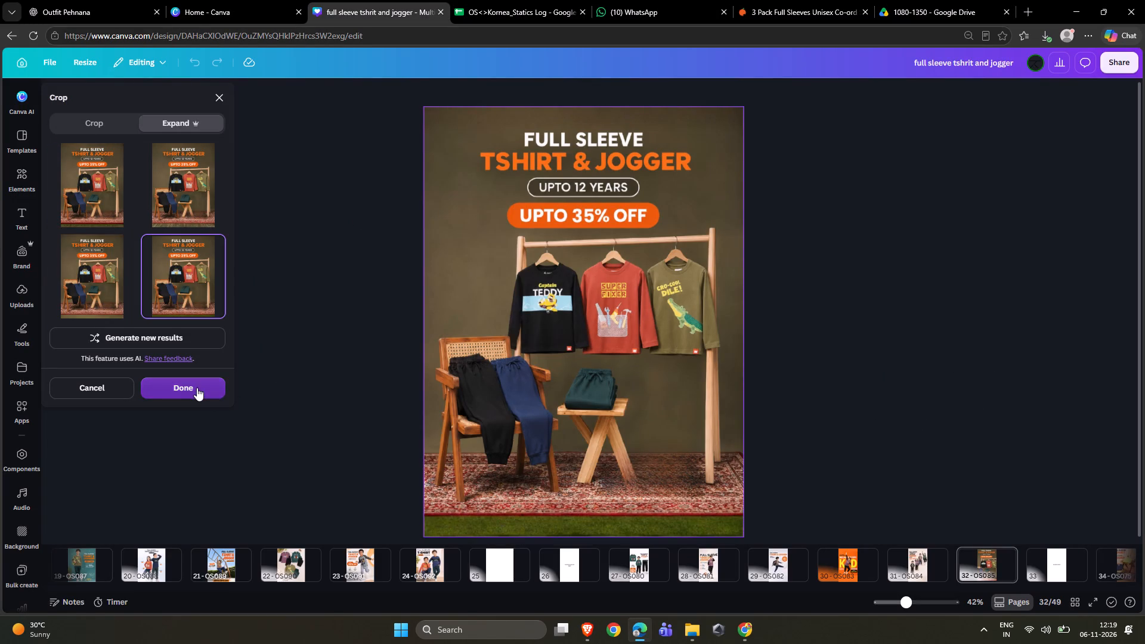
click(197, 388)
triple_click(850, 334)
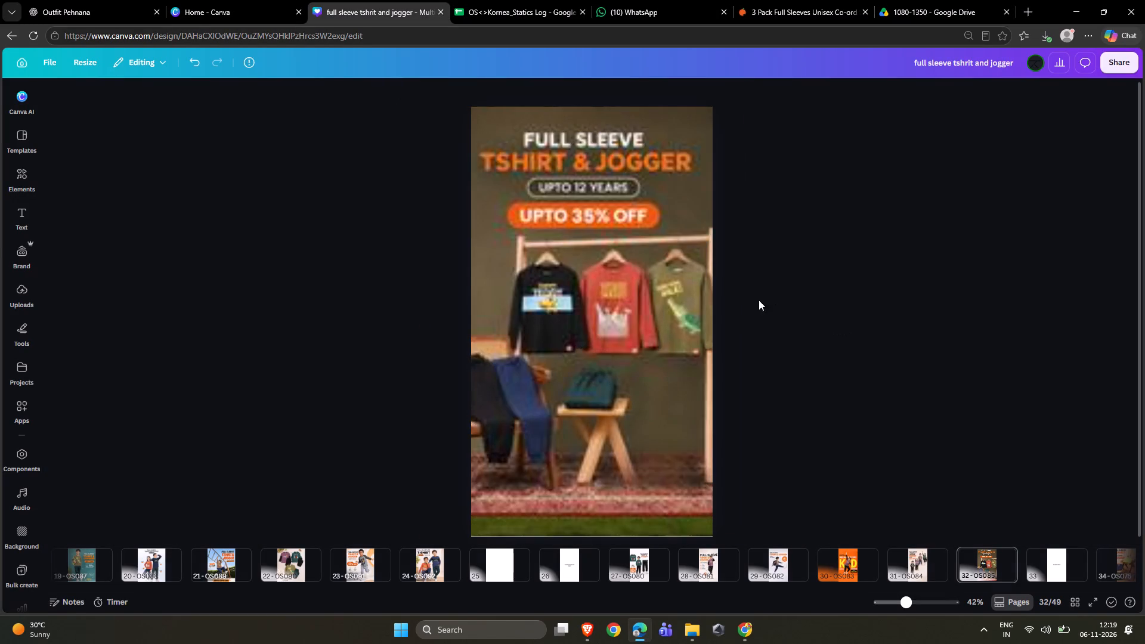
Move the page 32 creative down until the grass strip falls below the page's bottom edge.
click(594, 355)
click(689, 315)
drag(673, 311, 674, 326)
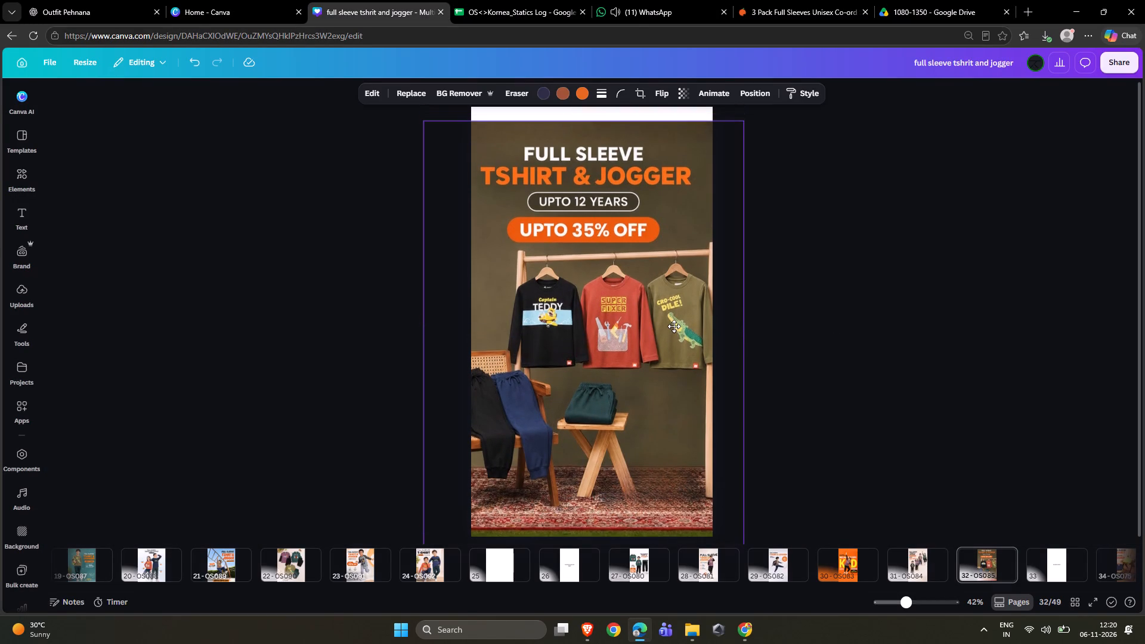
drag(674, 326, 677, 336)
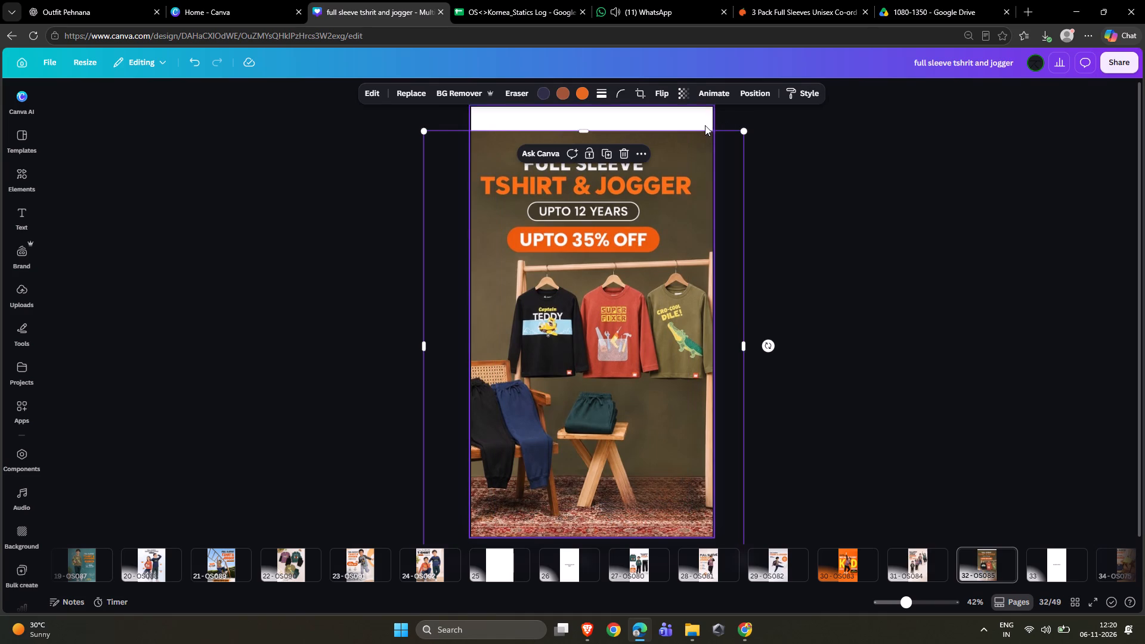
double_click(940, 160)
double_click(692, 198)
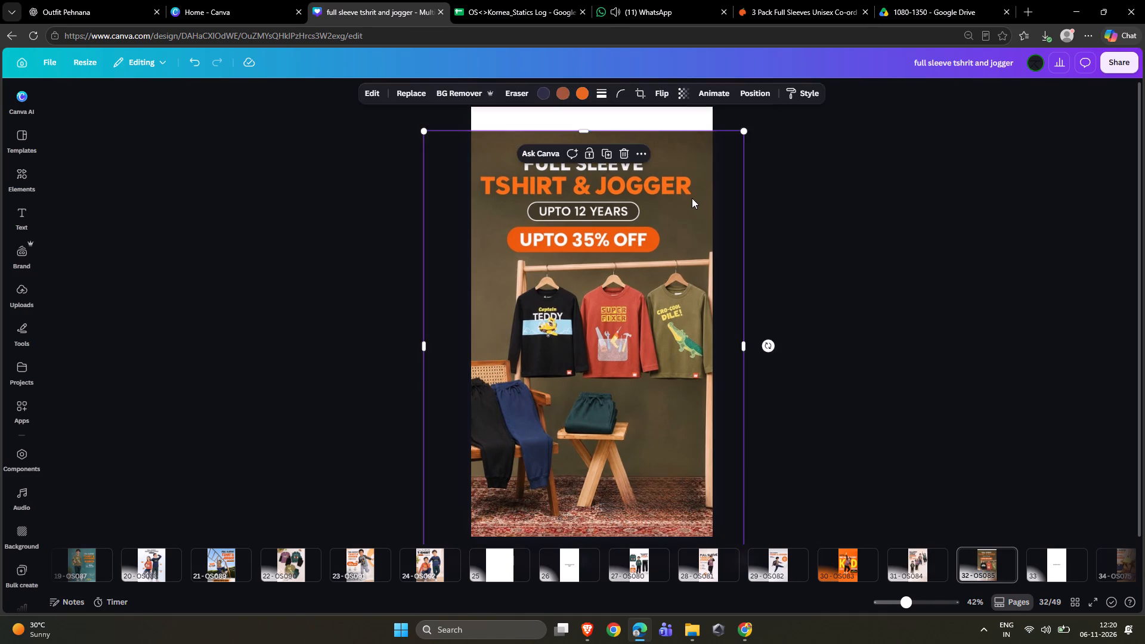
Expand the page 32 creative to the whole page with AI Expand and apply the first result.
double_click(530, 184)
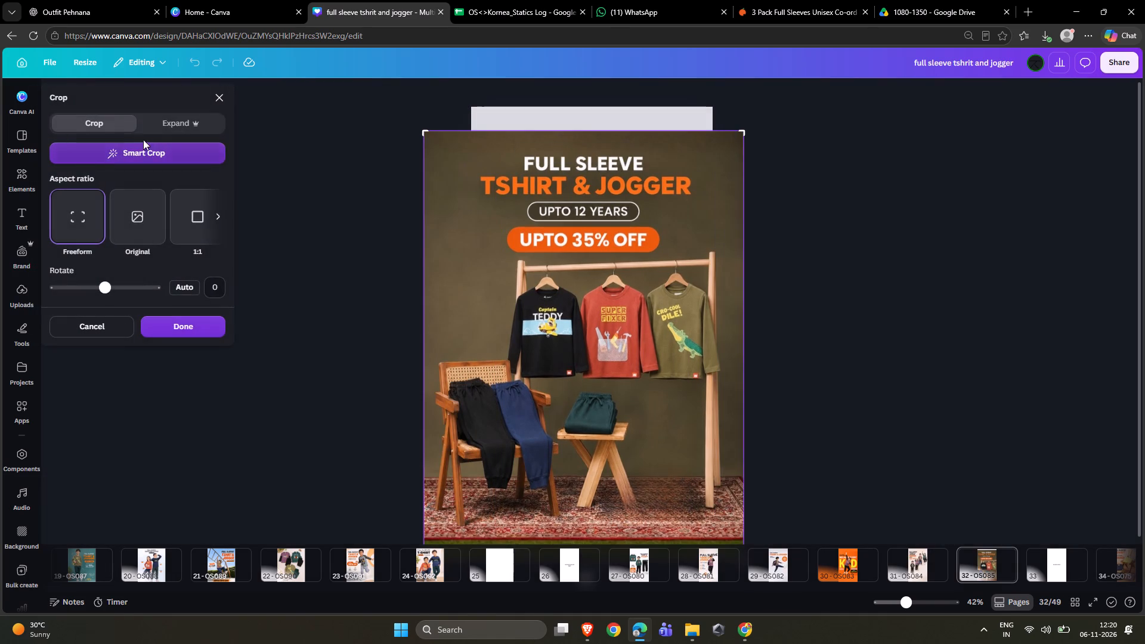
click(172, 125)
click(122, 168)
click(177, 275)
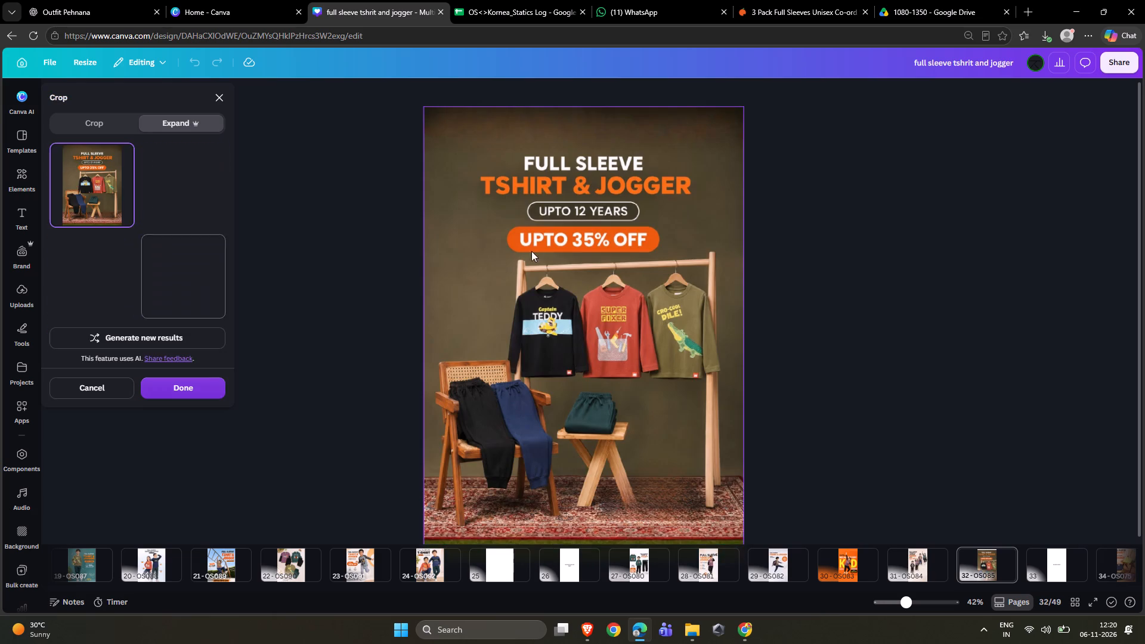
click(222, 386)
double_click(871, 367)
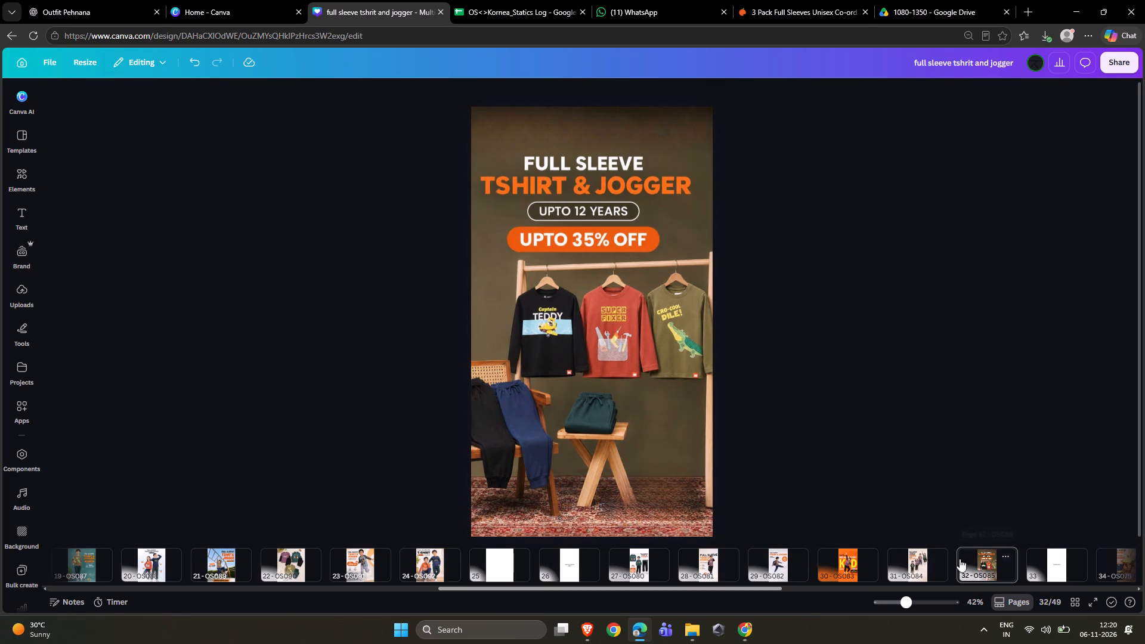
Detach the page 34 T-shirt creative from the background, enlarge it slightly beyond the page width, and place it a little below the top edge.
scroll(901, 559, down, 2)
click(994, 558)
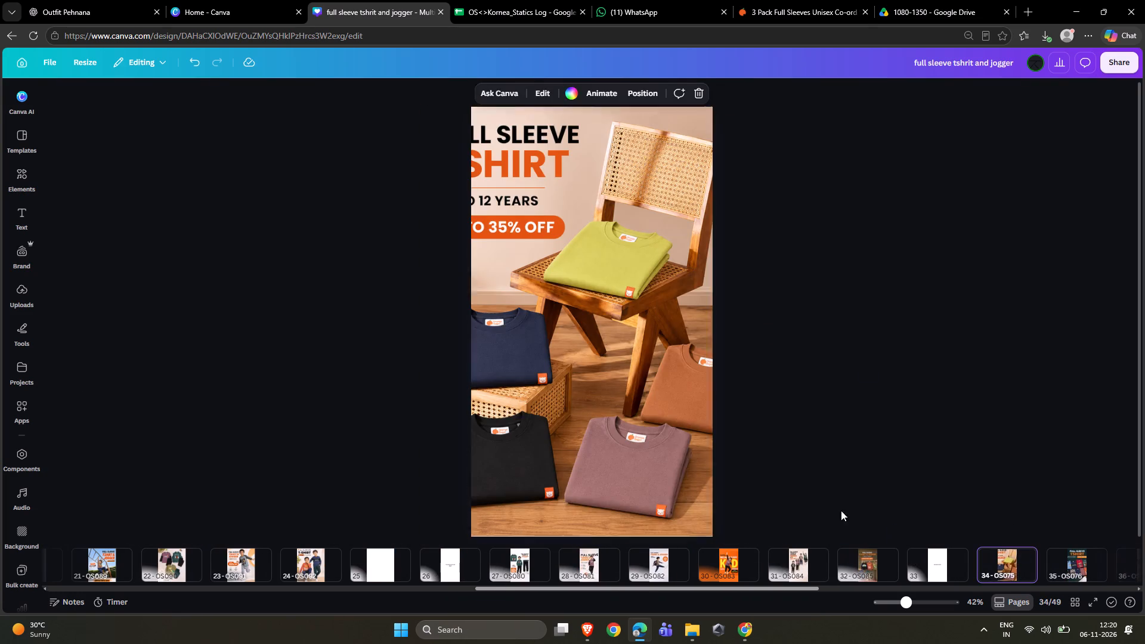
click(557, 358)
right_click(557, 358)
click(630, 516)
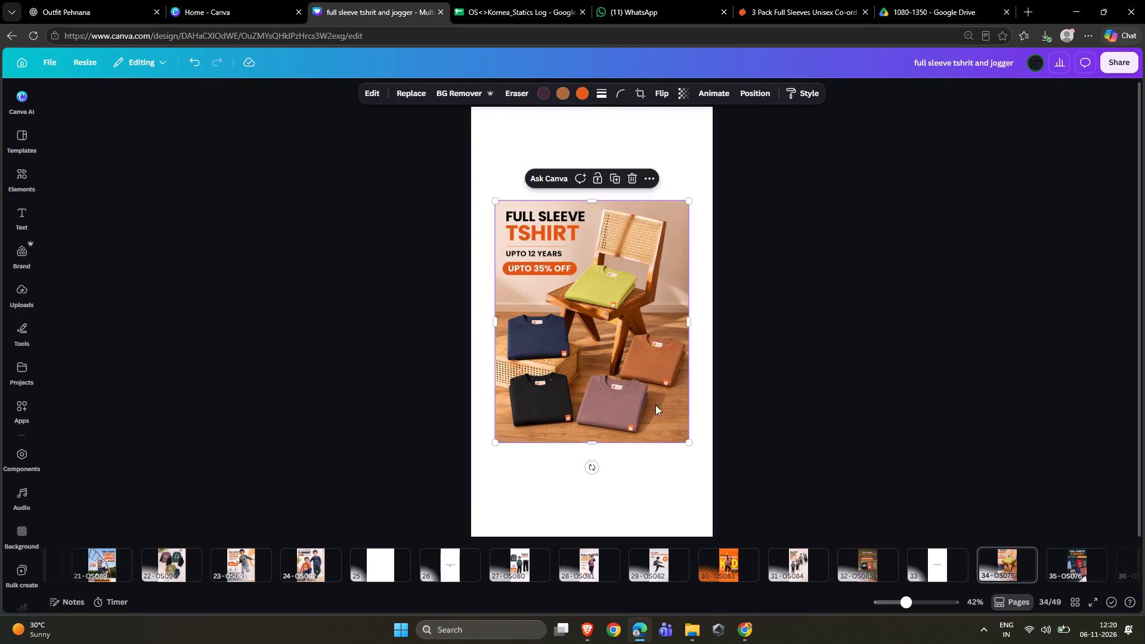
drag(686, 444, 744, 522)
drag(726, 462, 691, 400)
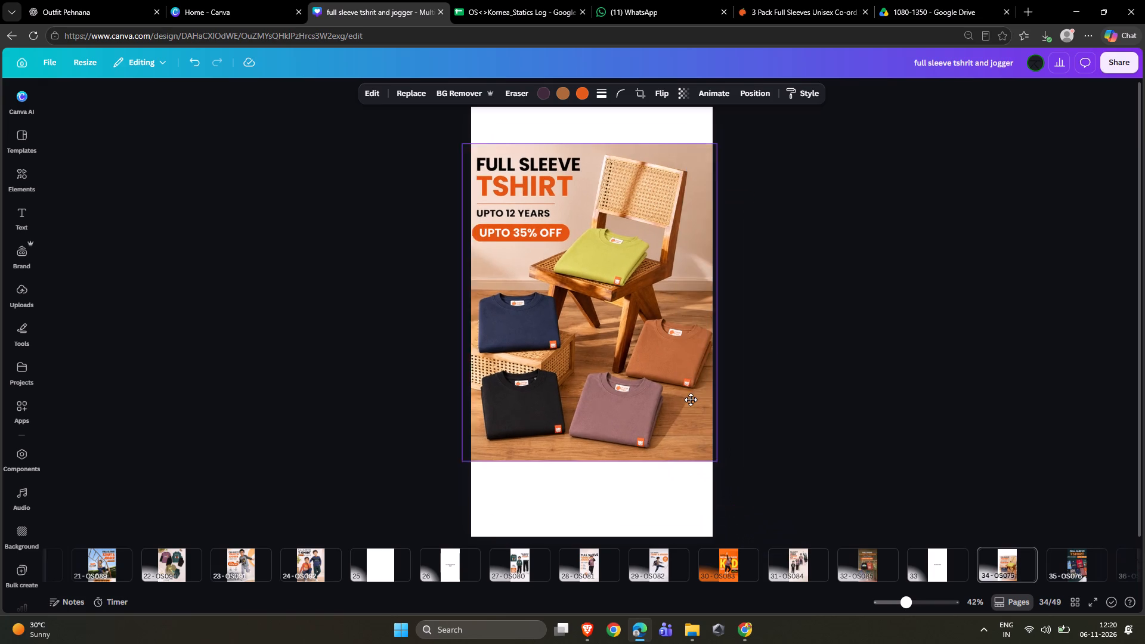
drag(691, 400, 690, 404)
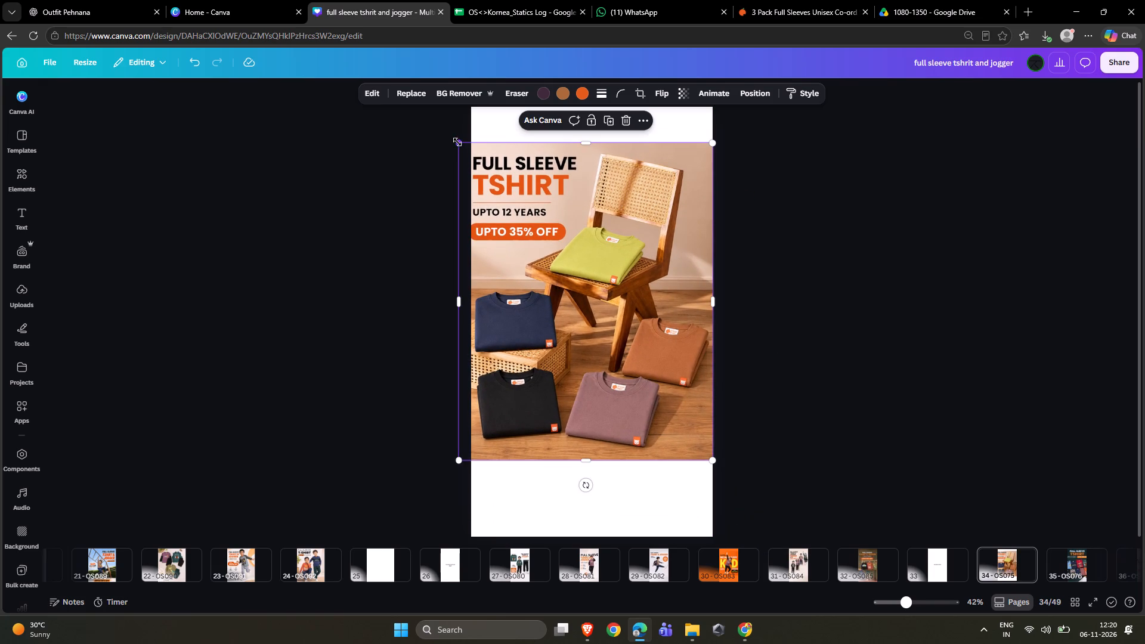
drag(457, 142, 466, 152)
drag(627, 345, 627, 330)
drag(625, 317, 626, 326)
Generate AI Expand results that extend the page 34 creative to the whole page.
shift+double_click(626, 326)
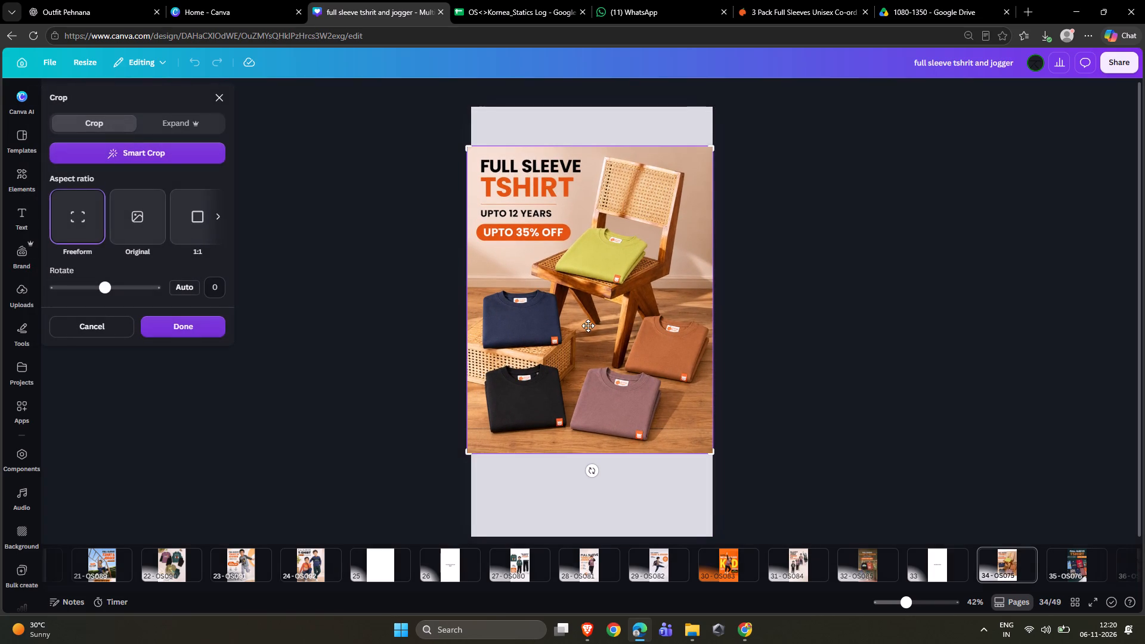
click(179, 119)
click(140, 183)
click(197, 275)
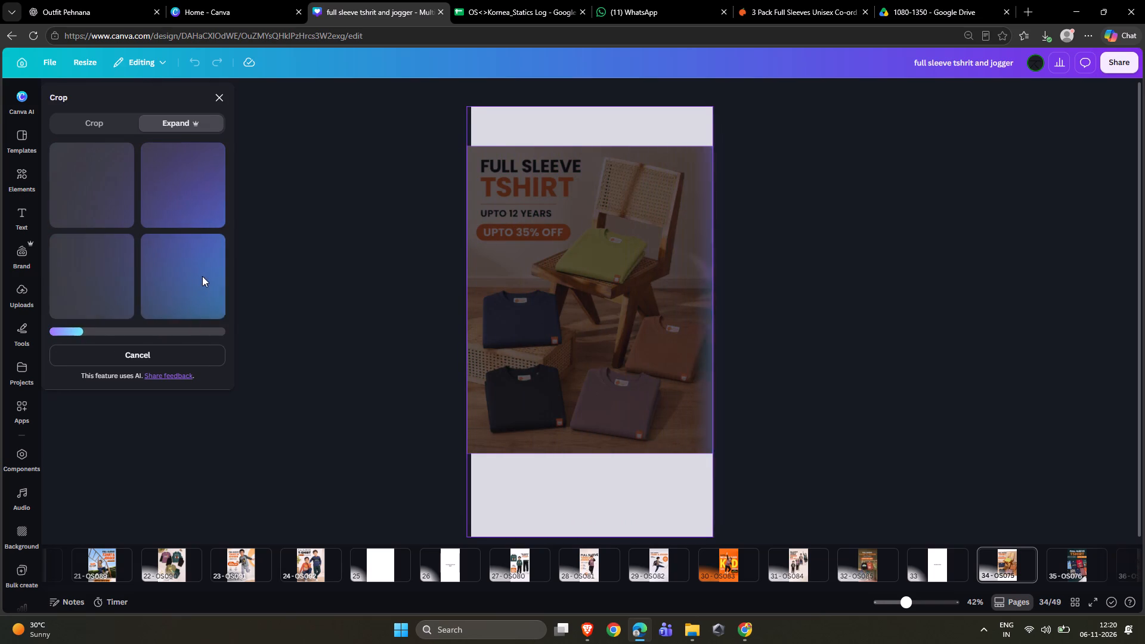
Compare the AI Expand results for page 34 and apply the third one, with continuous wood flooring at the bottom.
click(190, 280)
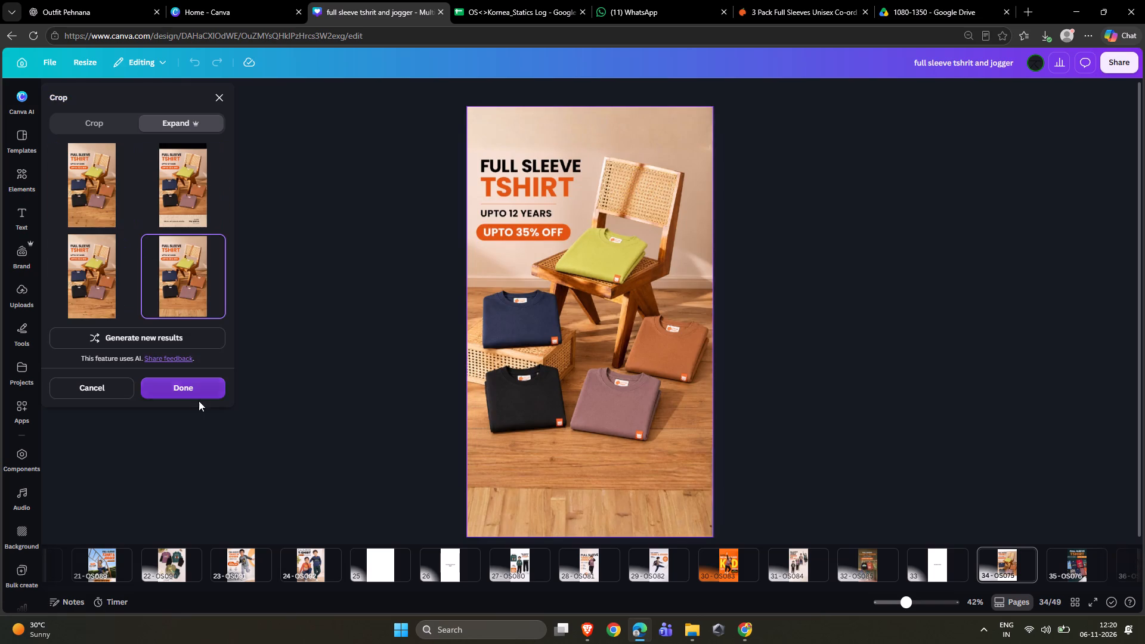
click(98, 300)
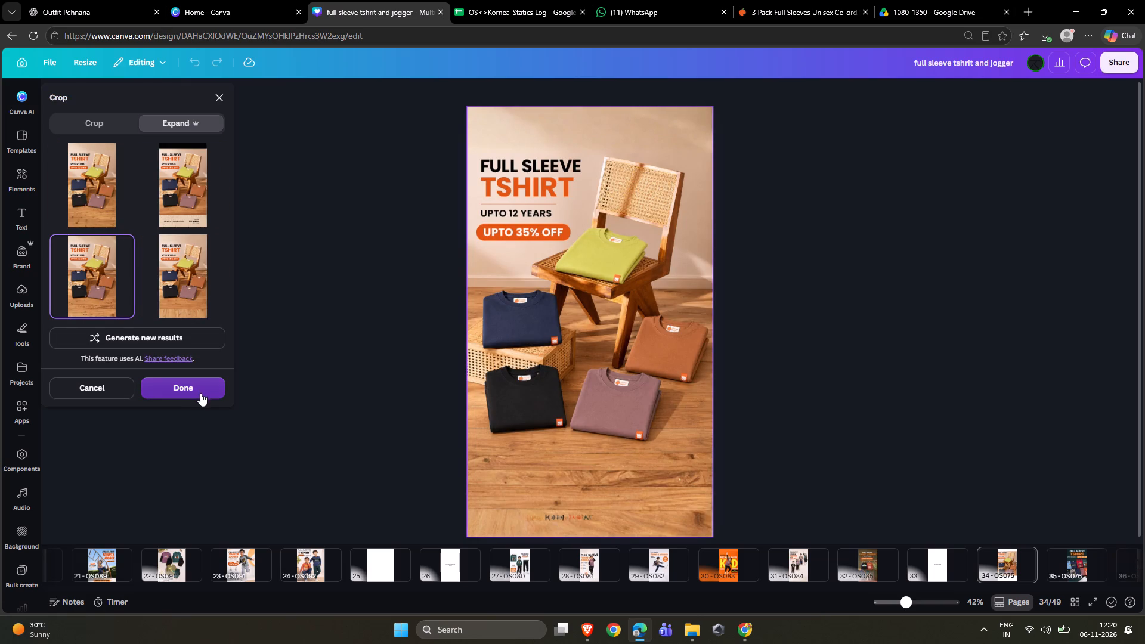
click(198, 201)
click(112, 291)
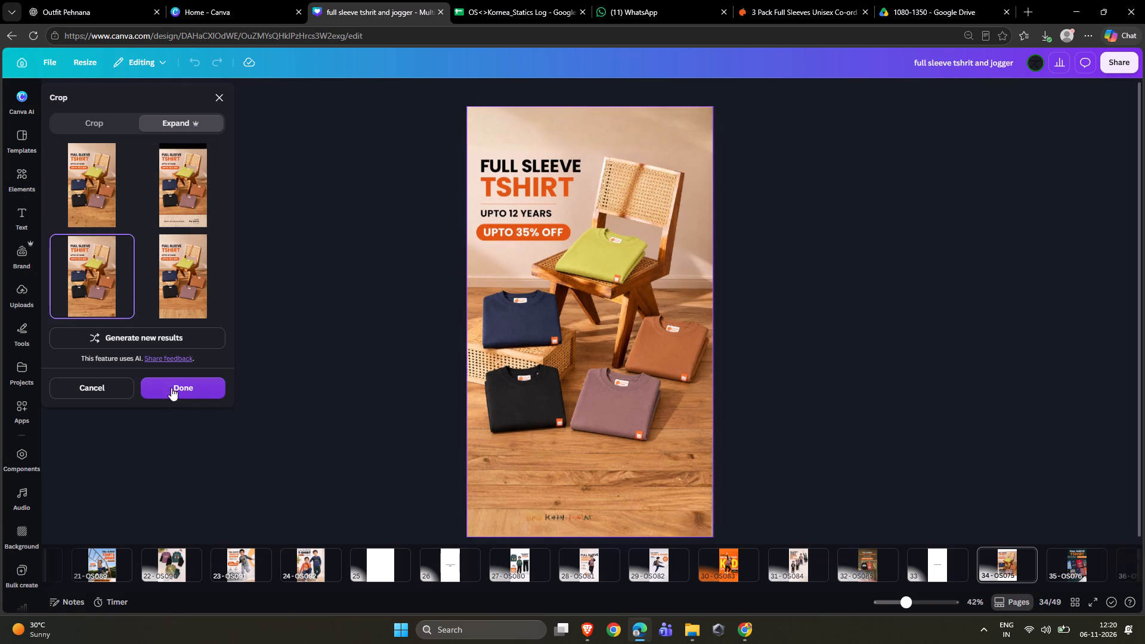
click(180, 407)
click(1064, 406)
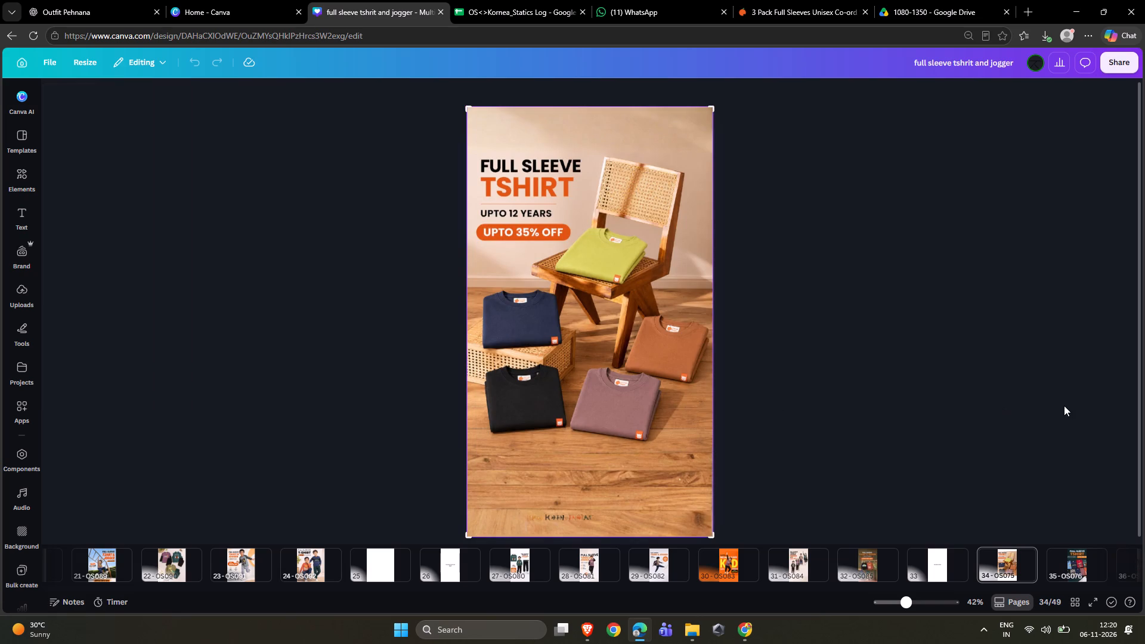
drag(1064, 405, 1035, 402)
double_click(965, 402)
drag(964, 402, 875, 404)
Remove the garbled lettering near the bottom of the page 34 creative with the Magic Eraser.
click(593, 361)
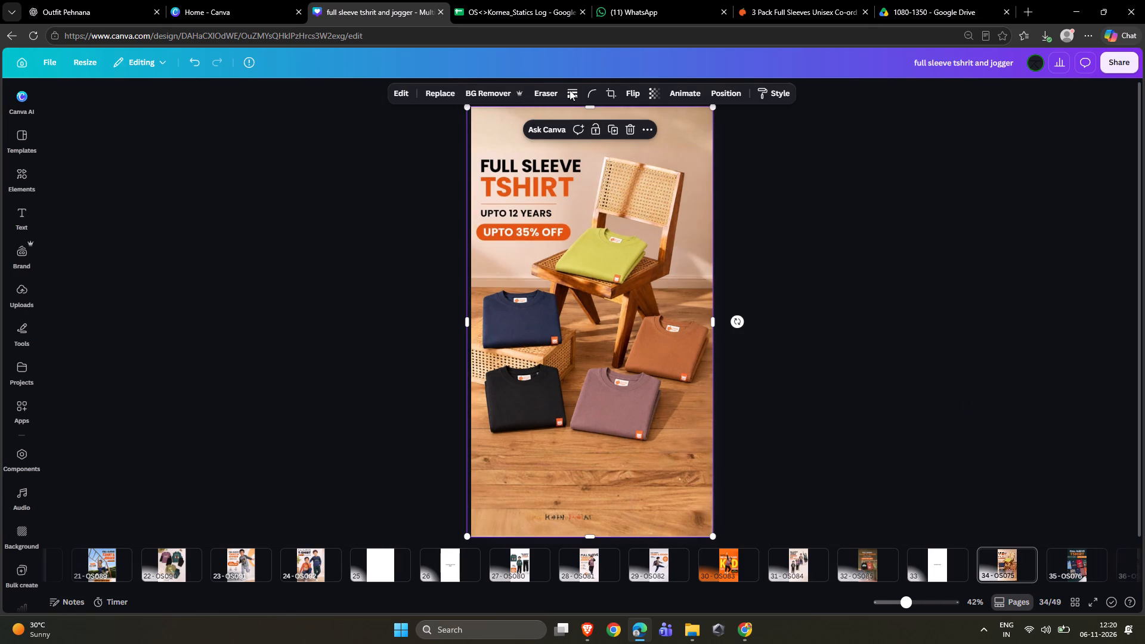
click(518, 92)
click(524, 122)
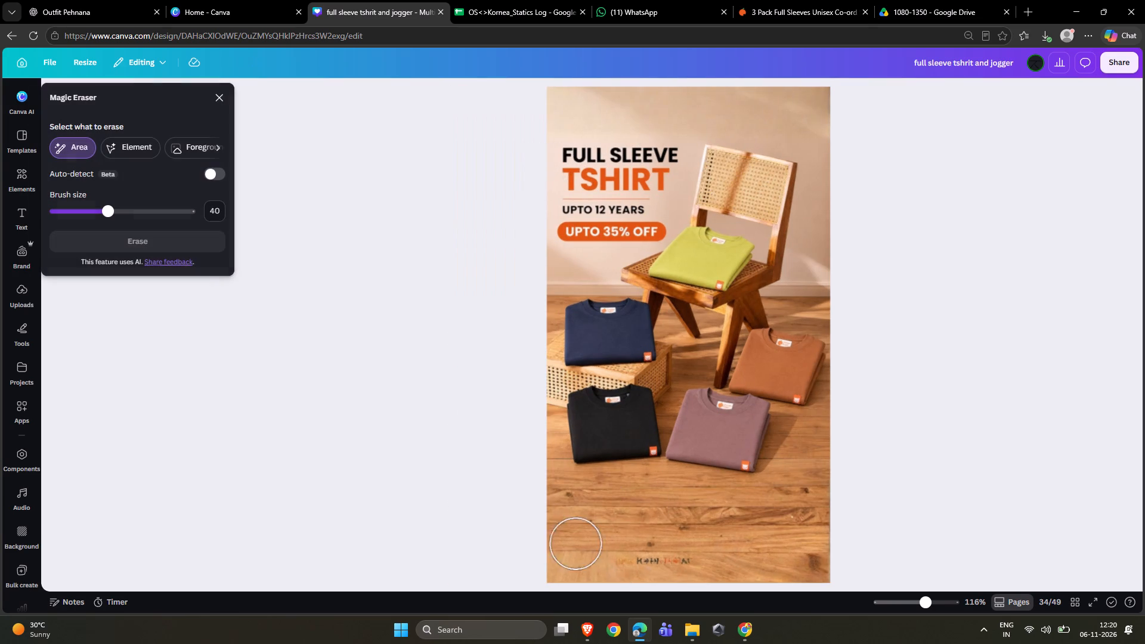
drag(648, 552, 655, 553)
click(668, 553)
click(199, 240)
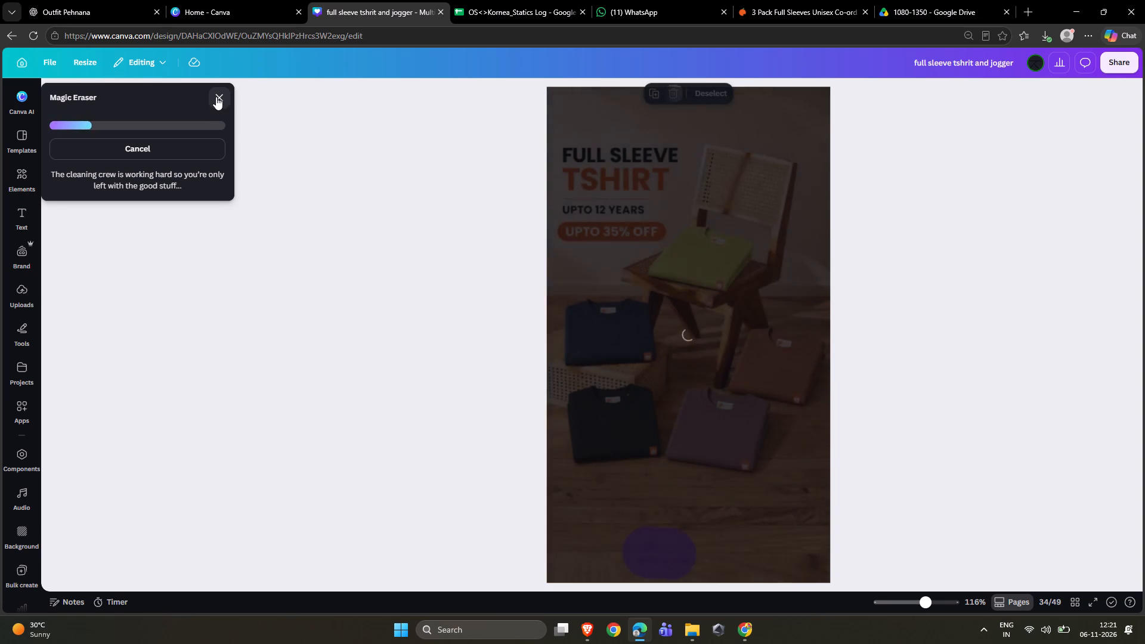
click(216, 97)
double_click(1119, 326)
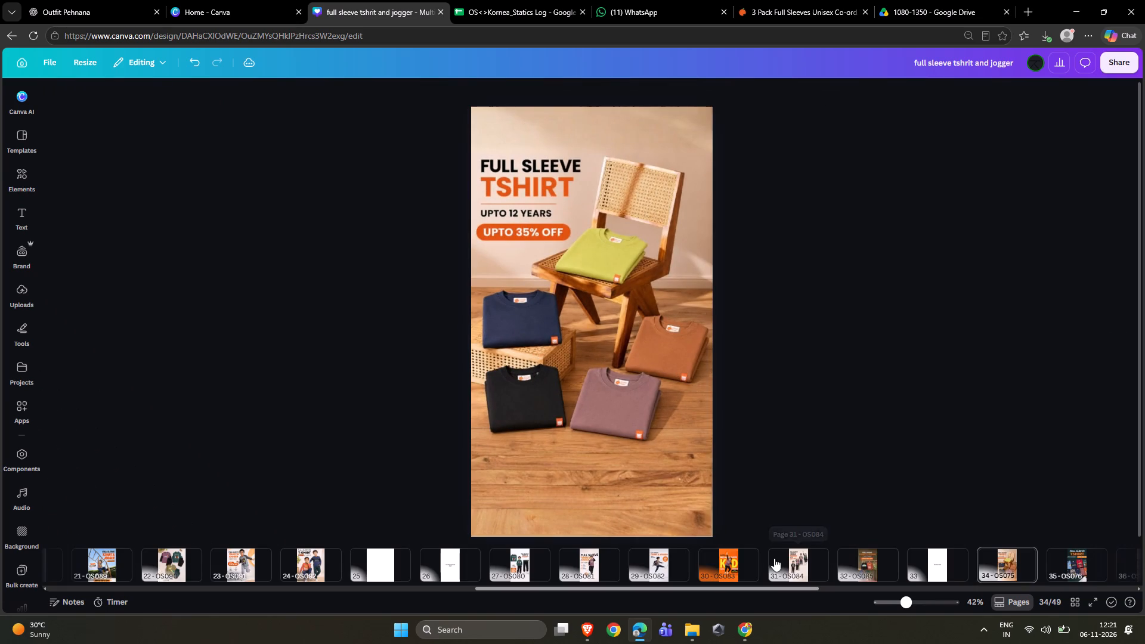
Detach the page 35 T-shirt creative from the background, enlarge it beyond the page width, and centre it horizontally, slightly below the page's middle.
click(1071, 561)
click(609, 357)
right_click(609, 357)
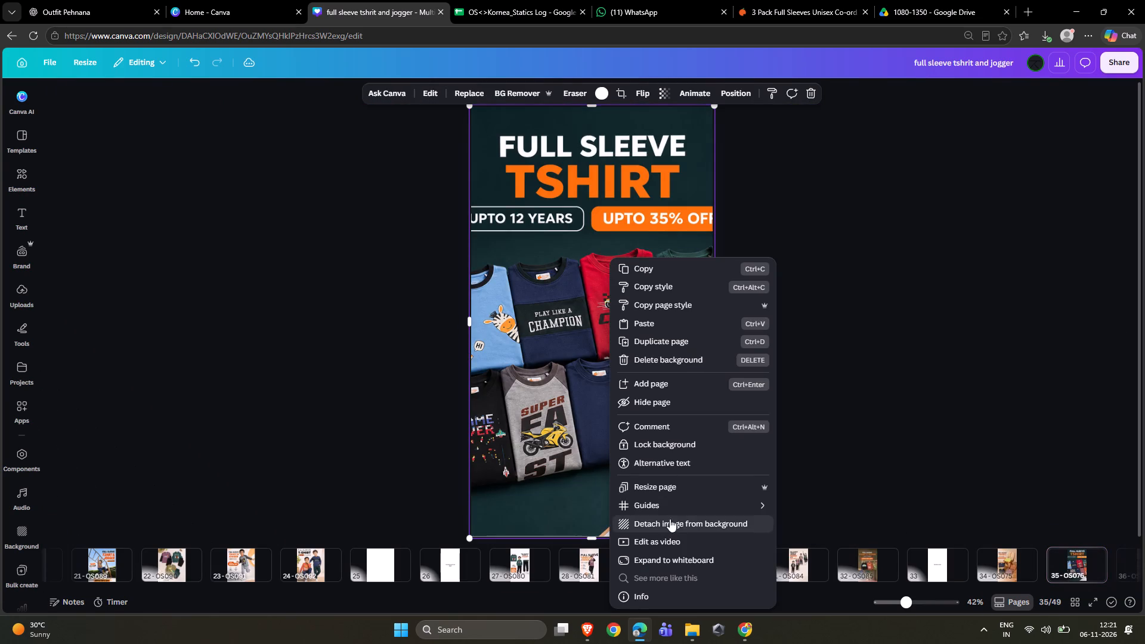
click(673, 519)
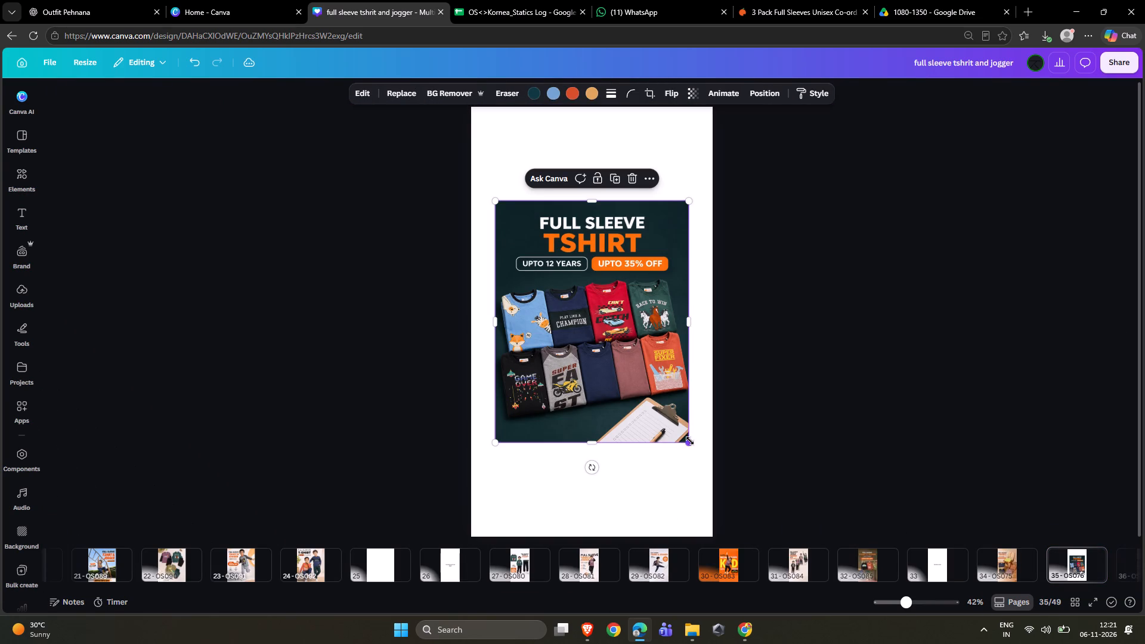
drag(690, 441, 770, 545)
drag(747, 503, 704, 466)
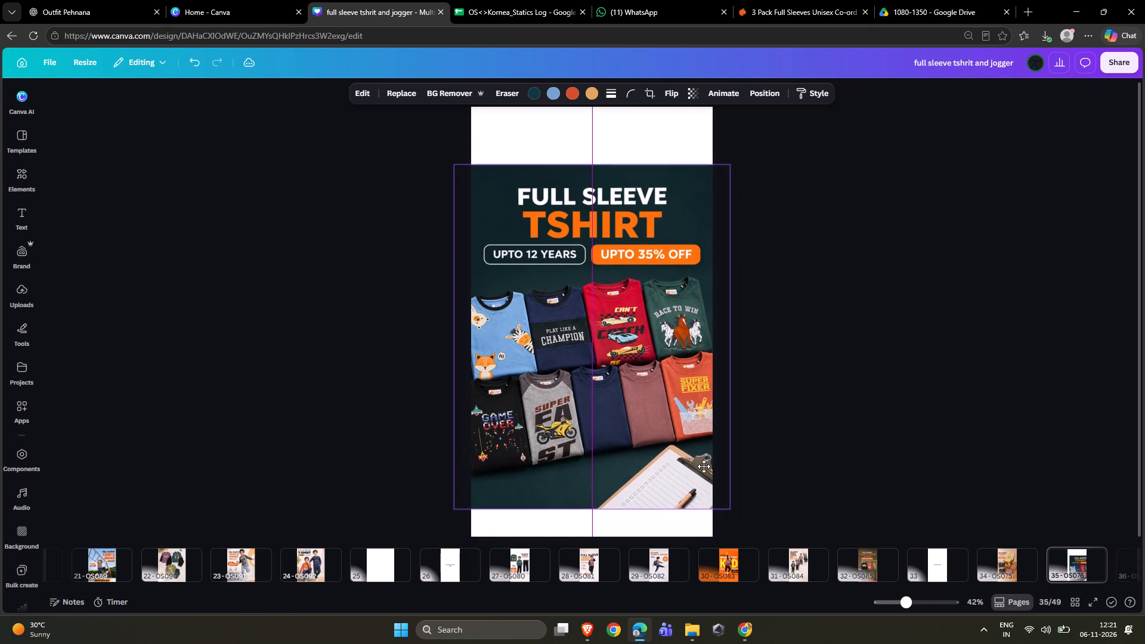
drag(704, 466, 704, 459)
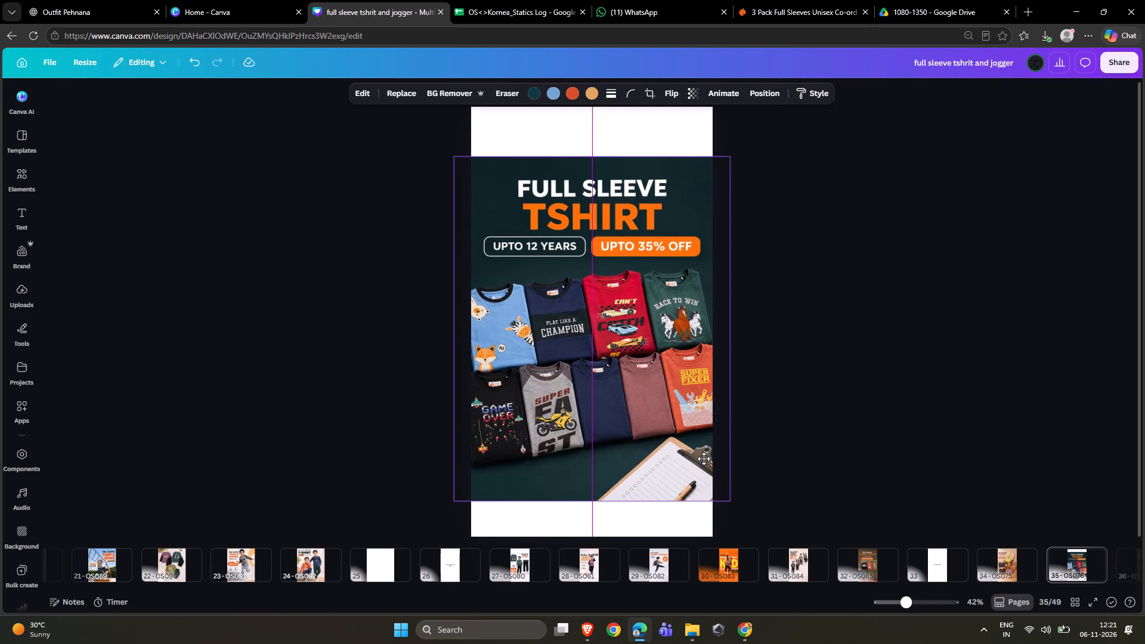
drag(704, 459, 704, 495)
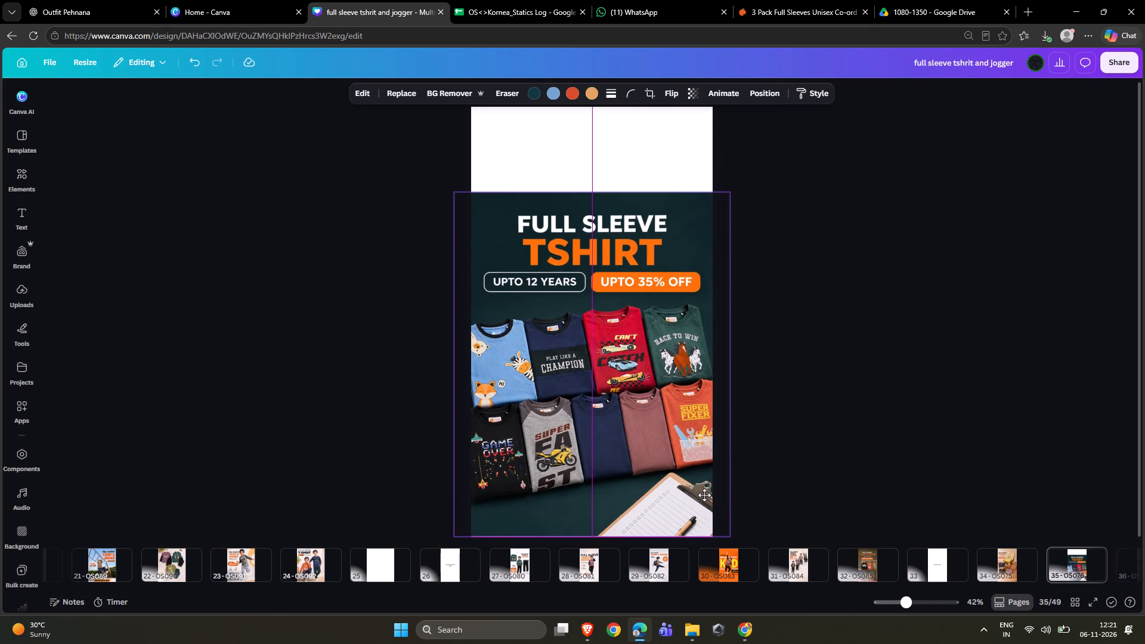
drag(704, 495, 705, 466)
Generate AI Expand results that extend the page 35 creative to the whole page.
double_click(521, 280)
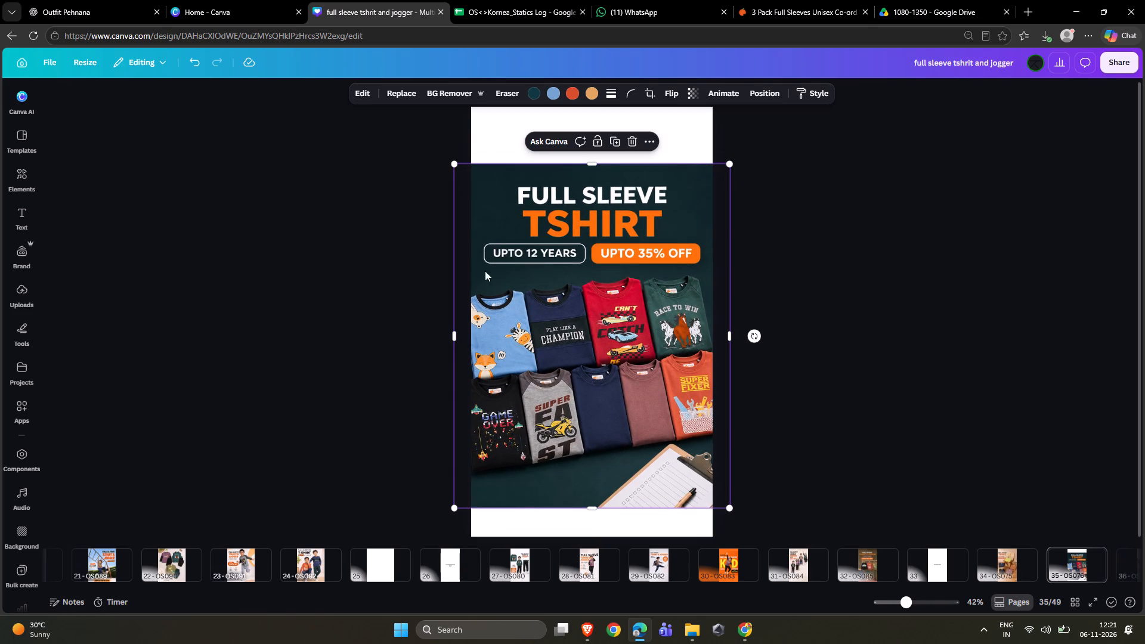
click(525, 241)
click(525, 237)
double_click(524, 237)
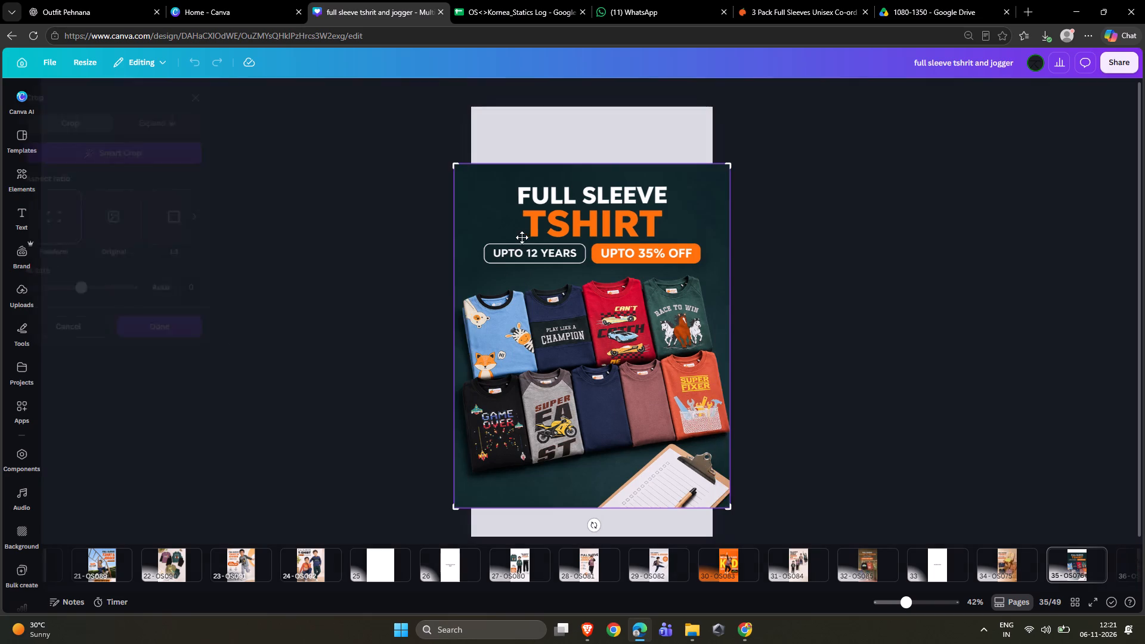
double_click(590, 218)
click(185, 126)
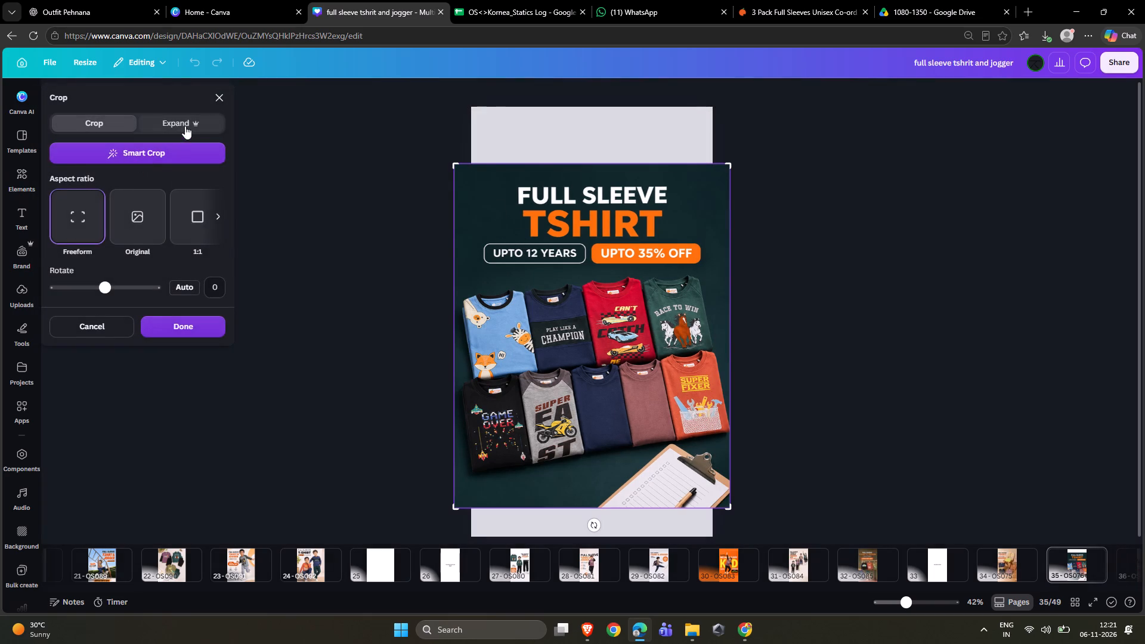
click(151, 180)
click(165, 269)
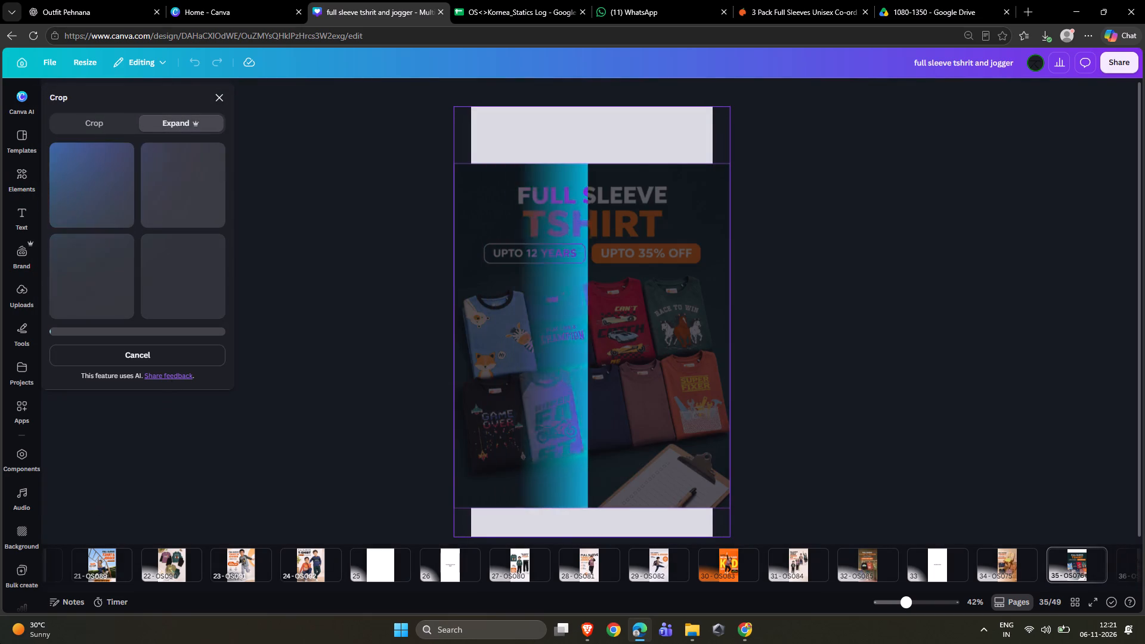
Switch to YouTube in Brave, look through the recommended videos, and open the Falak Tak song.
click(577, 637)
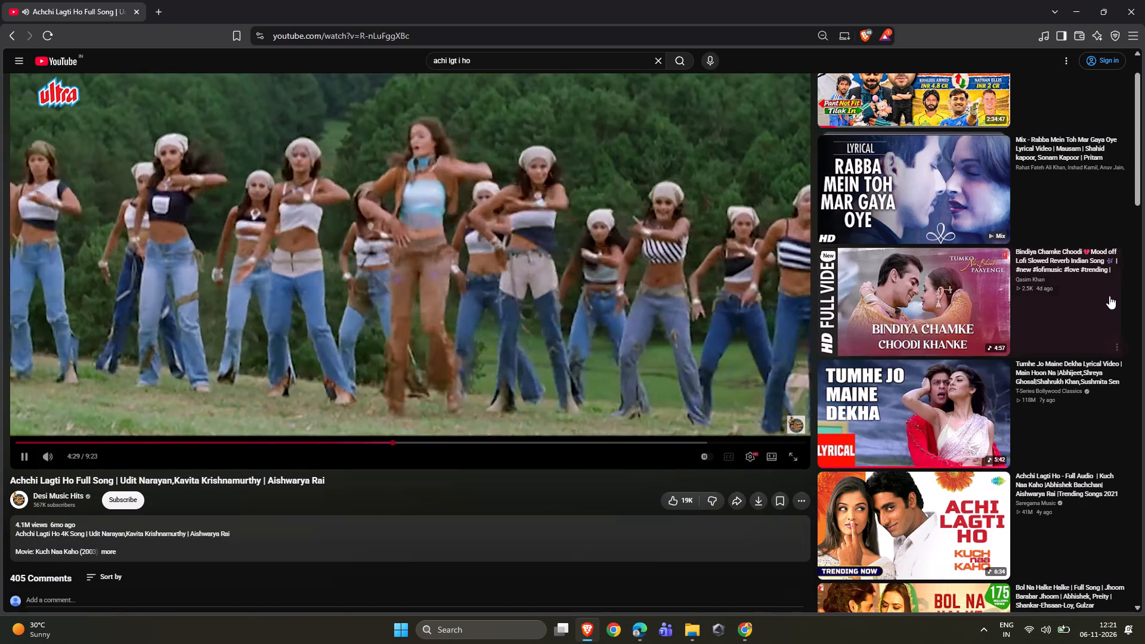
scroll(1101, 305, down, 11)
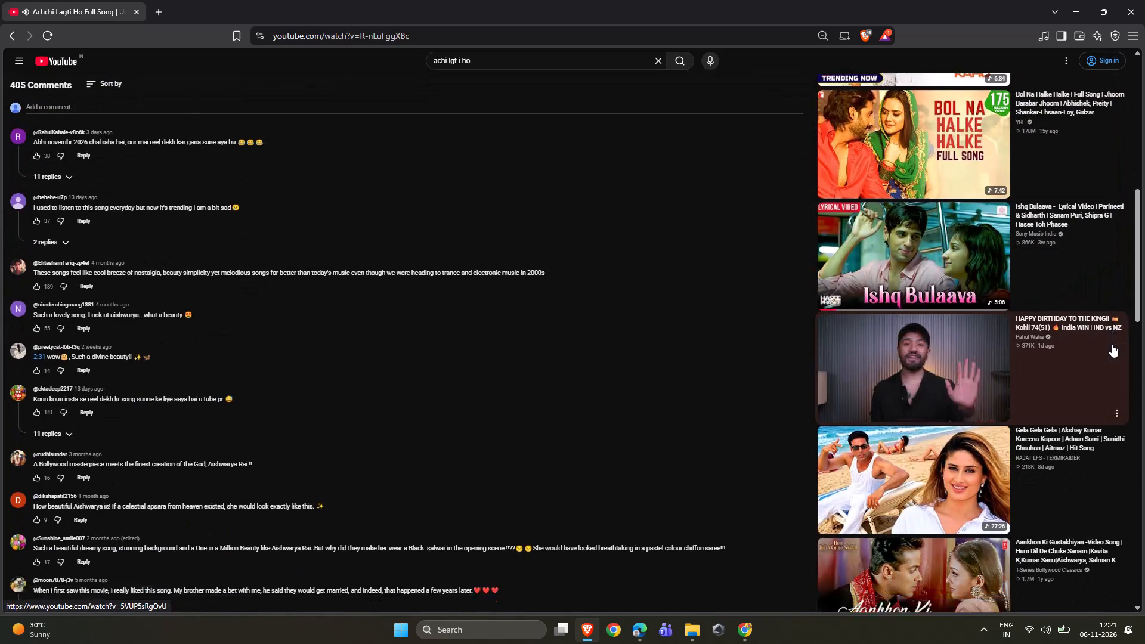
scroll(1110, 342, down, 8)
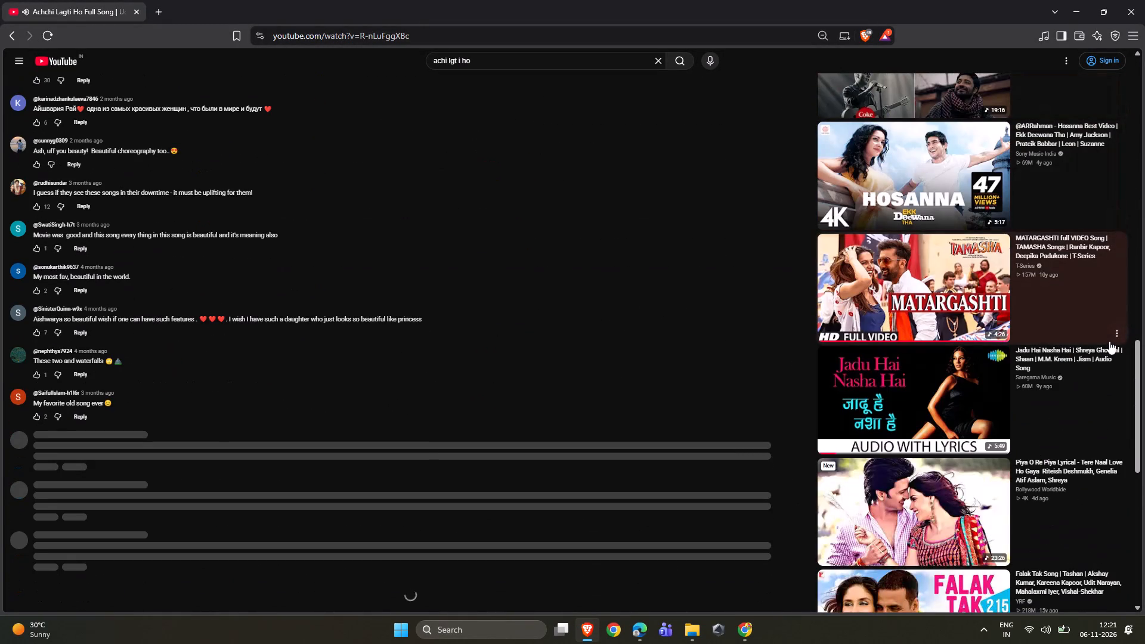
scroll(923, 367, down, 4)
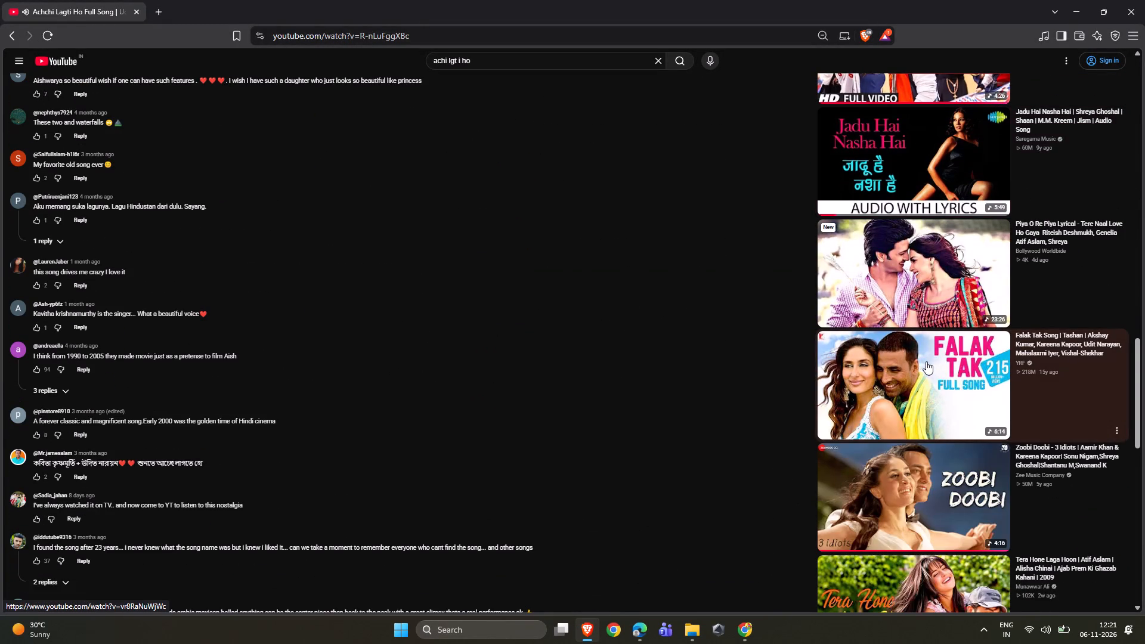
click(933, 371)
Return to the Canva design in Edge and apply the first AI Expand result to the page 35 creative.
key(alt+Tab)
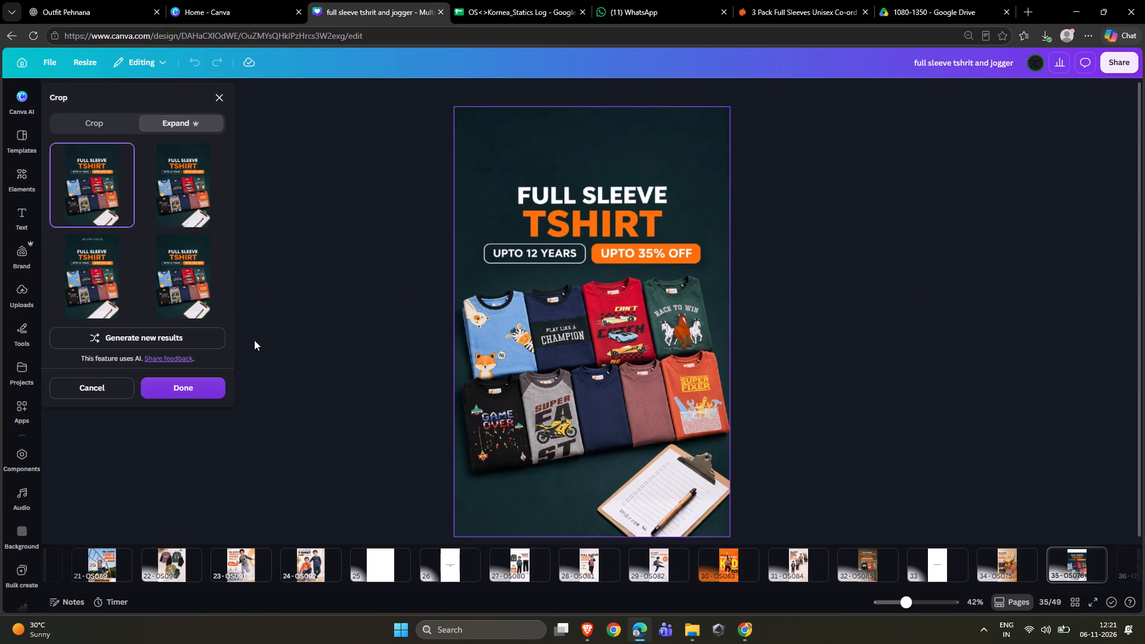
click(188, 384)
triple_click(879, 330)
click(879, 330)
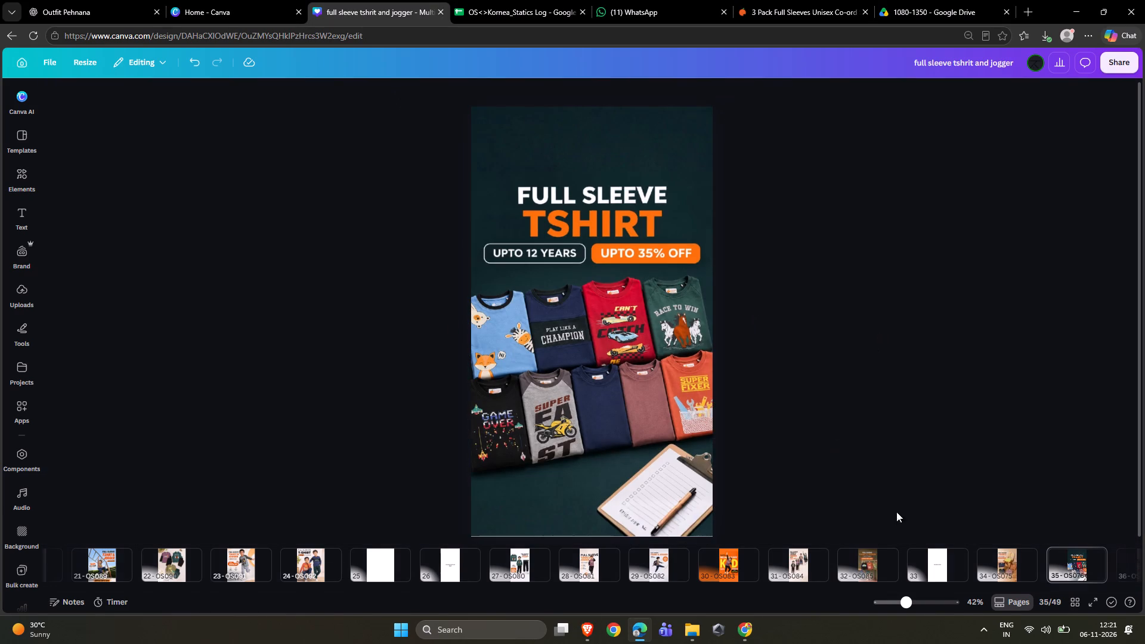
Detach the page 36 T-shirt creative from the background, enlarge it to the full page width, and centre it vertically on the page.
scroll(1096, 561, down, 1)
click(1066, 562)
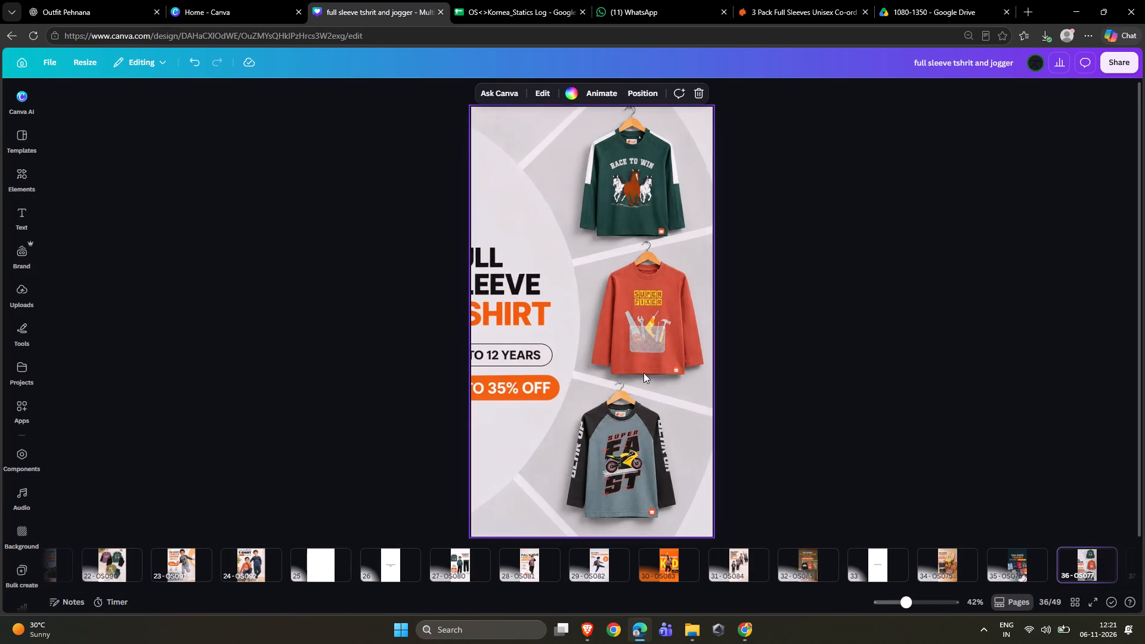
click(606, 358)
right_click(606, 358)
click(664, 524)
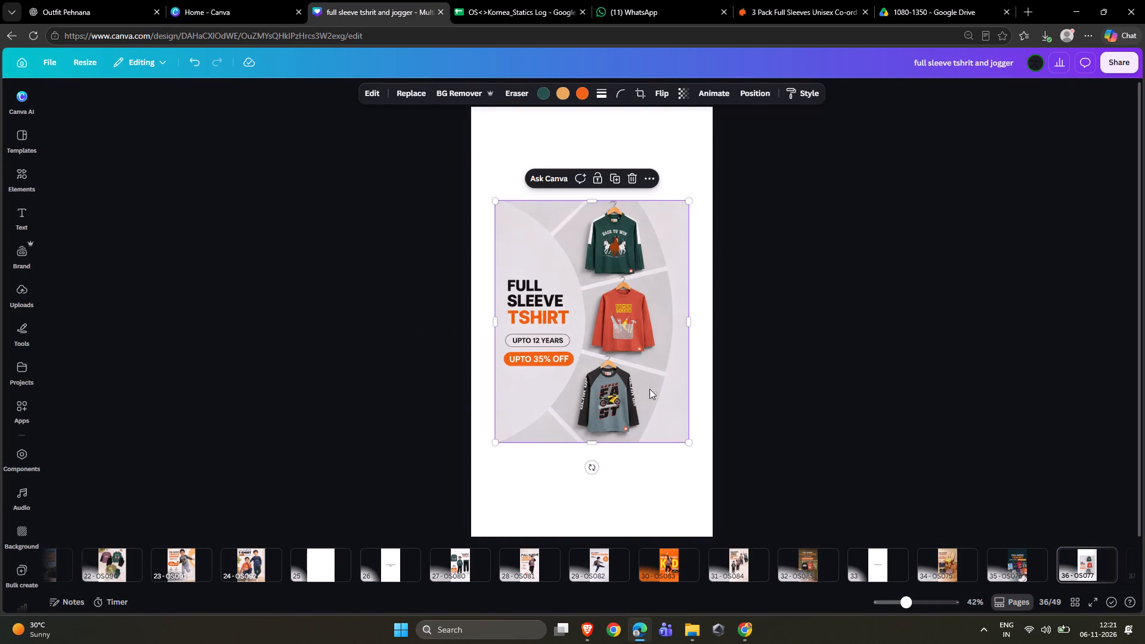
drag(649, 389, 623, 296)
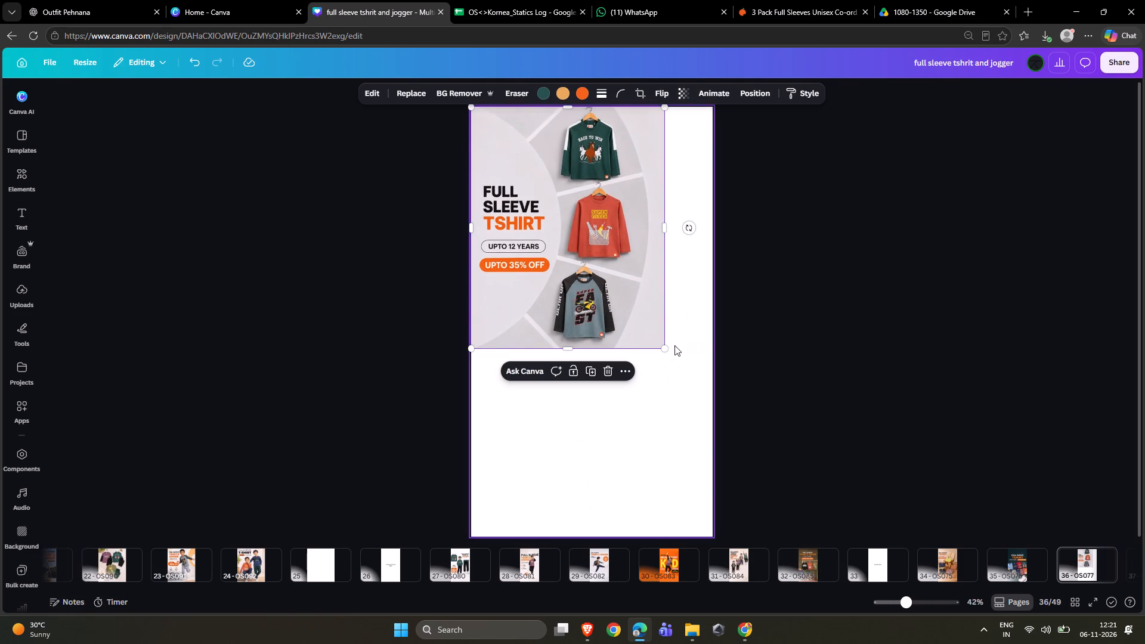
drag(665, 346, 683, 428)
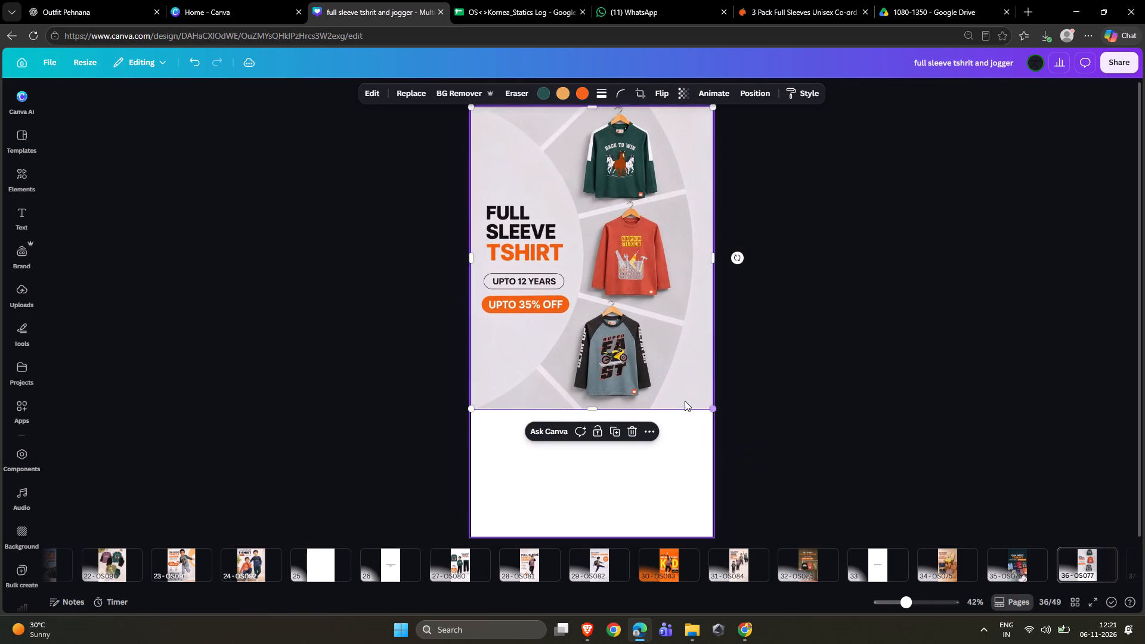
drag(685, 305, 690, 369)
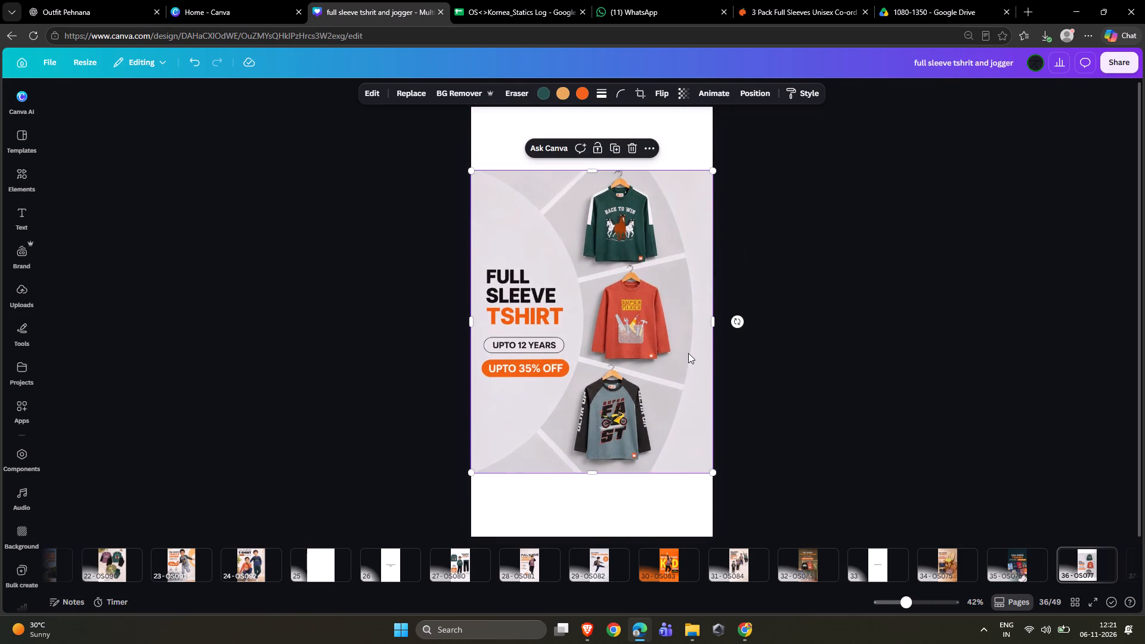
Expand the page 36 creative to the whole page with AI Expand and apply the second result.
double_click(688, 353)
click(182, 120)
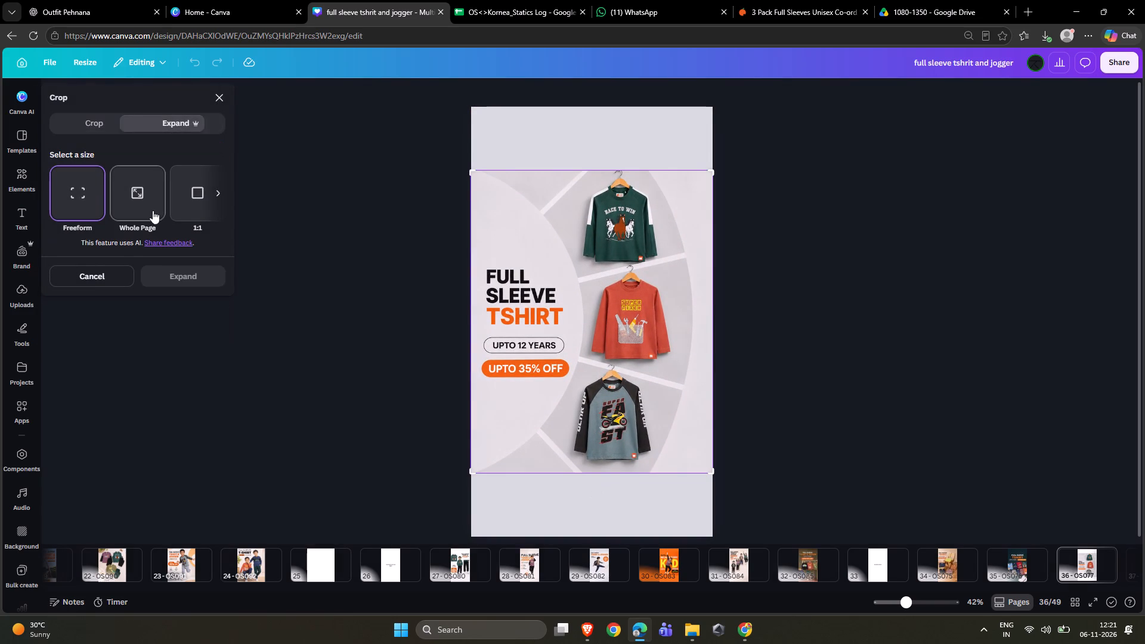
click(151, 210)
click(175, 283)
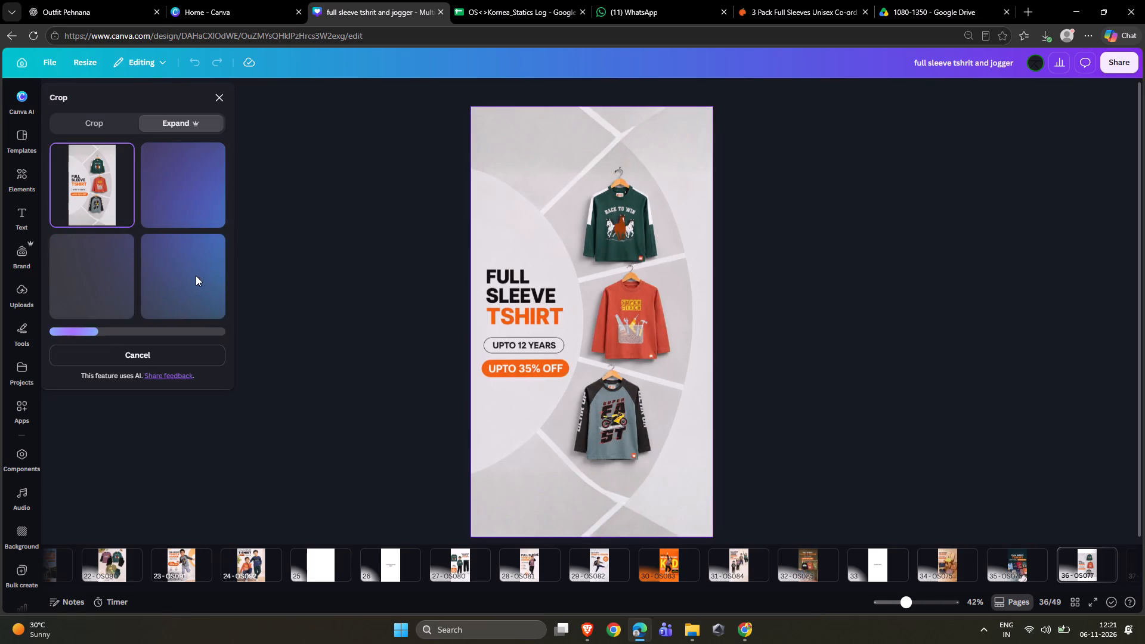
click(202, 187)
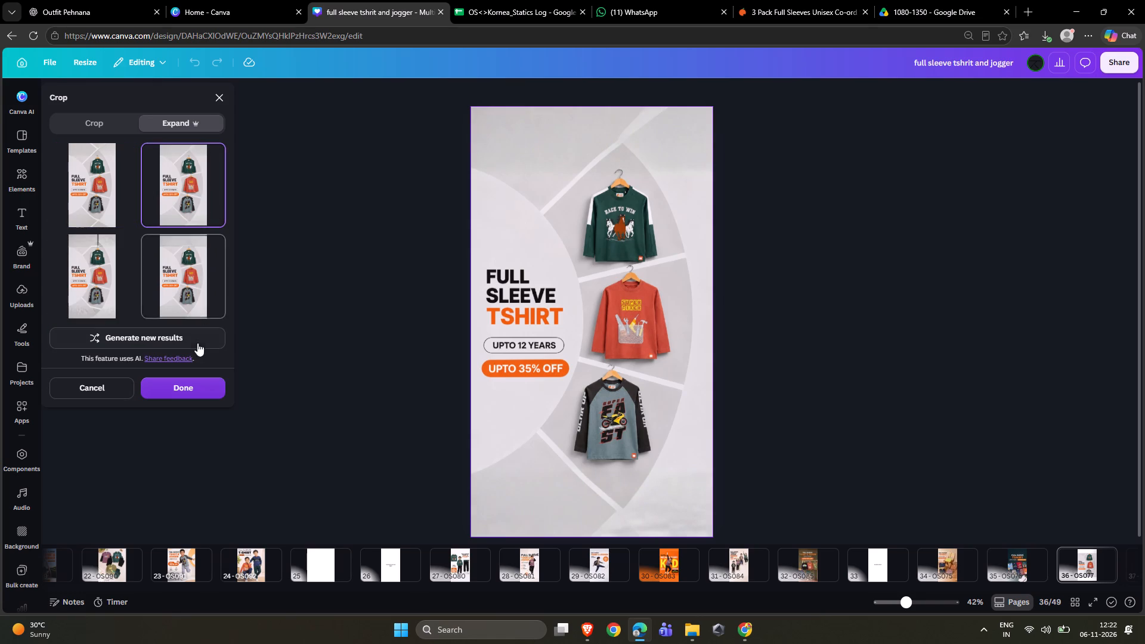
drag(178, 391, 189, 377)
click(1066, 355)
Detach the page 37 T-shirt creative from the background, enlarge it to slightly more than the page width, and place it at the page's bottom edge.
scroll(1100, 572, down, 2)
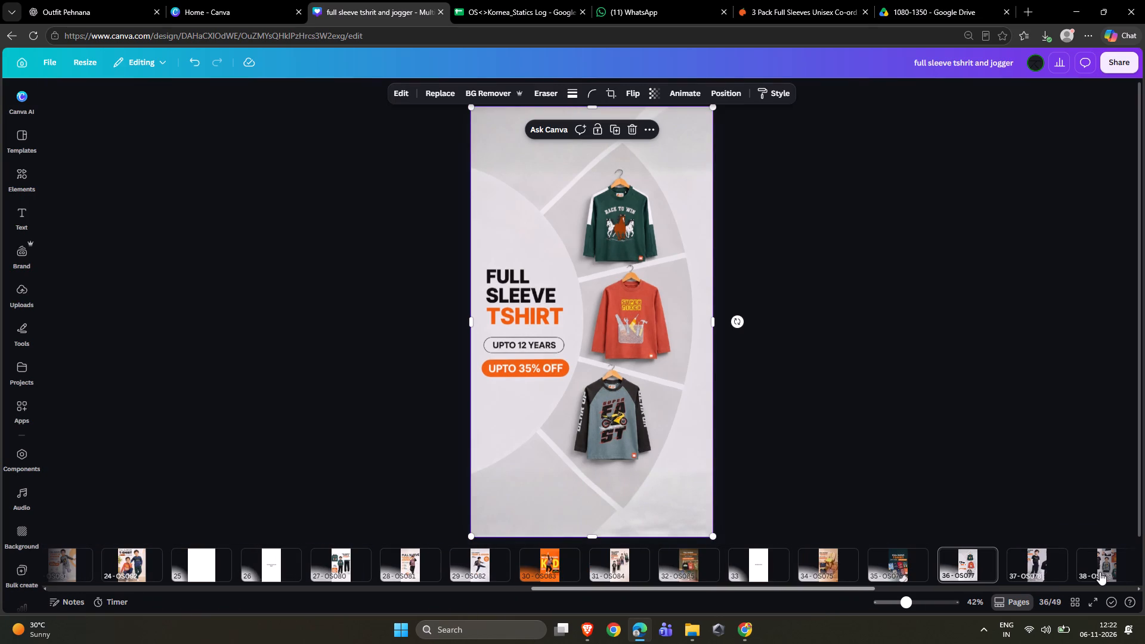
click(1028, 558)
click(658, 219)
right_click(658, 219)
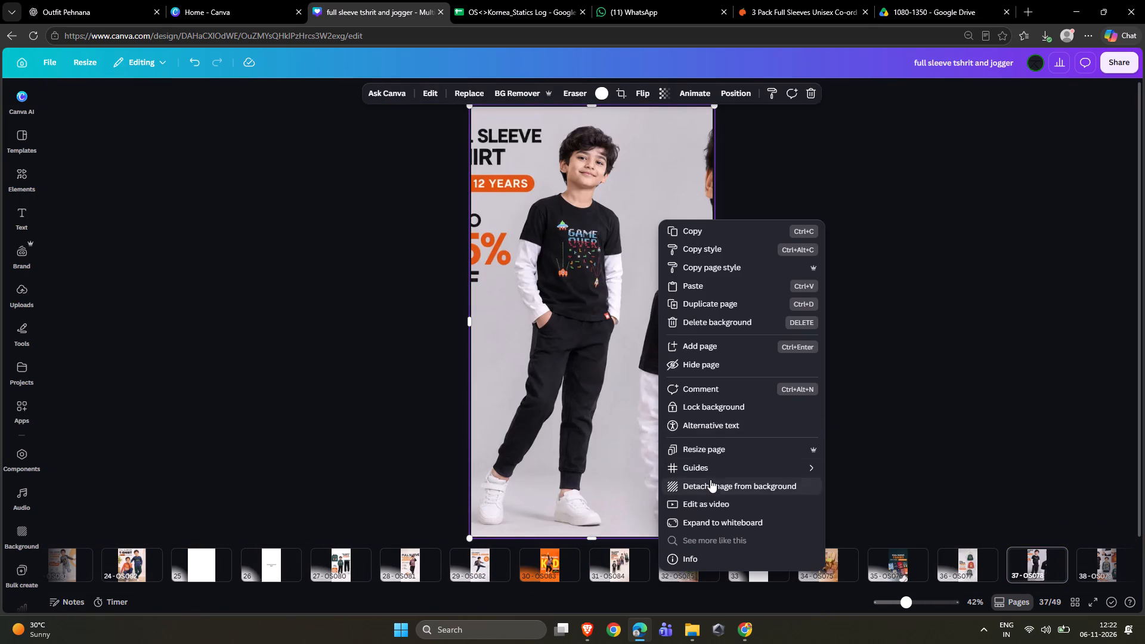
click(709, 482)
drag(648, 373, 620, 283)
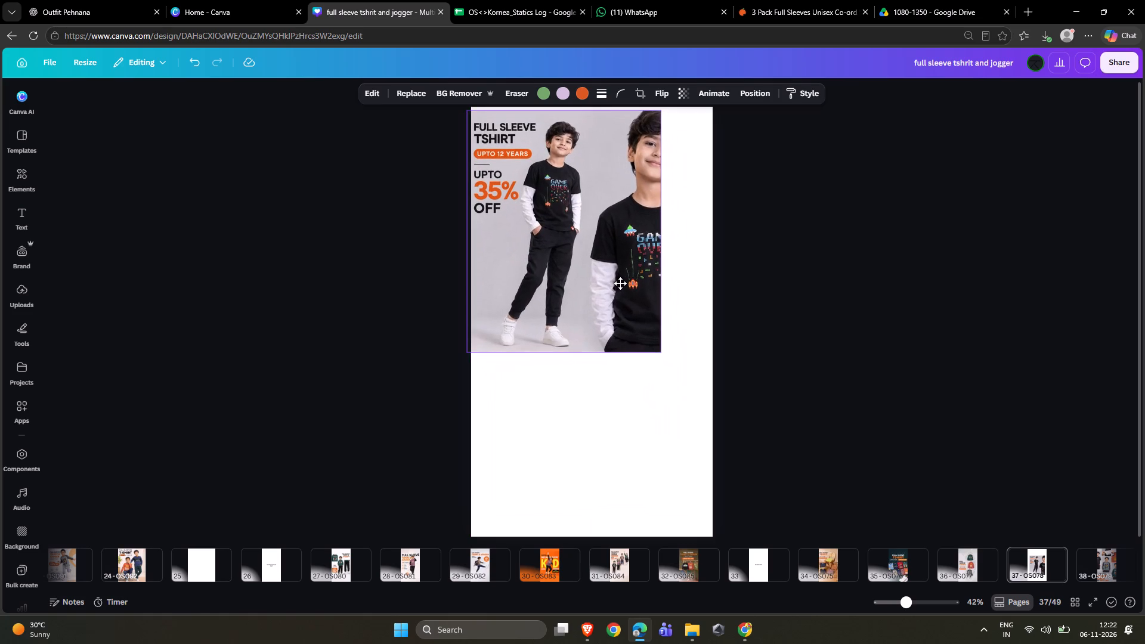
drag(620, 283, 620, 280)
drag(661, 348, 728, 462)
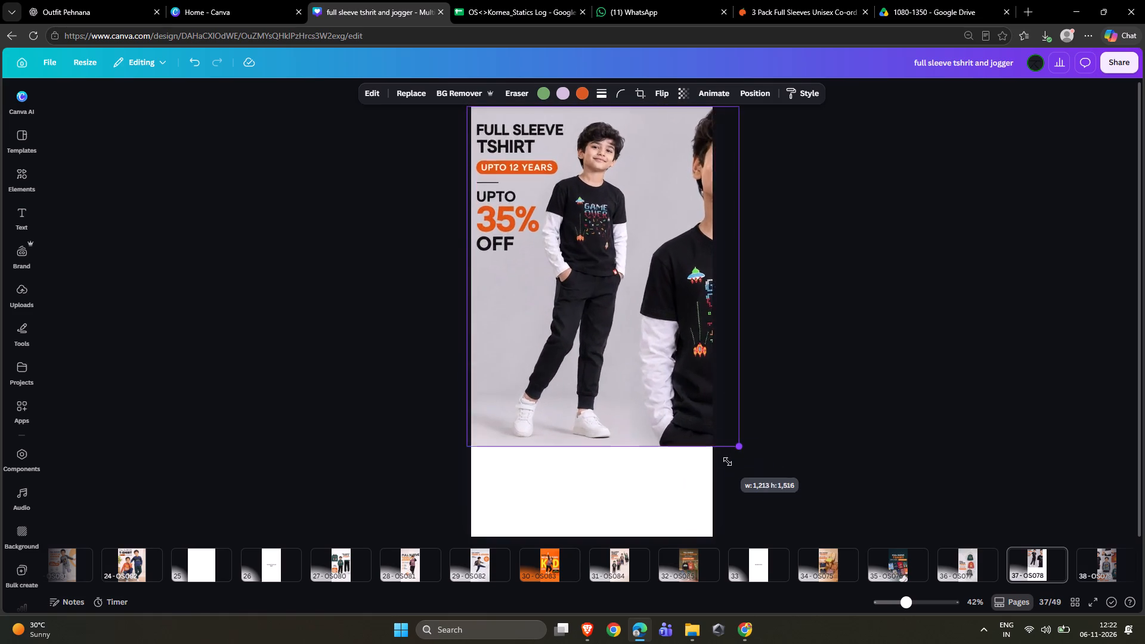
drag(728, 462, 707, 419)
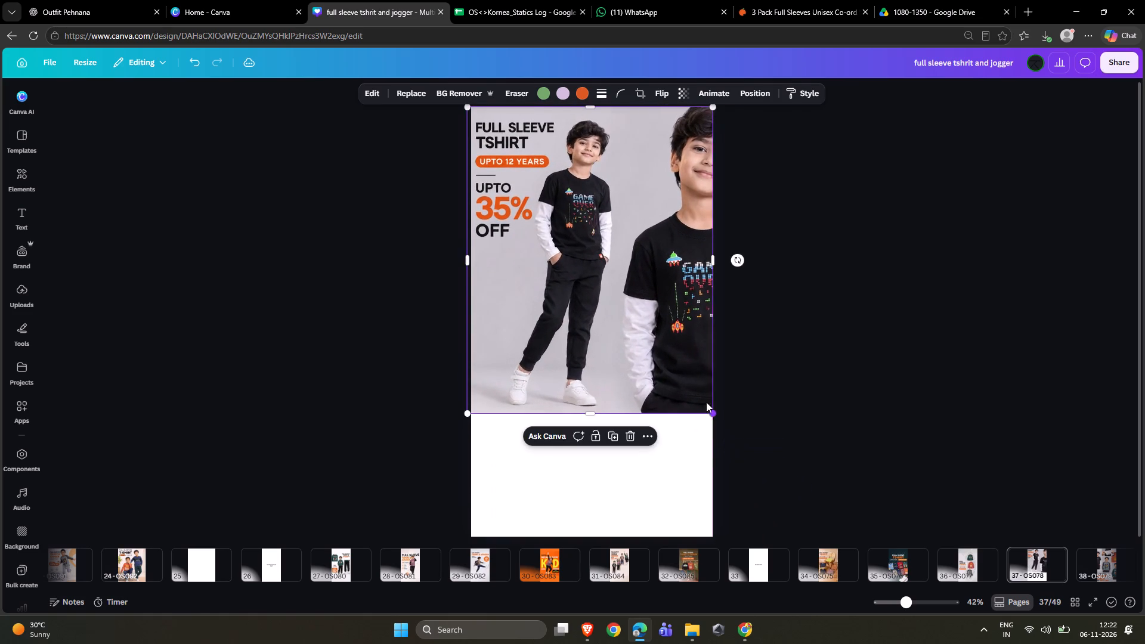
shift+drag(688, 323, 686, 453)
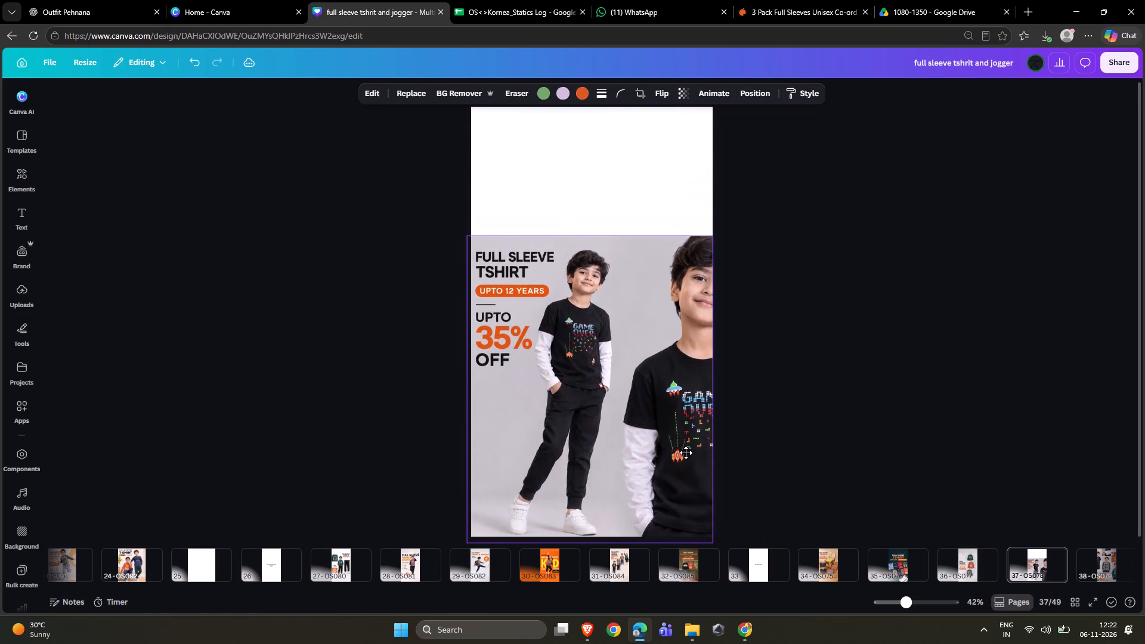
shift+drag(686, 453, 685, 453)
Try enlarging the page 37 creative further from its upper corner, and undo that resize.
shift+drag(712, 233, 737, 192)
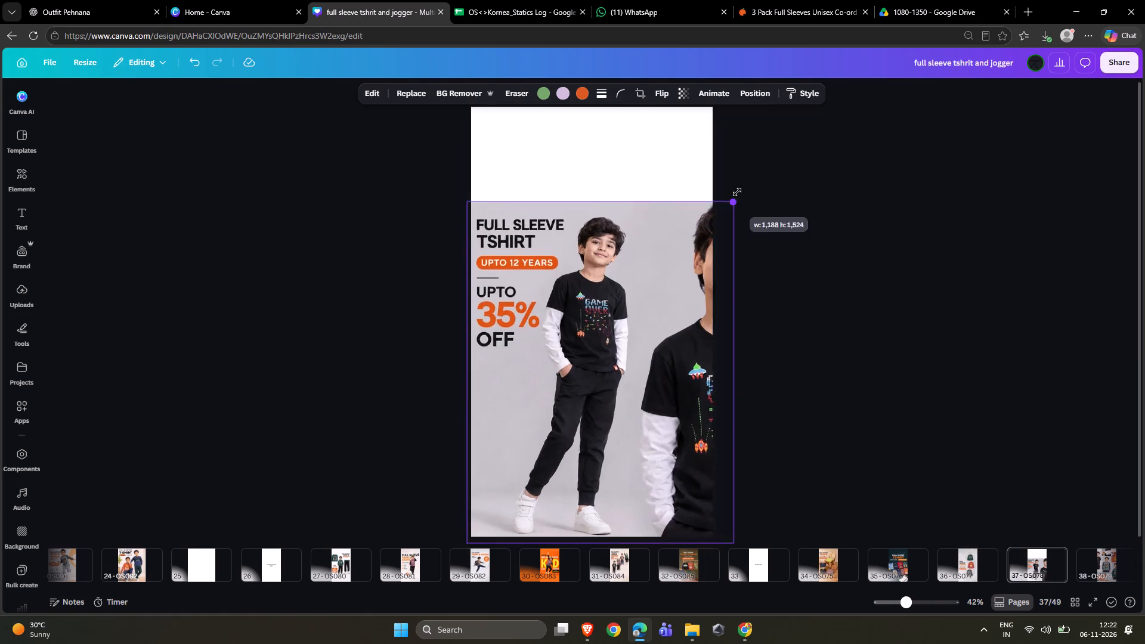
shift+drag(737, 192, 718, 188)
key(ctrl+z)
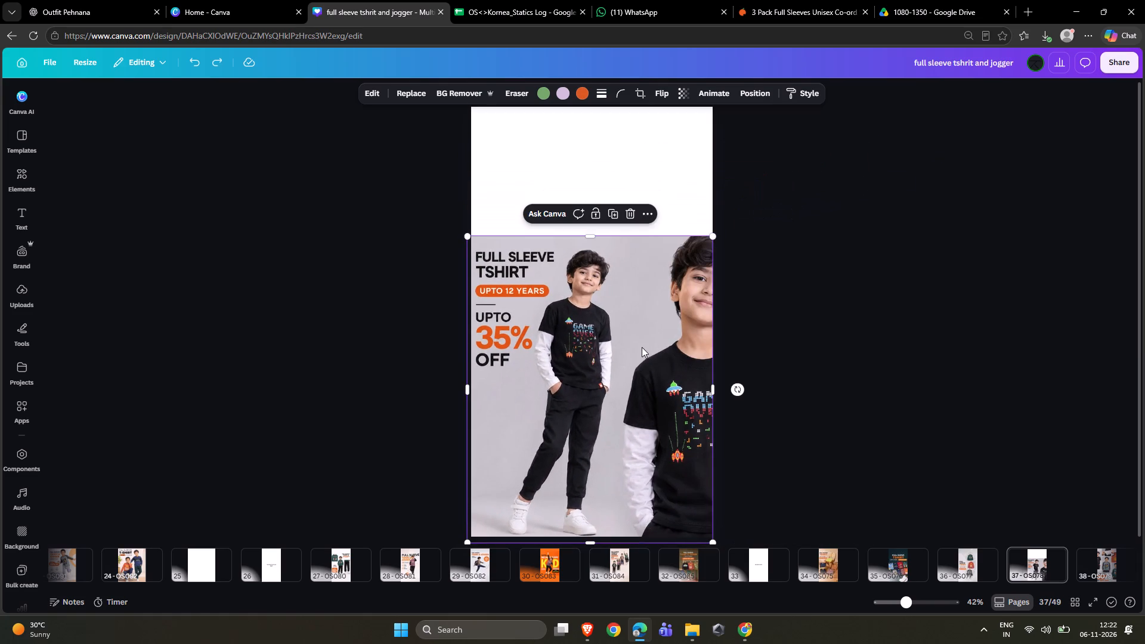
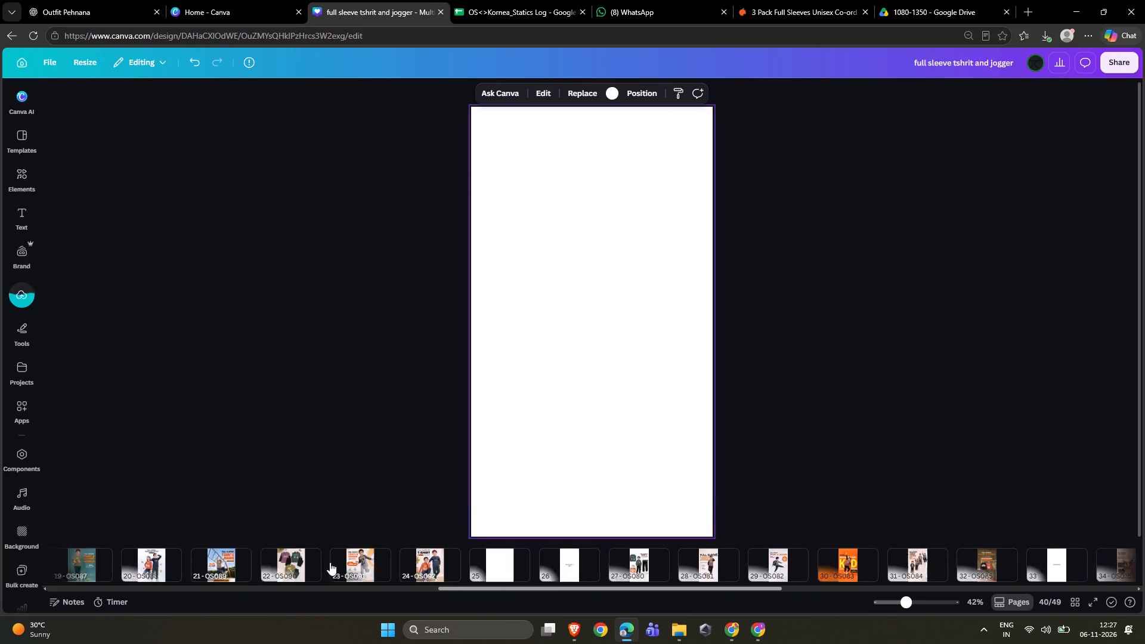
scroll(330, 562, up, 9)
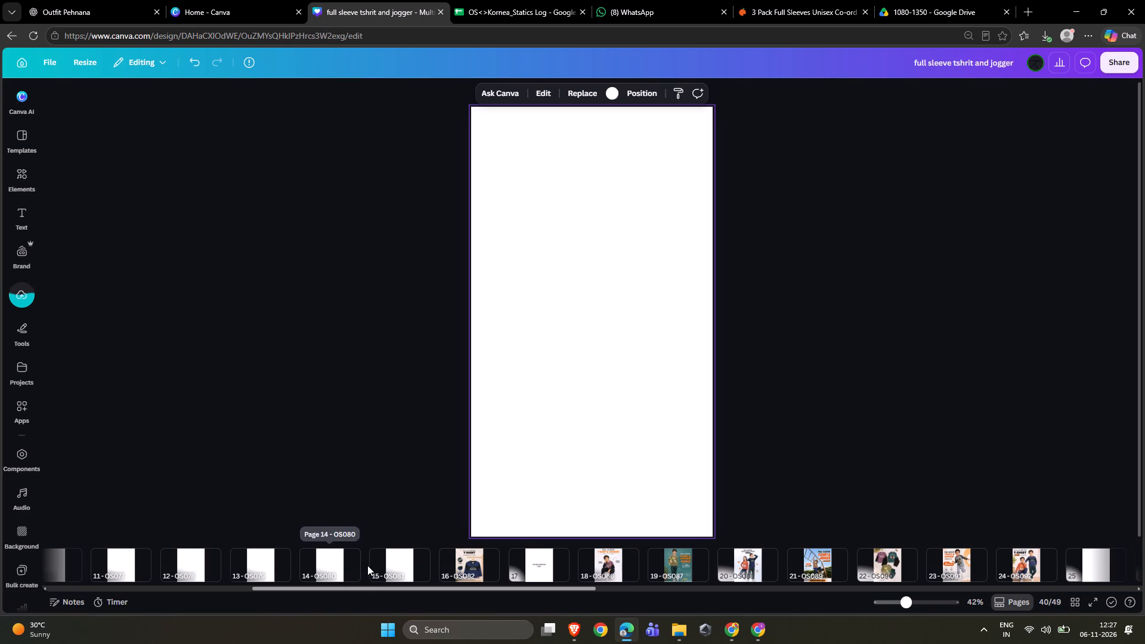
scroll(394, 571, down, 5)
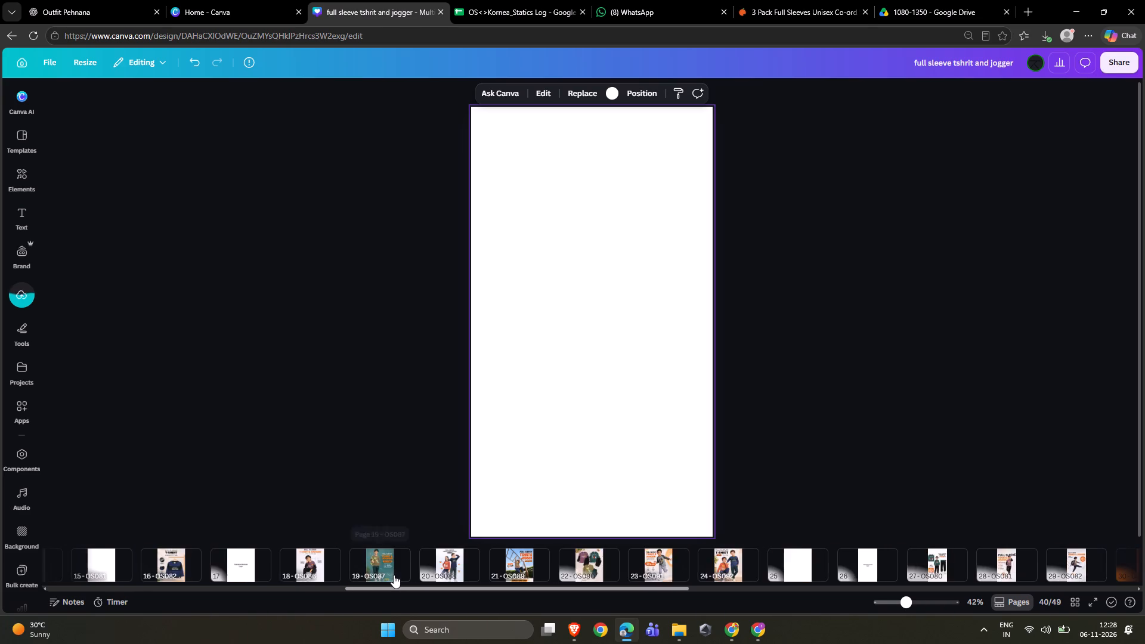
scroll(394, 575, down, 9)
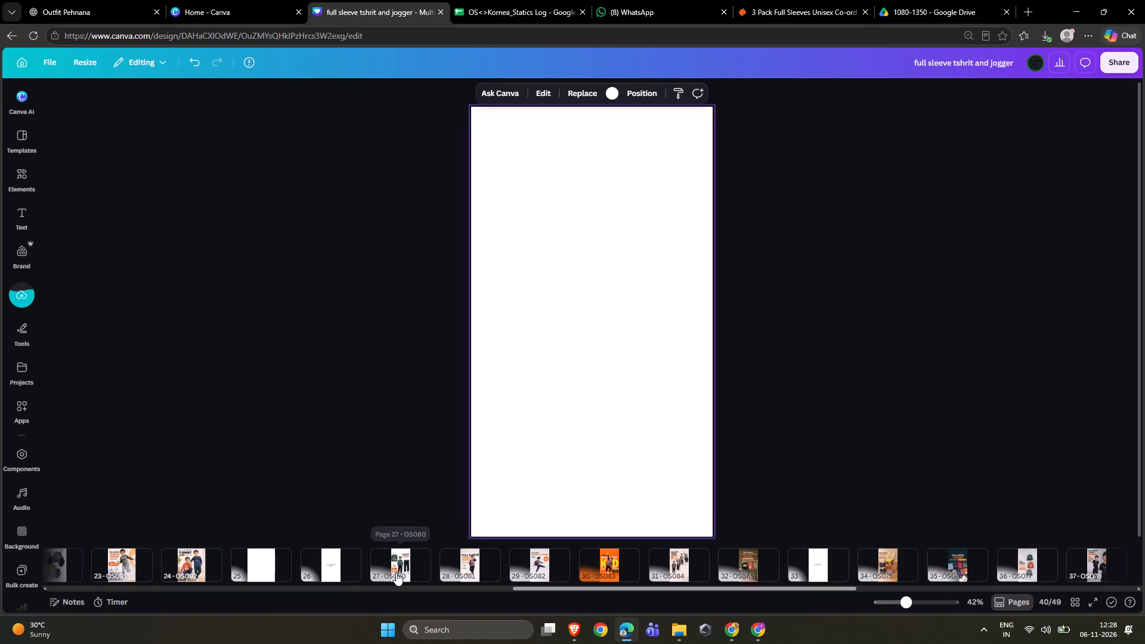
scroll(707, 575, down, 3)
scroll(765, 572, down, 4)
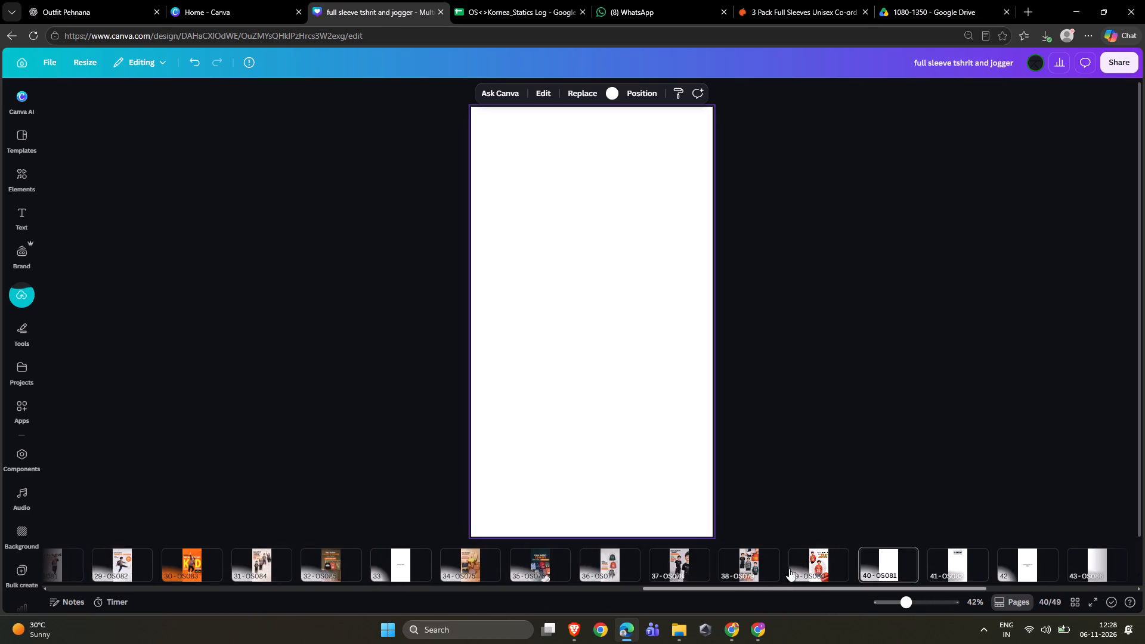
scroll(856, 575, down, 1)
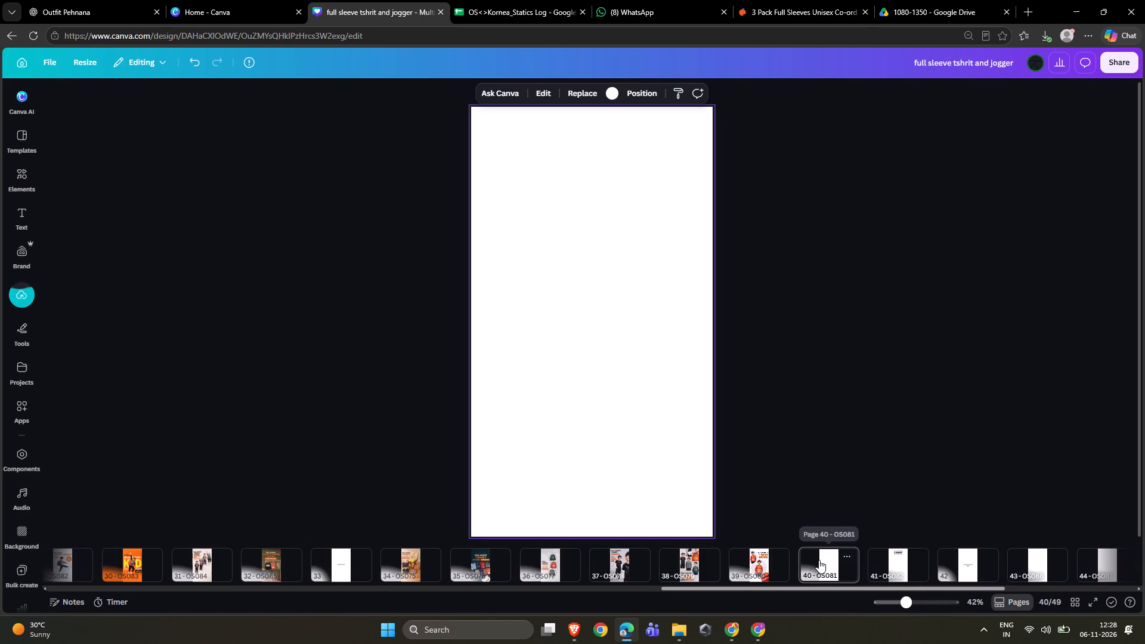
scroll(791, 566, up, 20)
scroll(791, 566, up, 2)
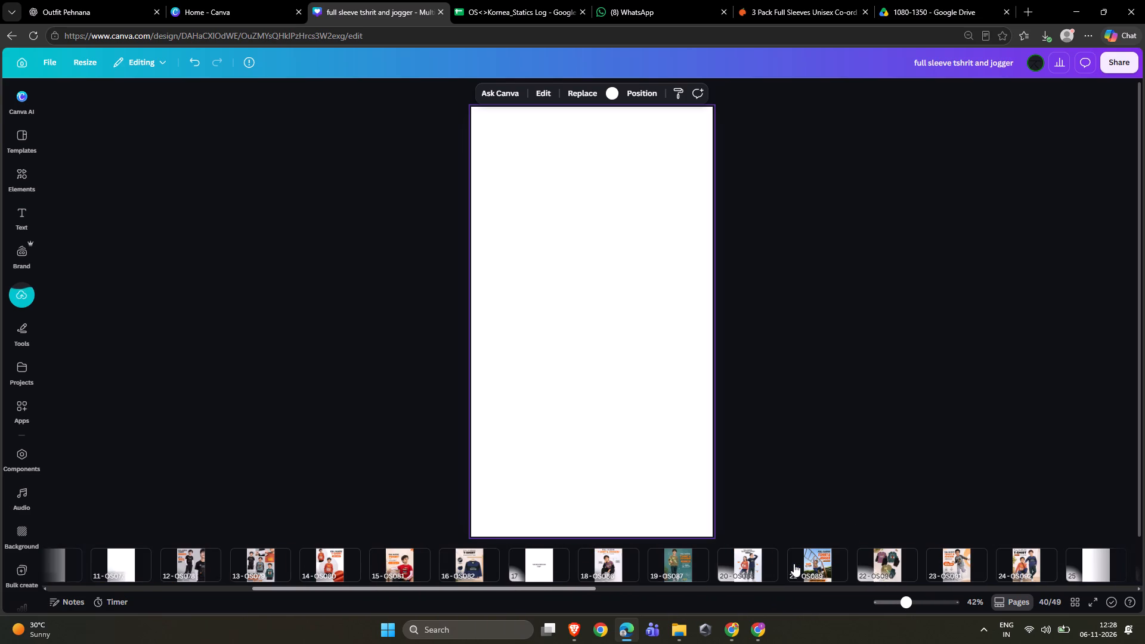
scroll(794, 566, down, 4)
scroll(794, 565, up, 3)
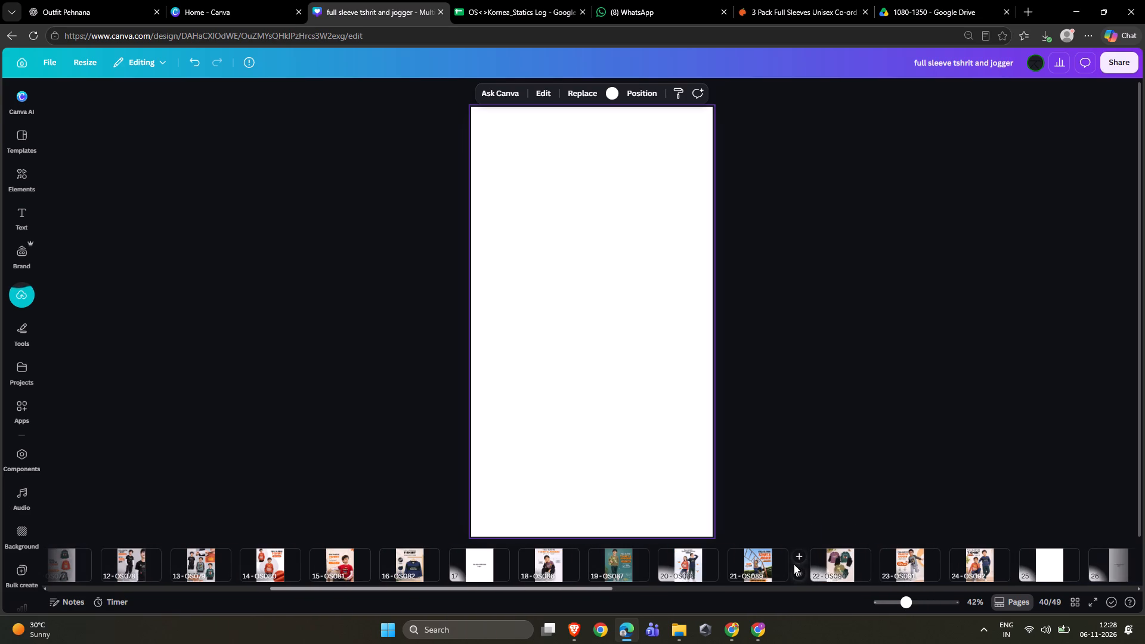
scroll(794, 564, down, 16)
scroll(850, 566, down, 3)
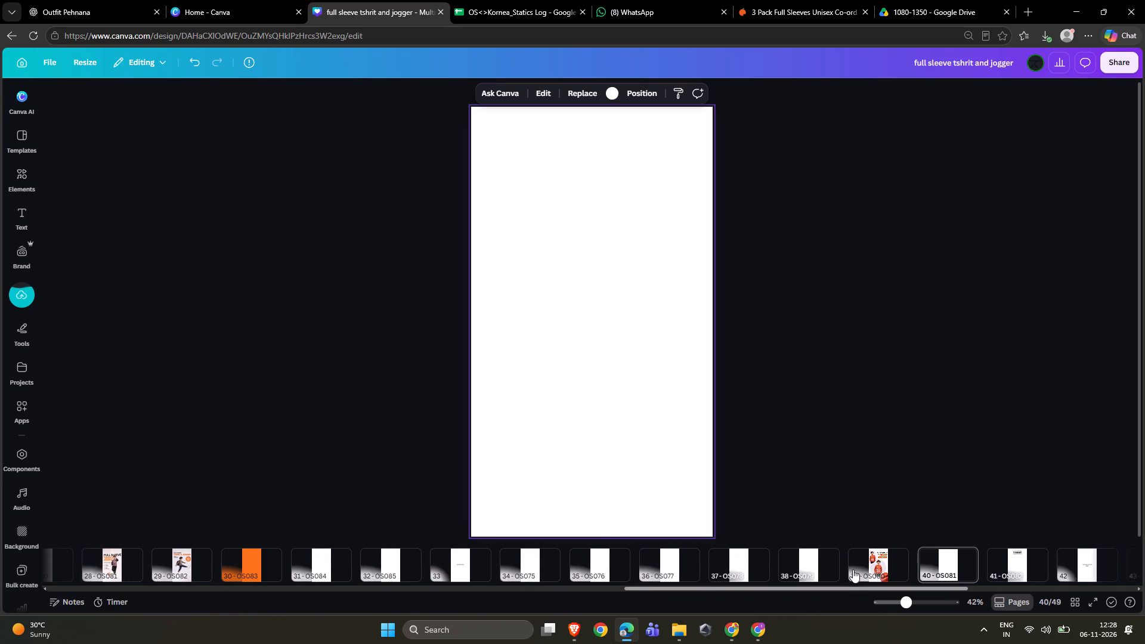
Paste the copied tall Comfiq T-shirt creative onto the empty page 40.
click(799, 574)
click(876, 568)
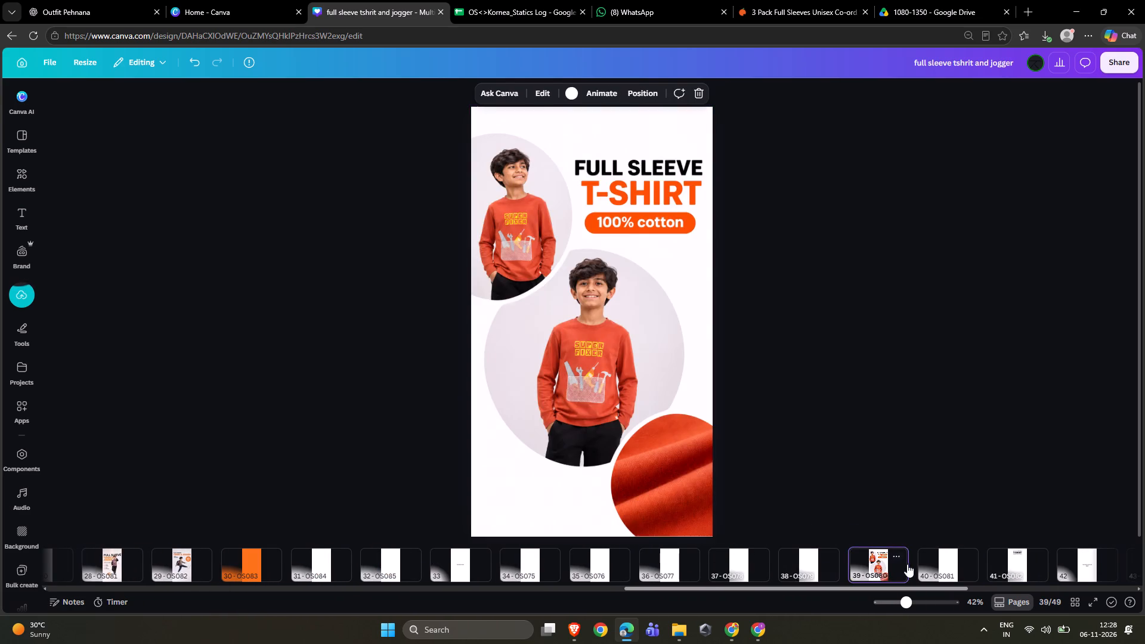
click(926, 564)
key(ctrl+v)
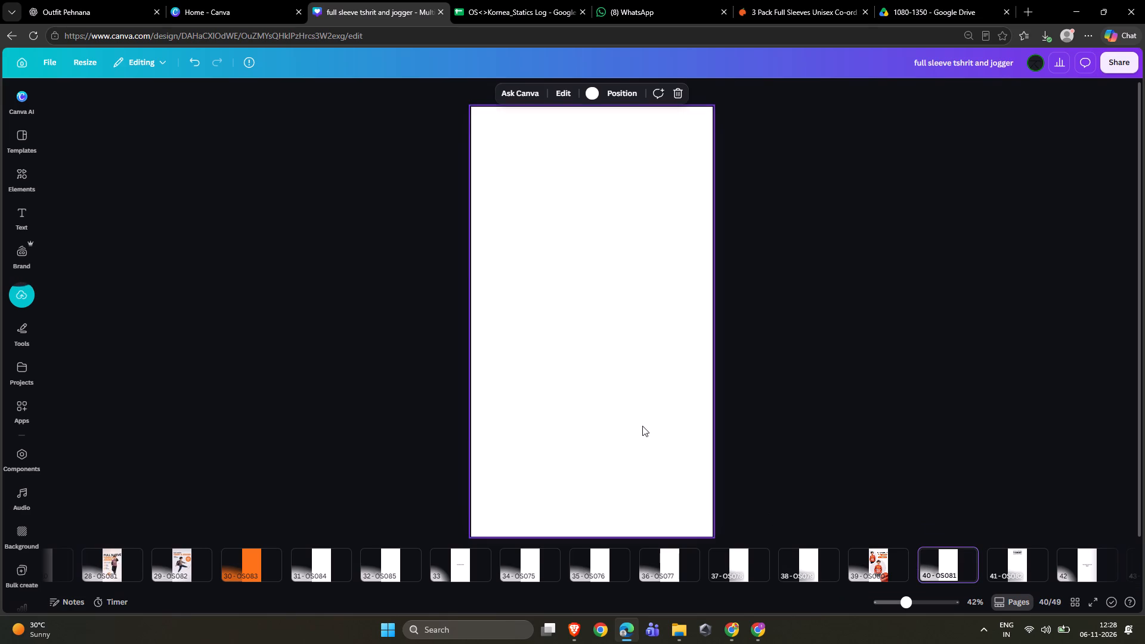
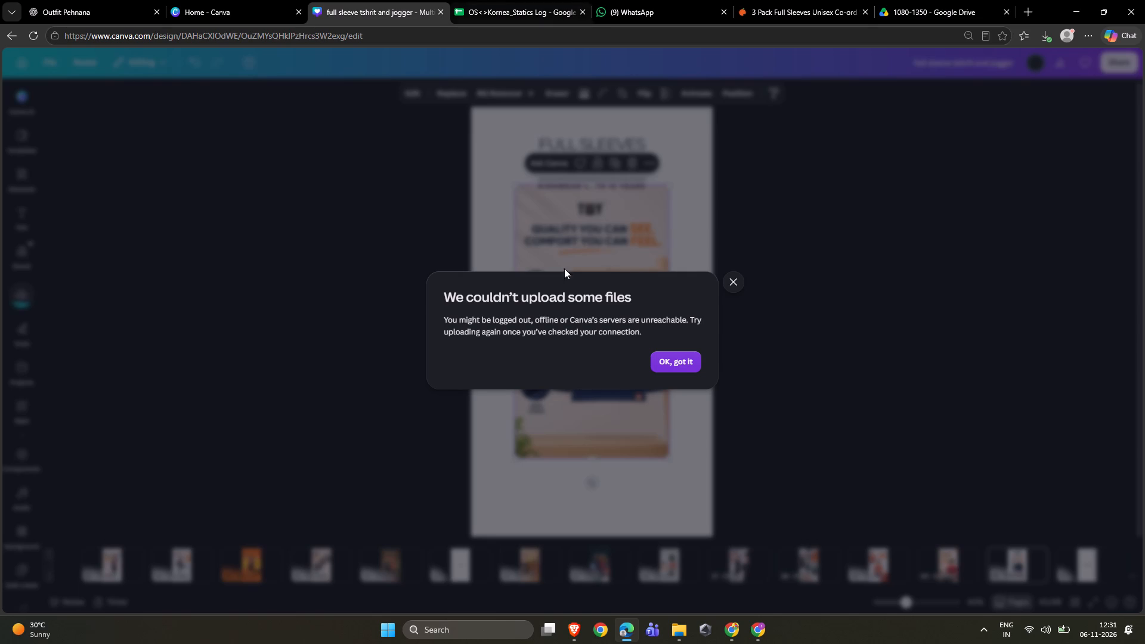
click(683, 367)
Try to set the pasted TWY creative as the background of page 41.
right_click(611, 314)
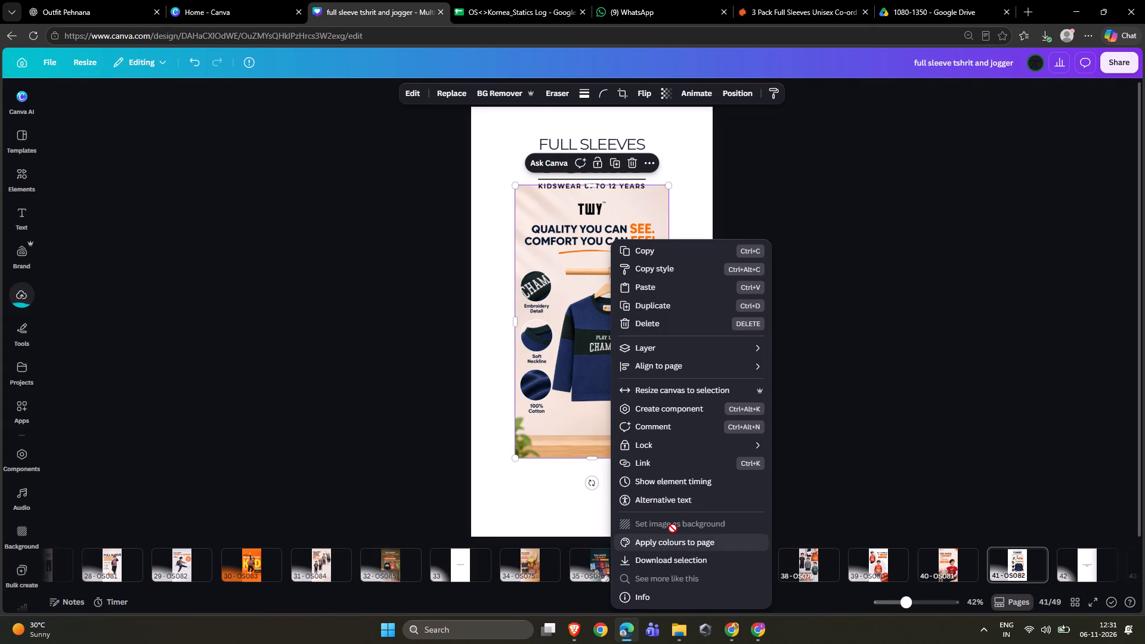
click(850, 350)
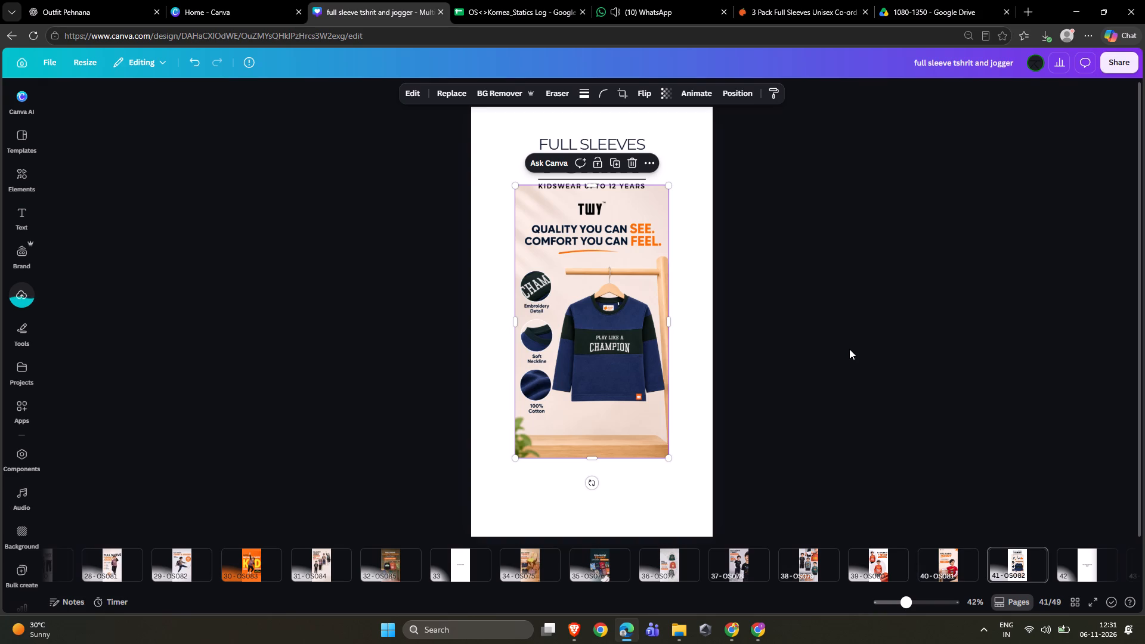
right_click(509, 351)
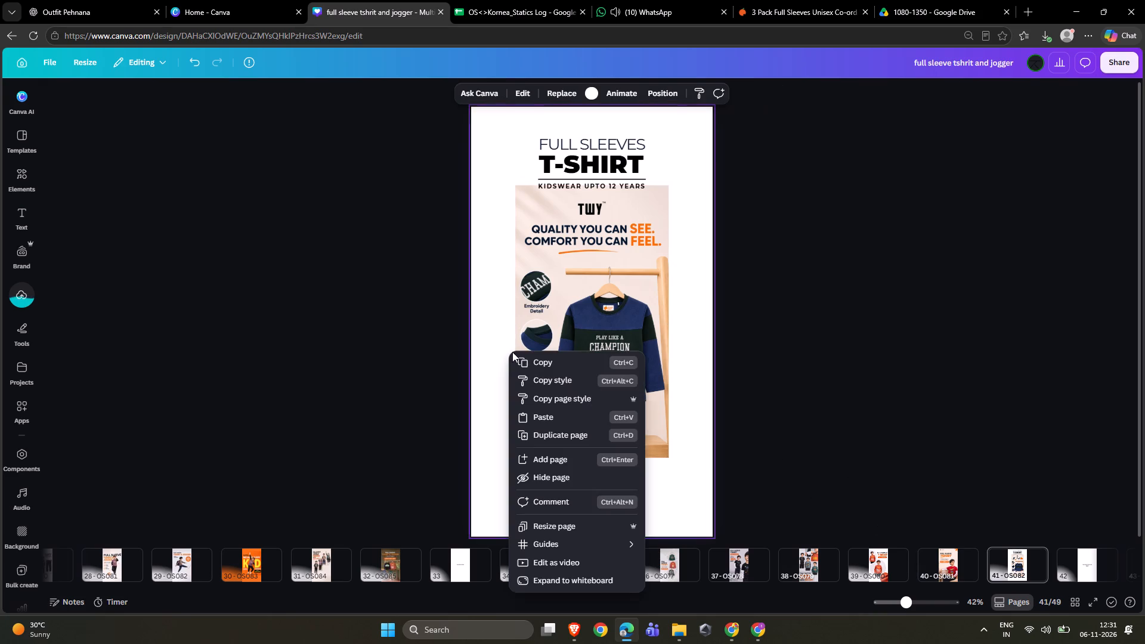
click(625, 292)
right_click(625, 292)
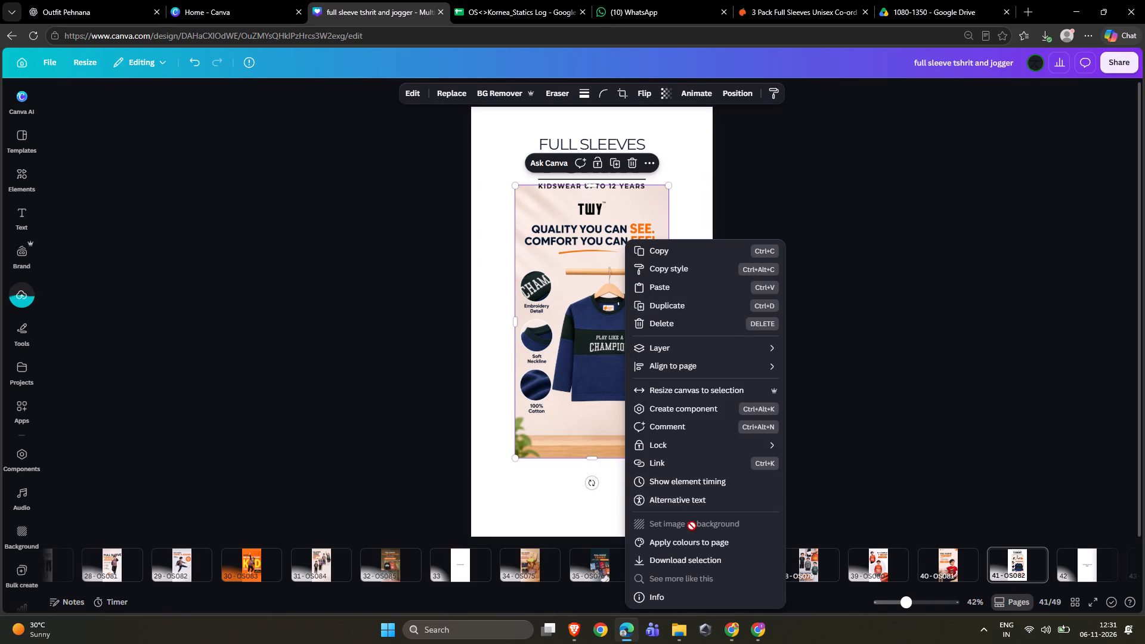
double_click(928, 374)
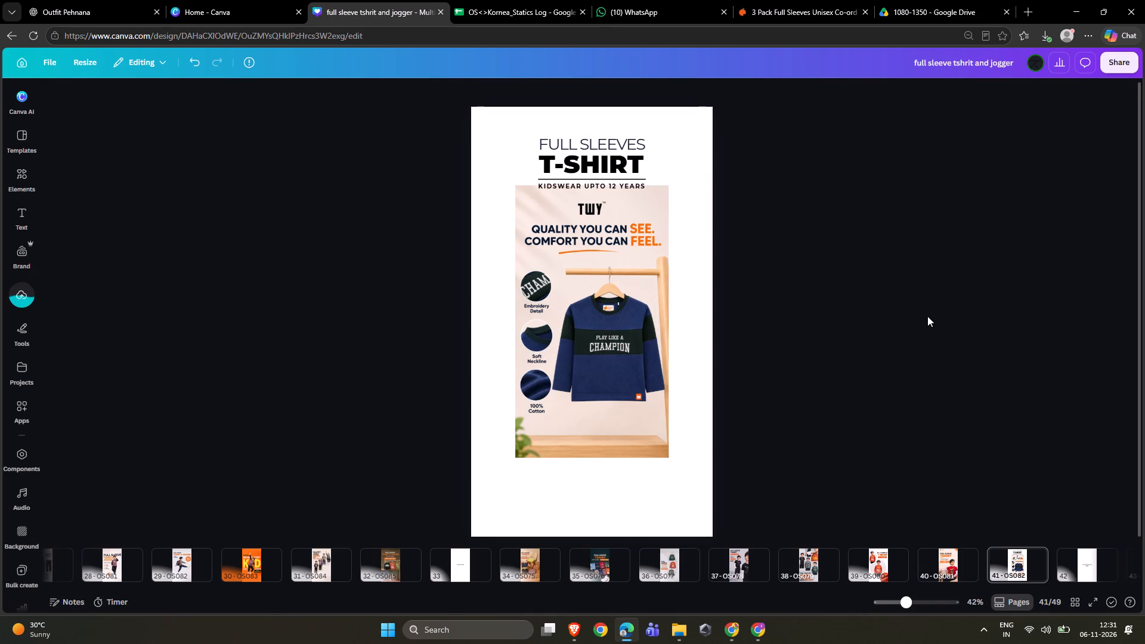
Switch back to the tall TWY creative open in ChatGPT in Chrome.
key(alt+Tab)
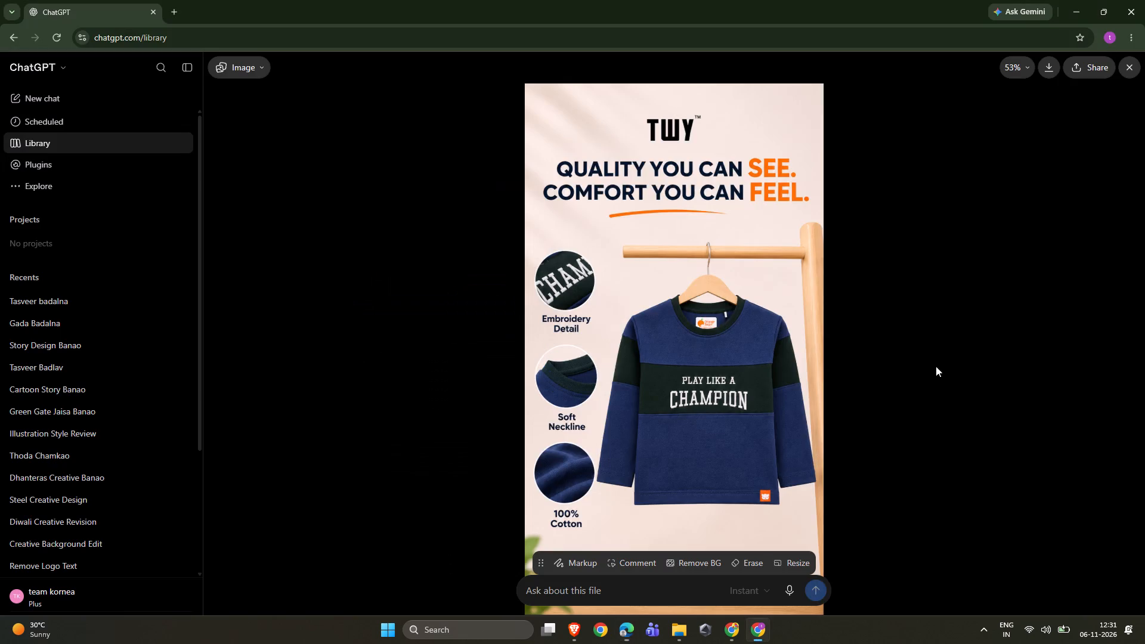
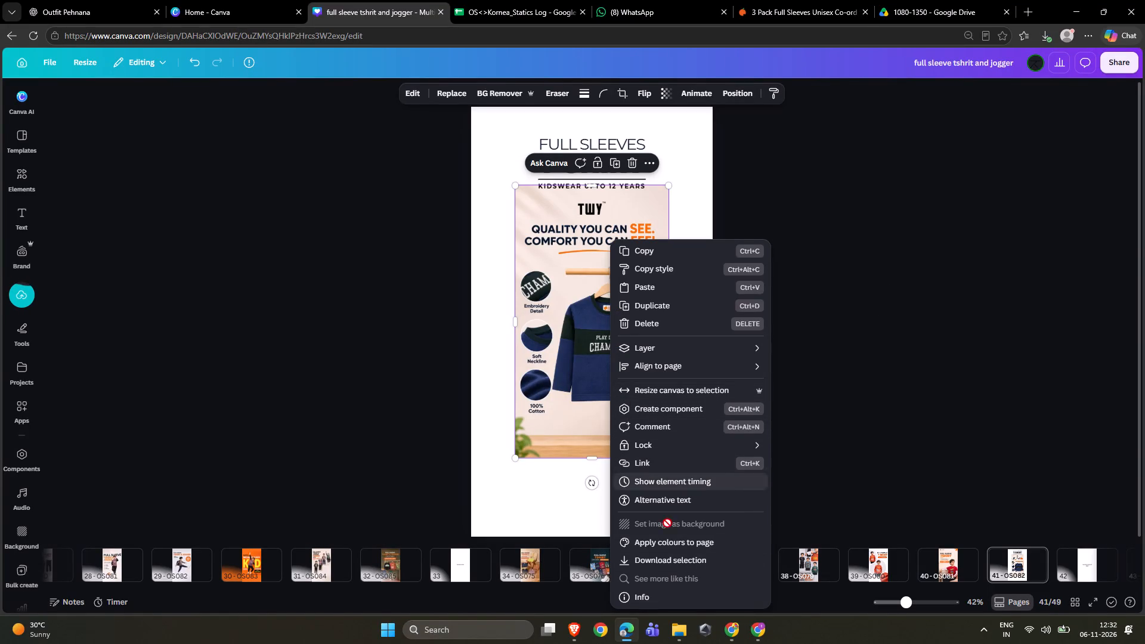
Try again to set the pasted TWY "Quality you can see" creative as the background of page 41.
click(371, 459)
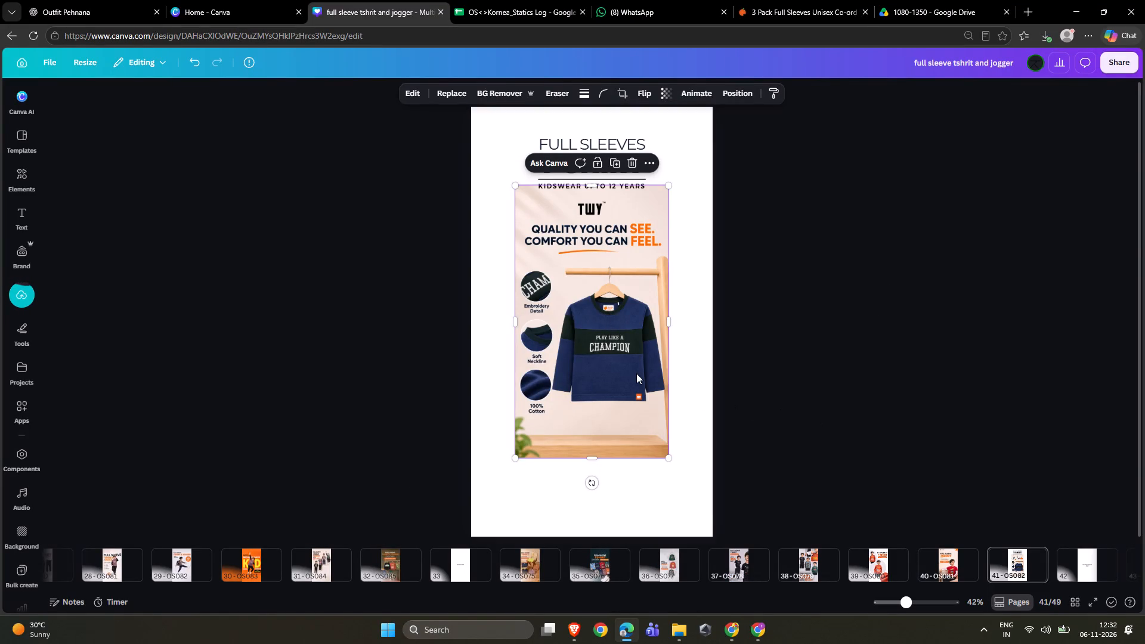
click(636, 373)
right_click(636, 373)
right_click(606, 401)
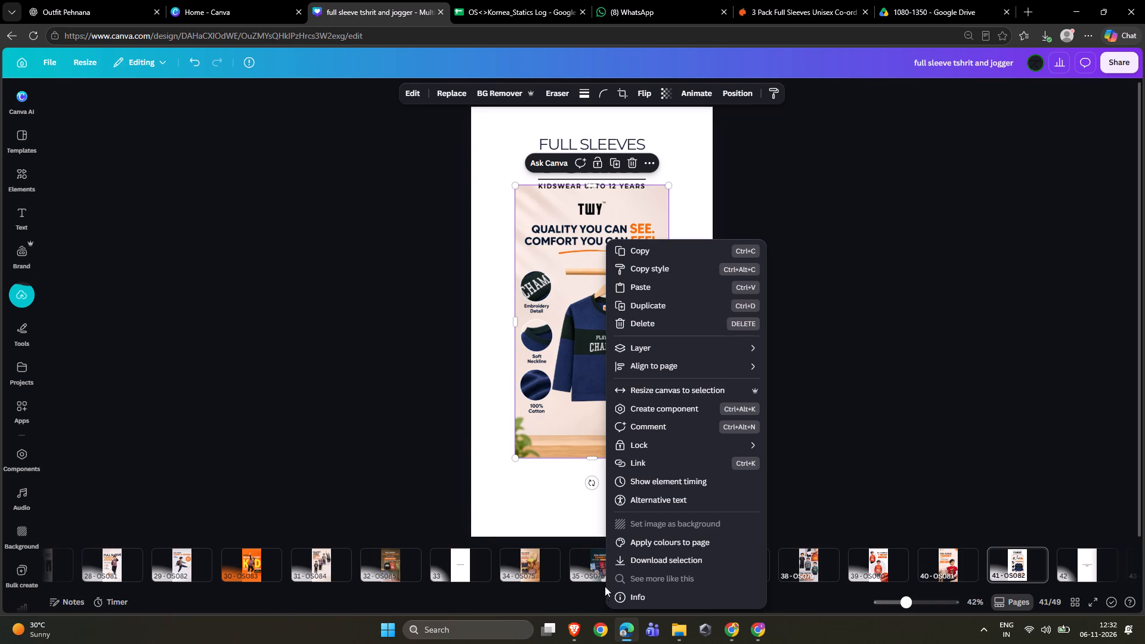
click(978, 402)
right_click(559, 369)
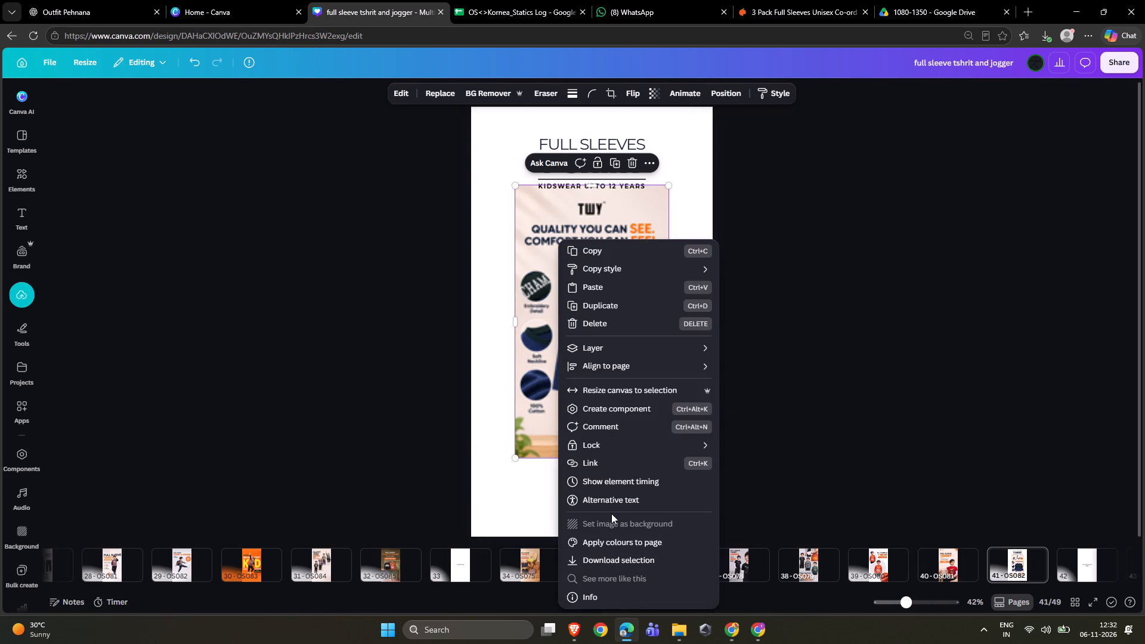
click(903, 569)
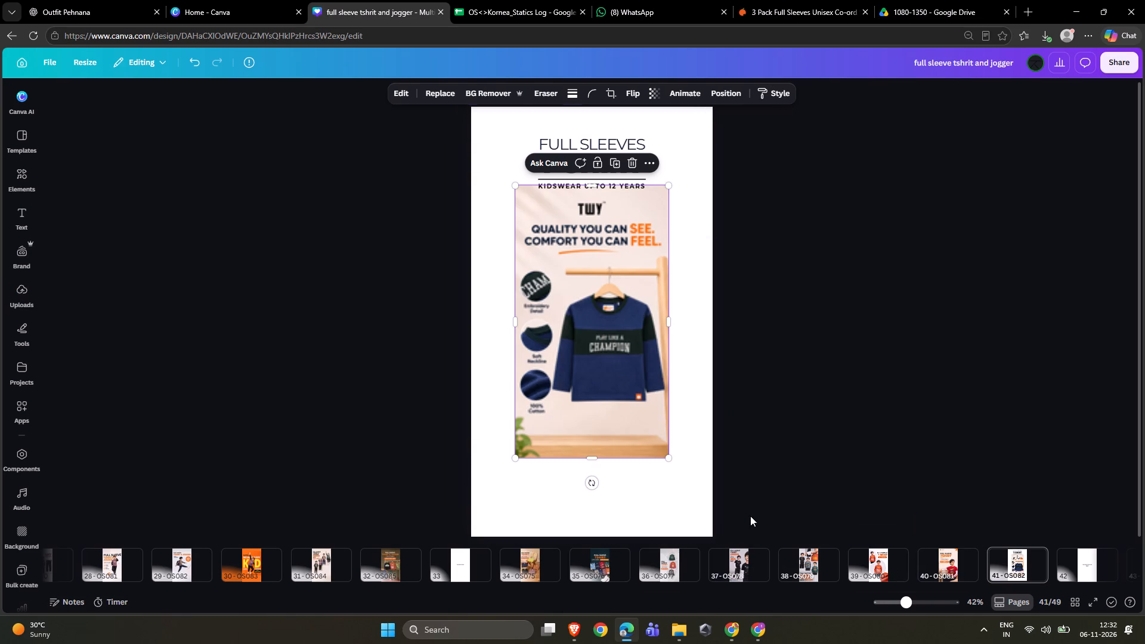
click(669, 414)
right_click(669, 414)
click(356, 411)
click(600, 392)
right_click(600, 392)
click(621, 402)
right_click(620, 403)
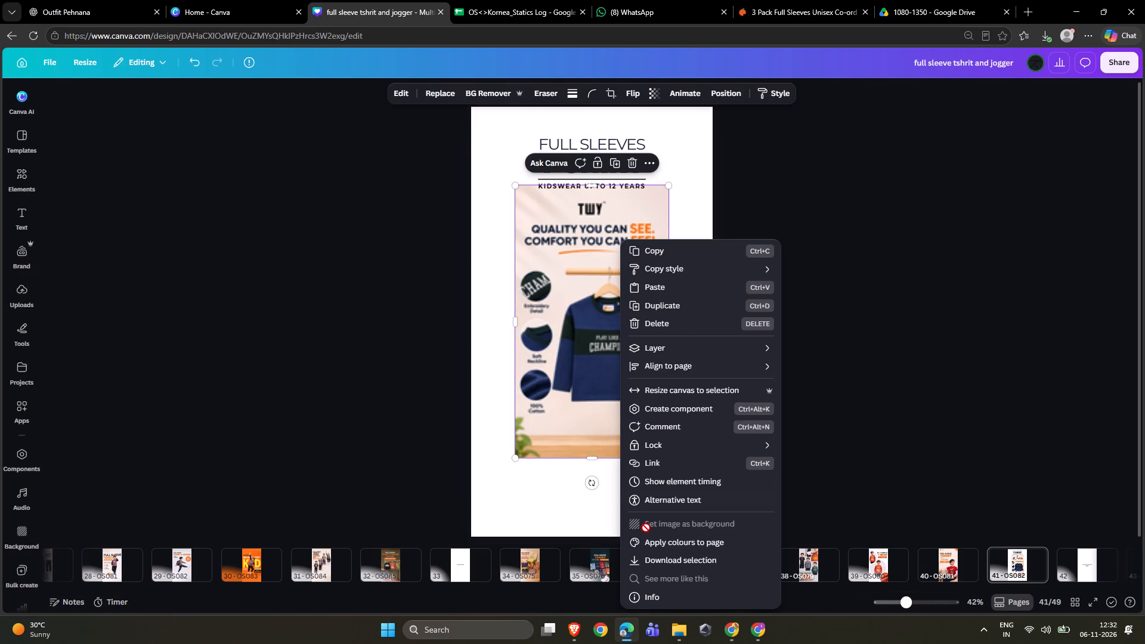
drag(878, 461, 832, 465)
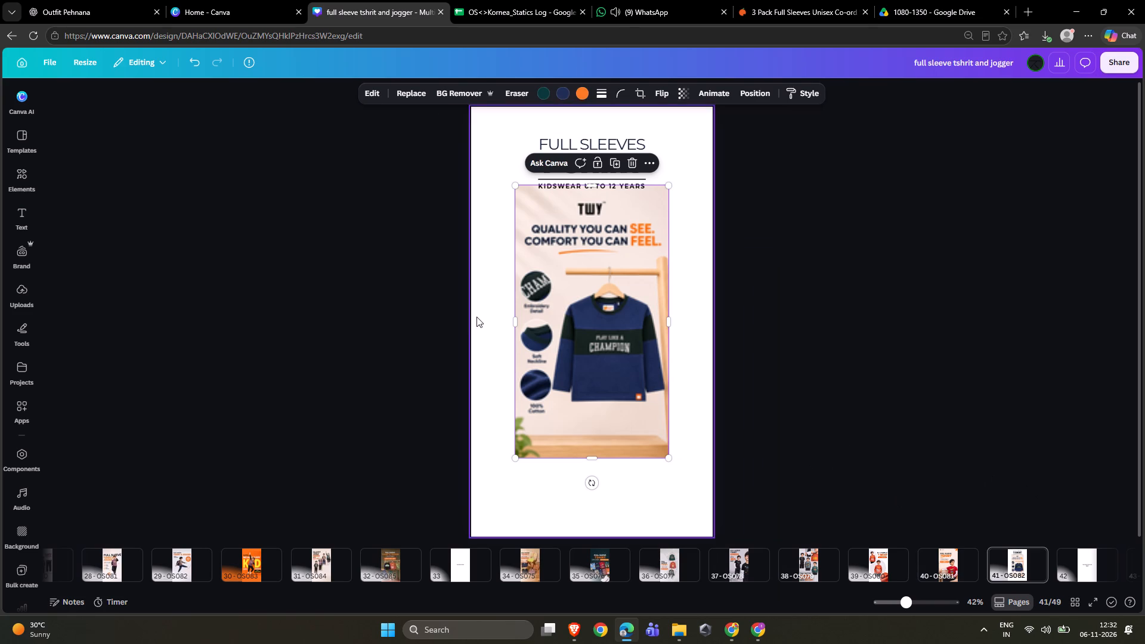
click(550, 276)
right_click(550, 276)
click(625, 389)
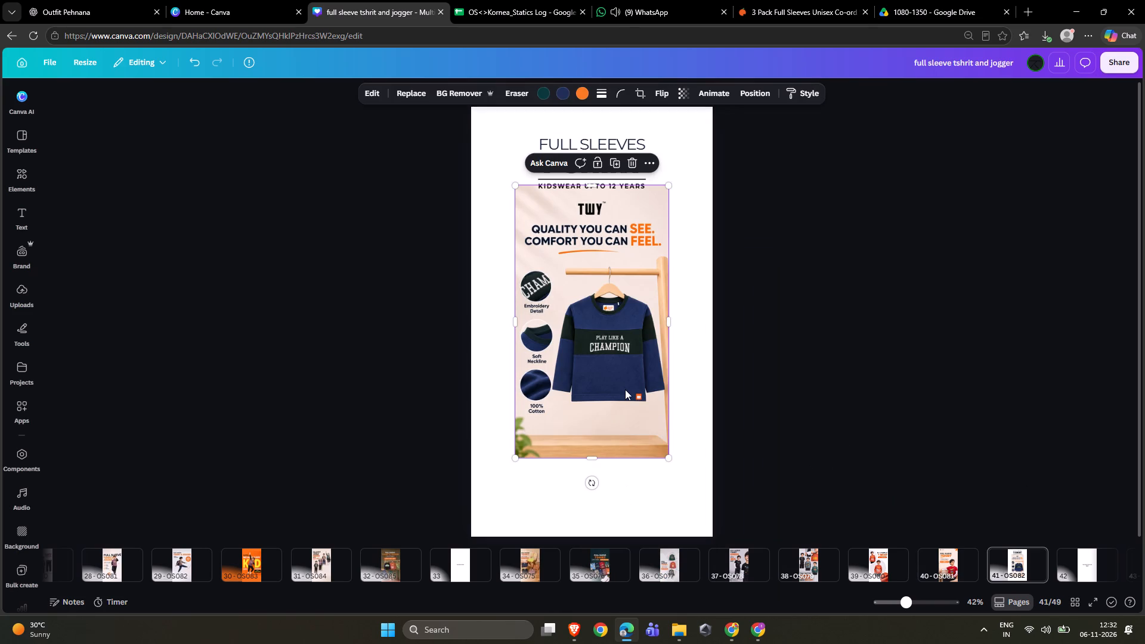
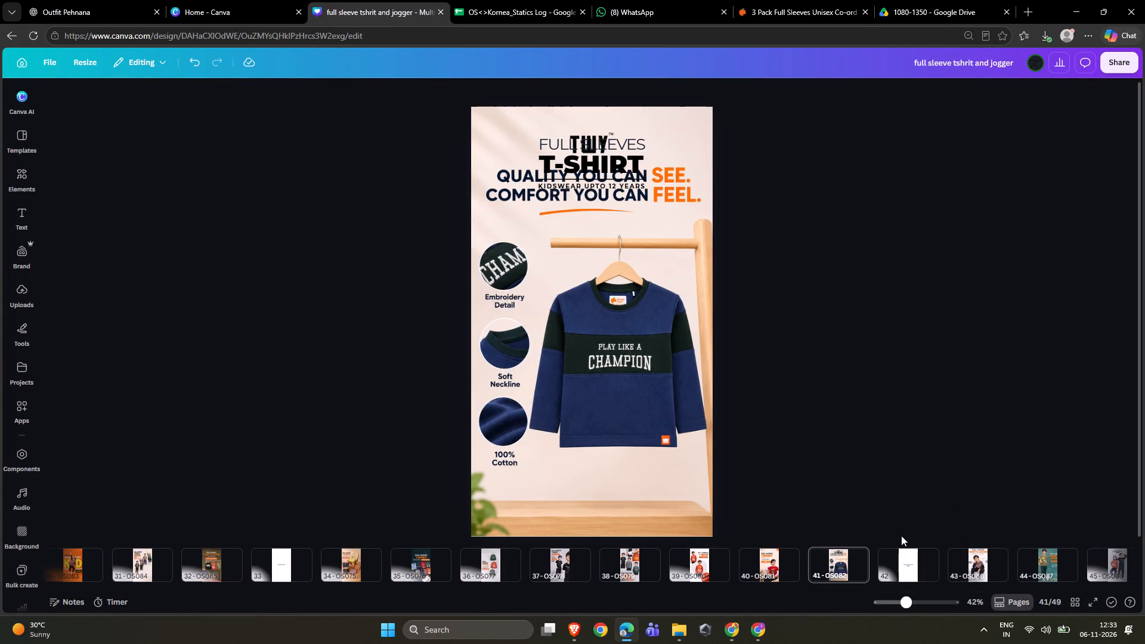
Switch to YouTube in Brave, search for "babe doll" and open the "Baby Doll Full Video Song Ragini MMS 2" video.
key(alt+Tab)
key(alt+Tab)
key(alt+Tab)
click(541, 252)
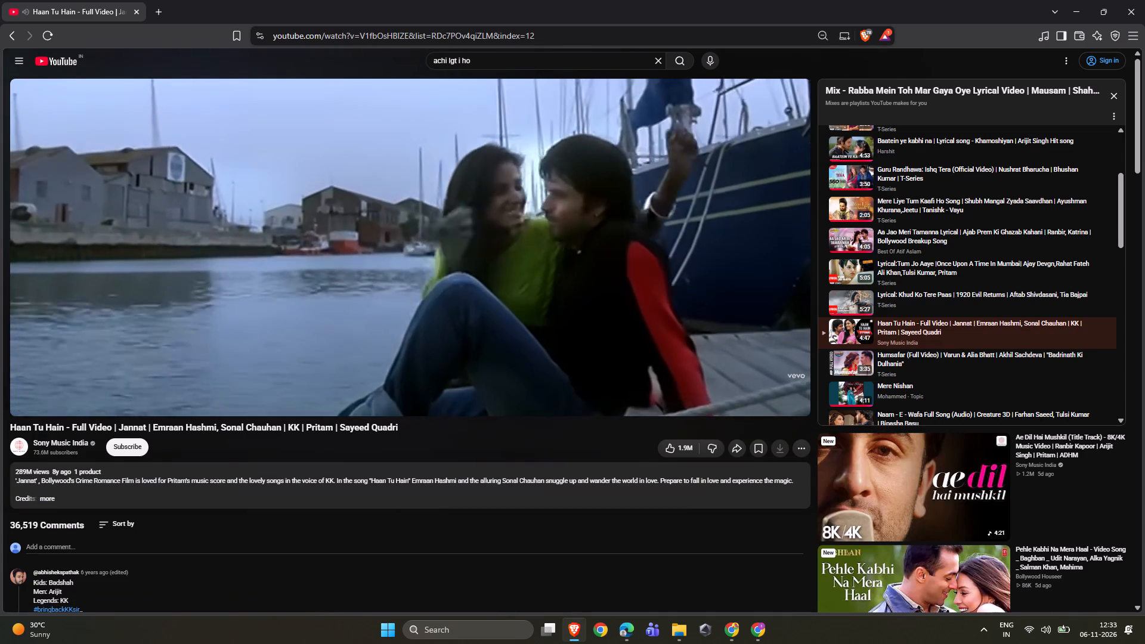
click(654, 58)
click(632, 58)
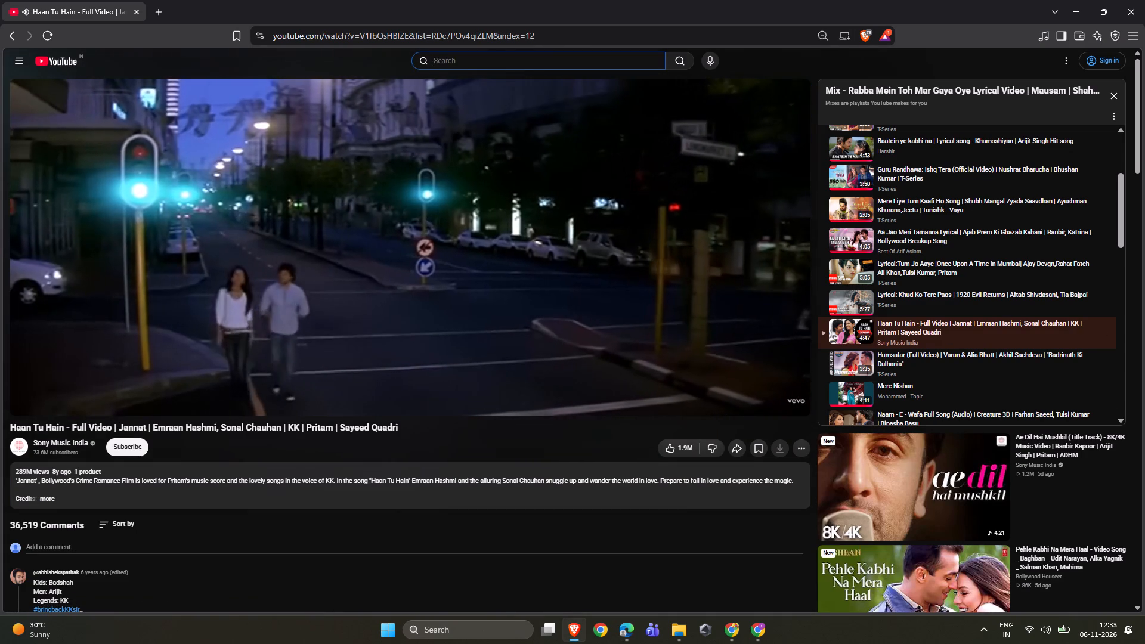
text(babe doll)
key(Return)
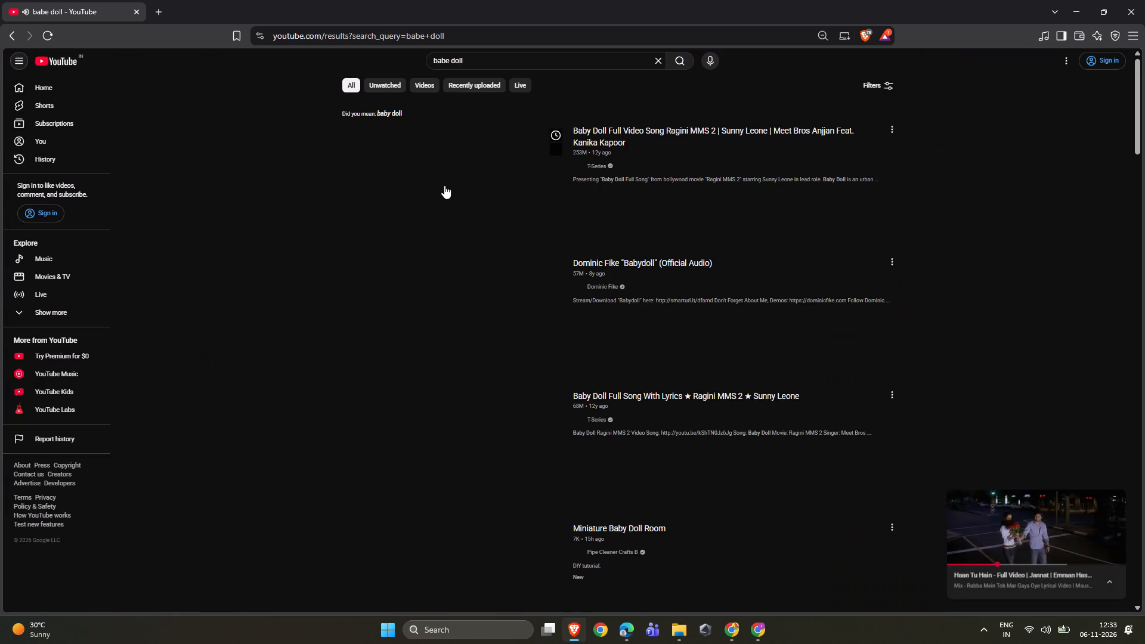
click(444, 185)
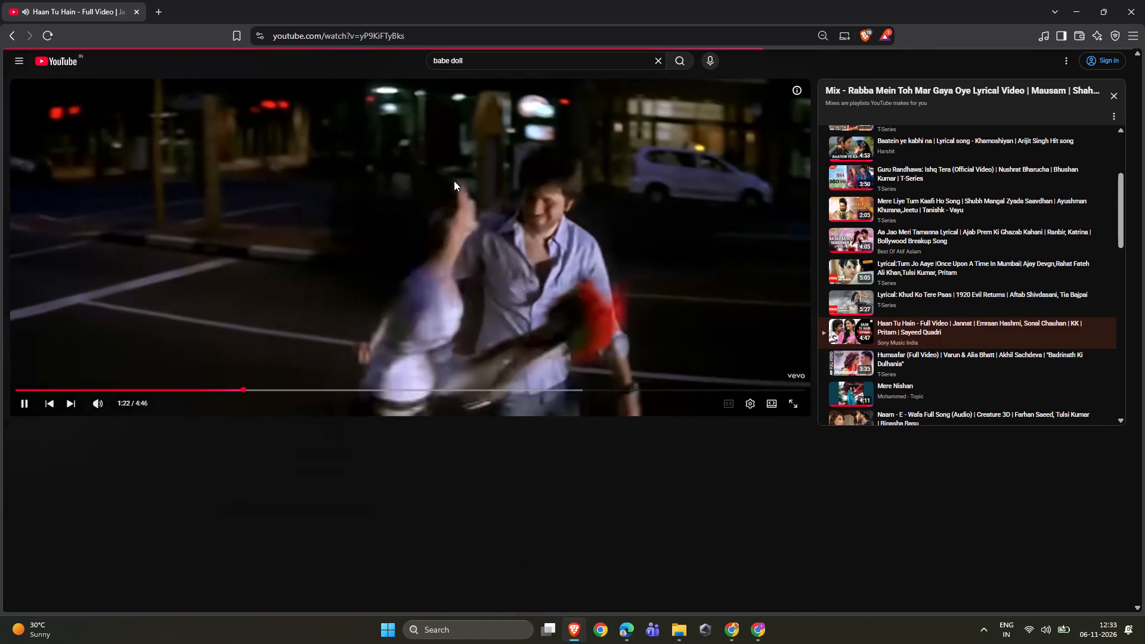
key(alt+Tab)
click(639, 283)
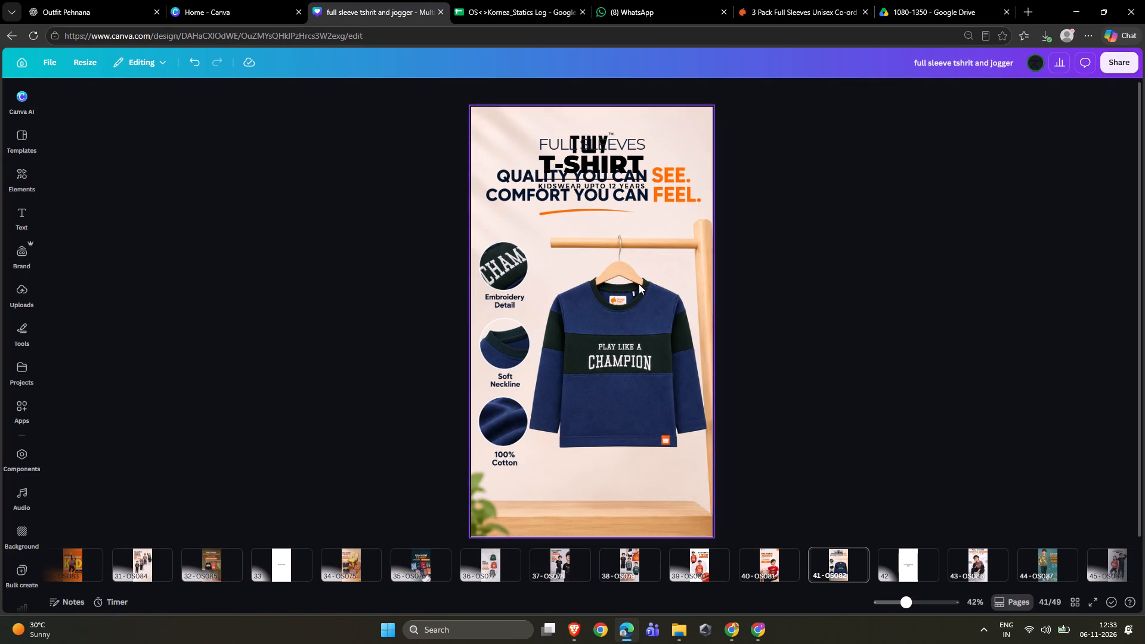
click(563, 92)
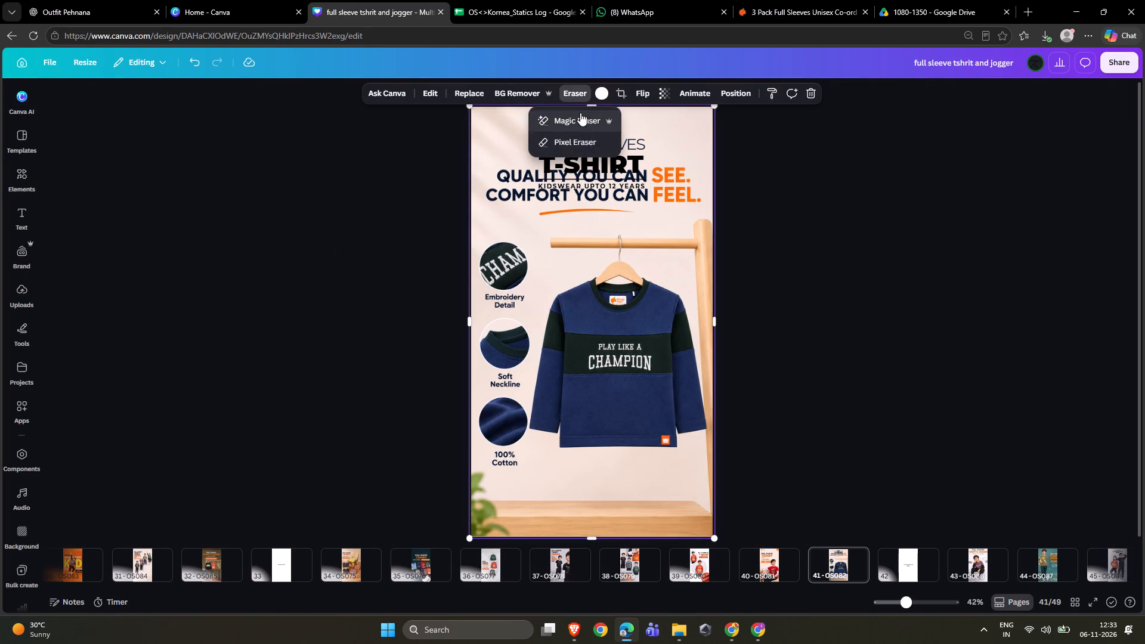
click(580, 113)
drag(575, 179, 648, 193)
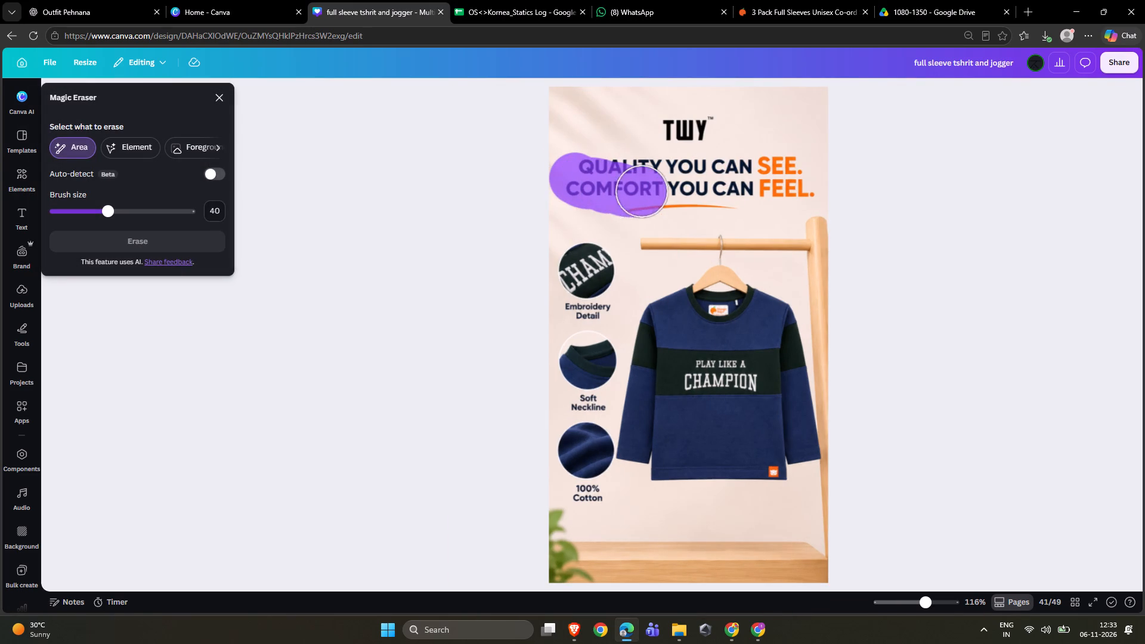
drag(648, 193, 700, 144)
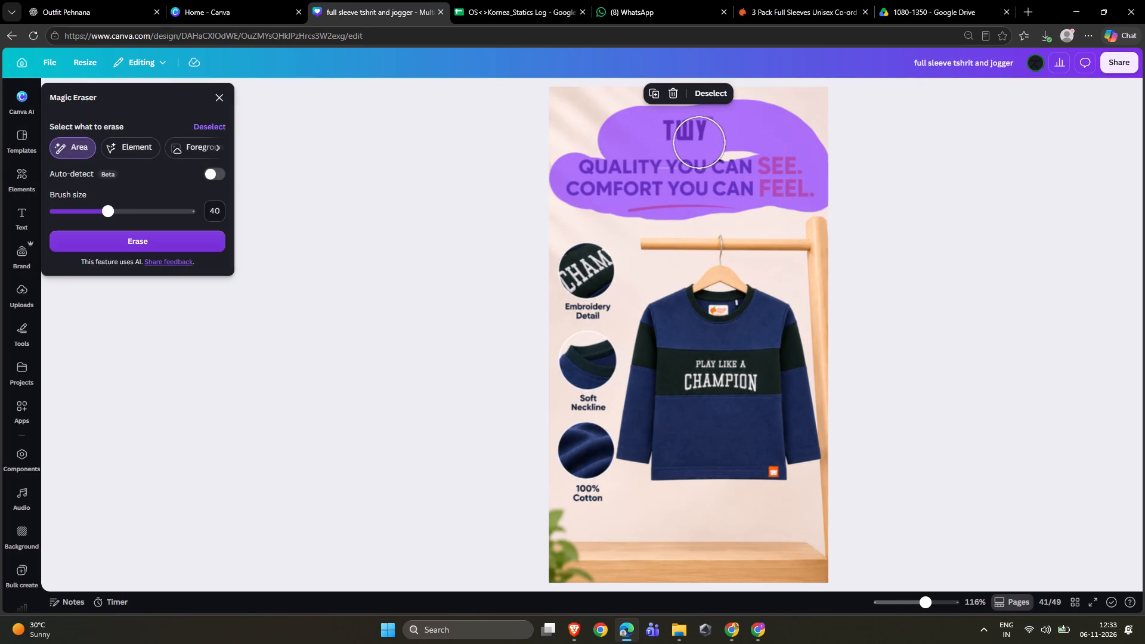
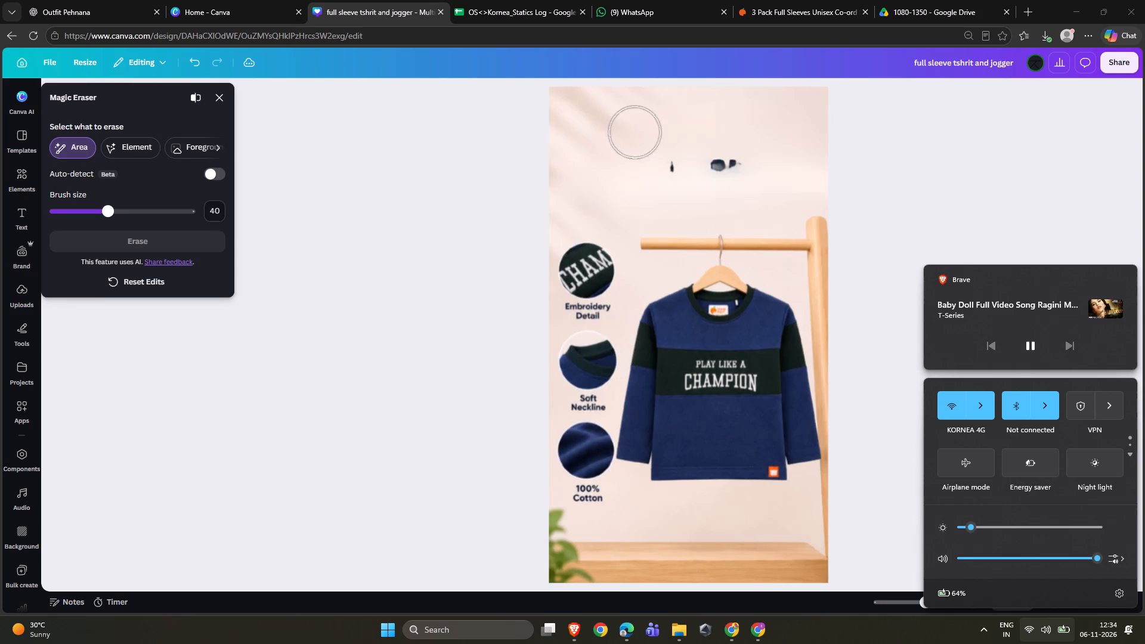
Erase the leftover dark smudges above the hanging T-shirt in page 41's image with Magic Eraser.
drag(668, 163, 784, 151)
click(160, 239)
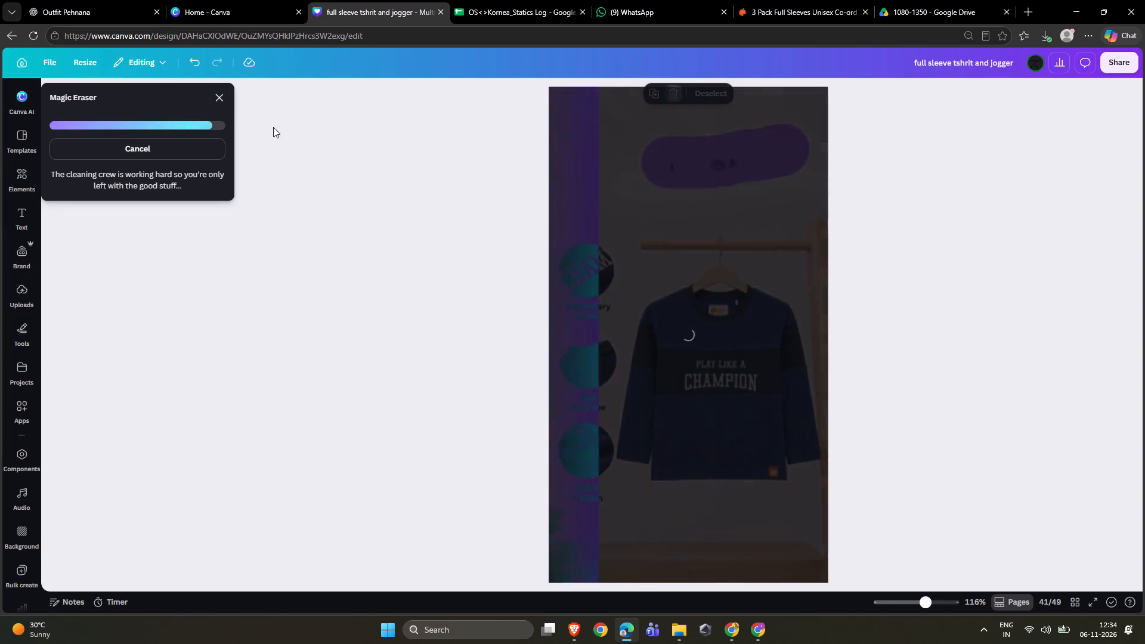
Pause the "Baby Doll" video playing in Brave using the system media controls.
click(1054, 637)
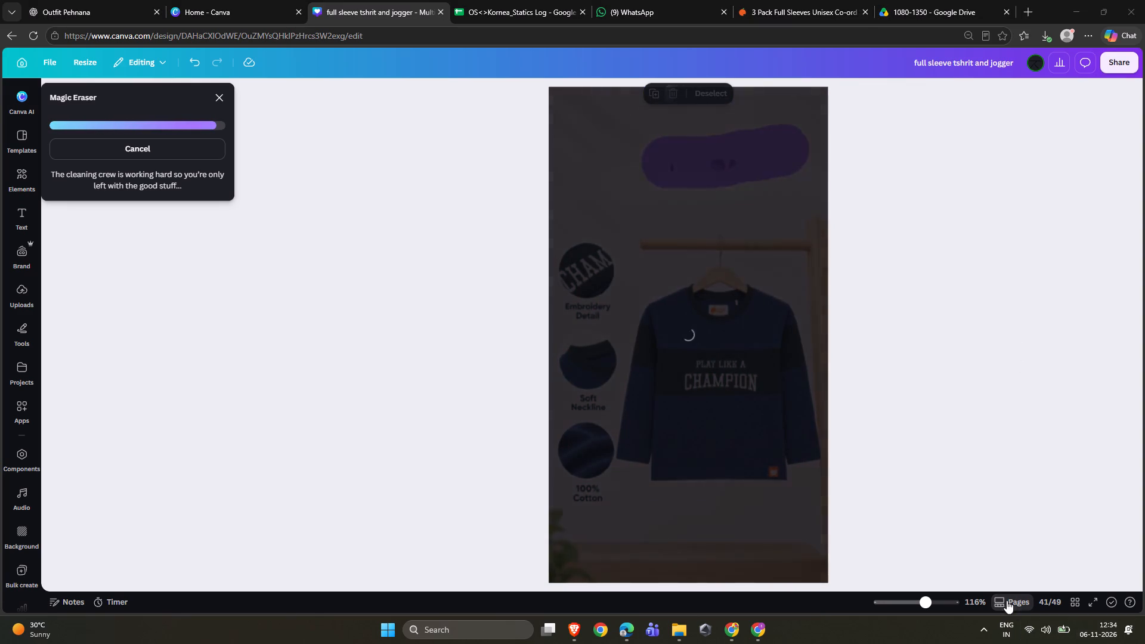
click(1033, 627)
click(1034, 346)
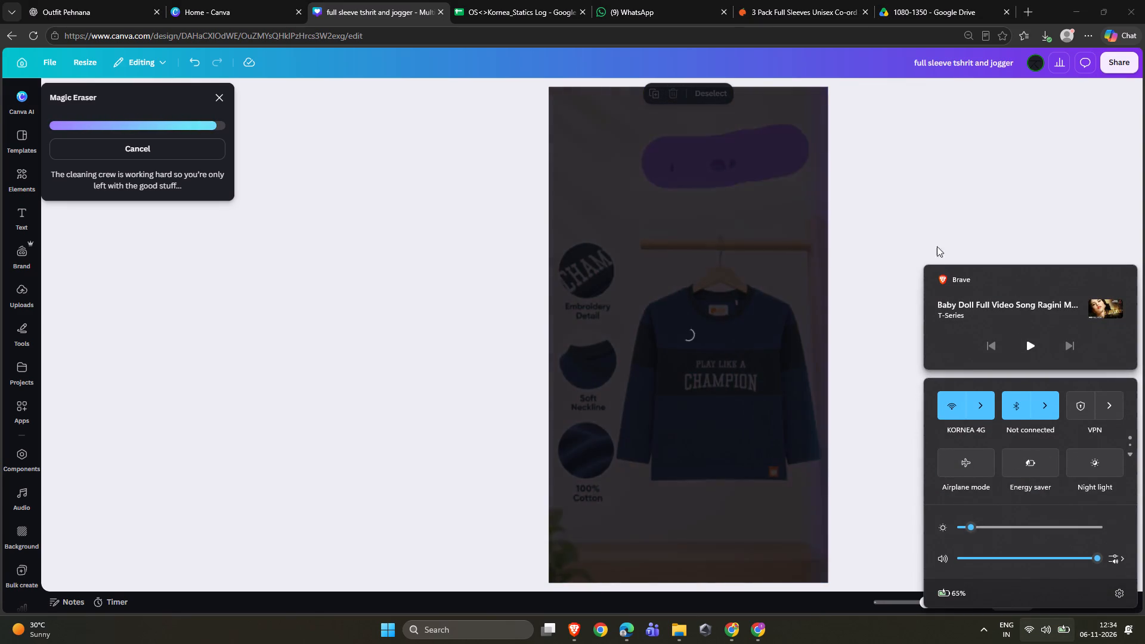
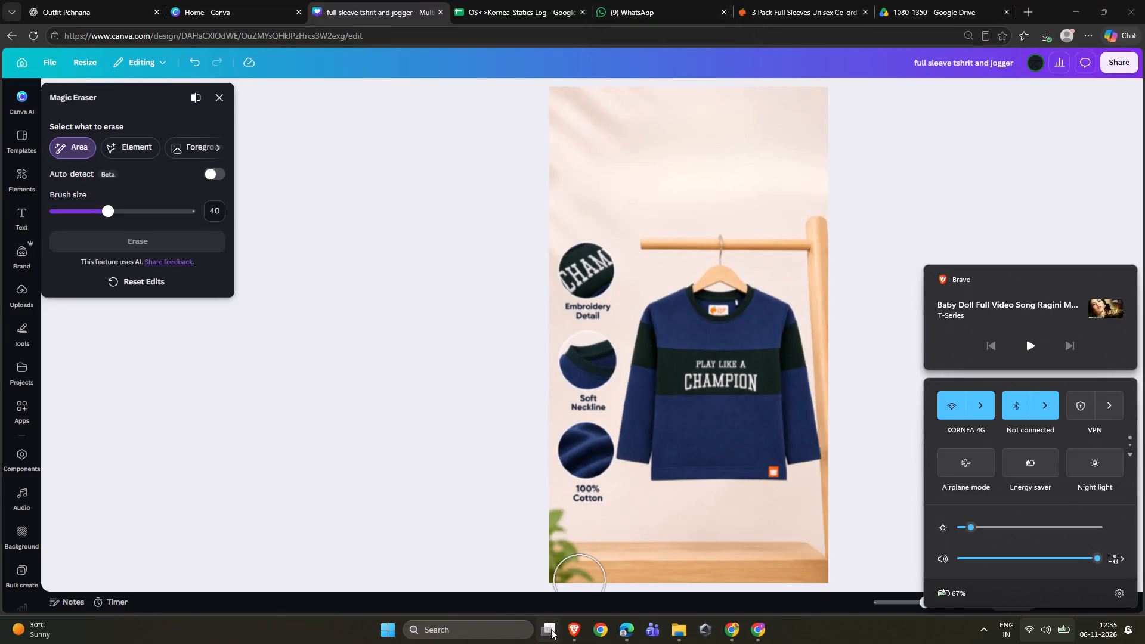
Dismiss the system media controls and leave Magic Eraser to return to page 41's full layout.
click(574, 639)
click(1144, 0)
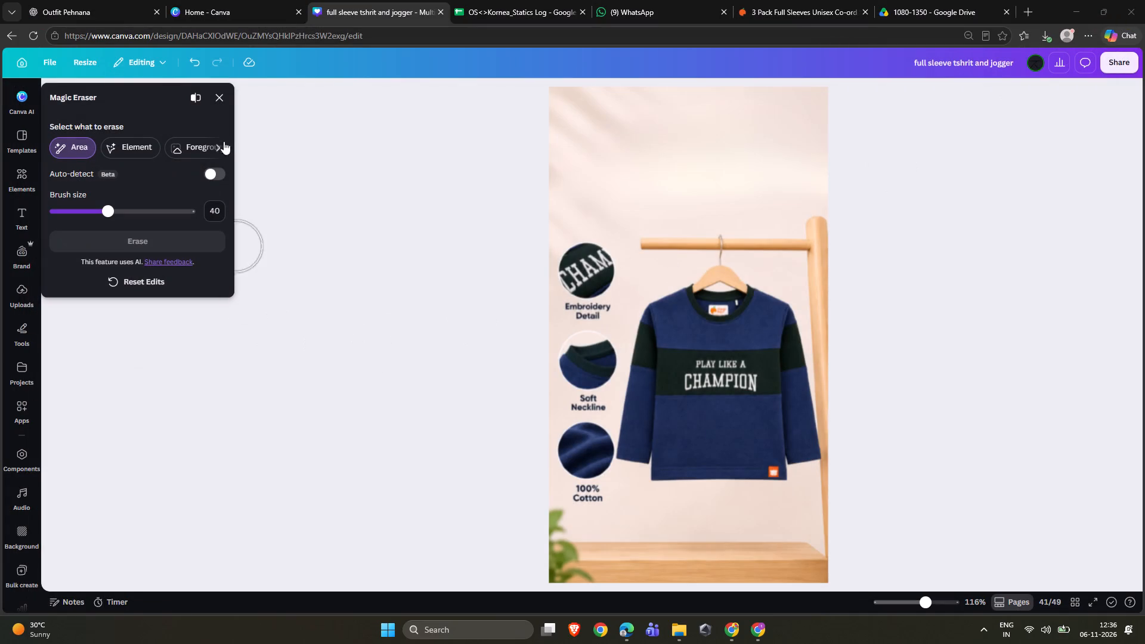
click(220, 100)
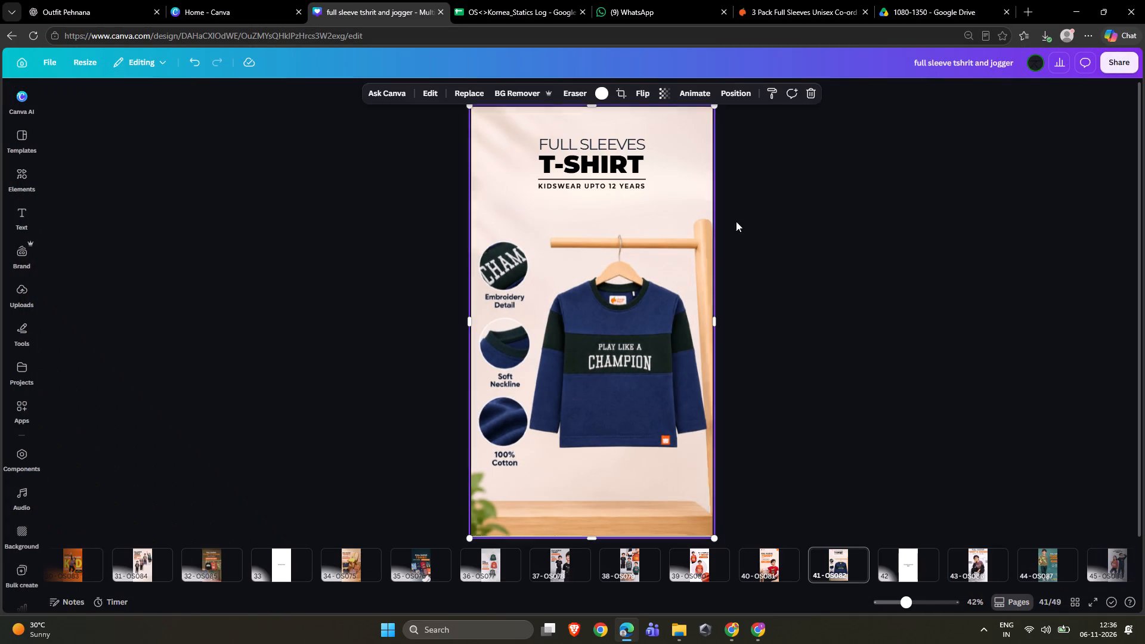
Enlarge the "Full Sleeves T-Shirt, Kidswear upto 12 years" heading on page 41 and centre it slightly lower above the hanger.
click(1019, 270)
drag(1017, 270, 1013, 277)
drag(802, 110, 369, 227)
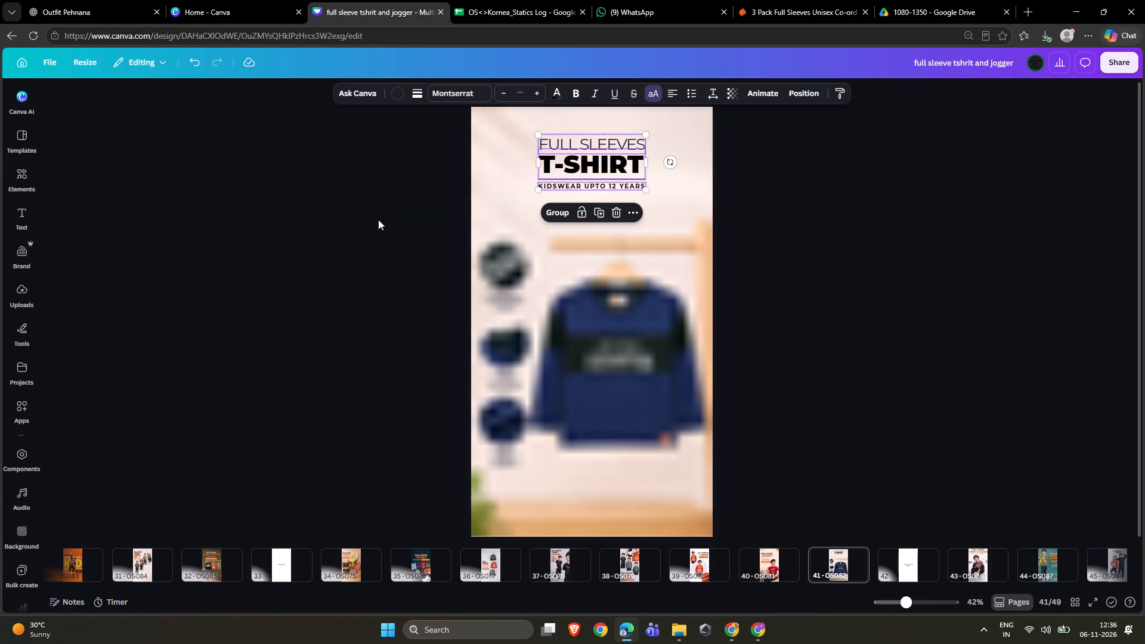
drag(595, 156, 596, 163)
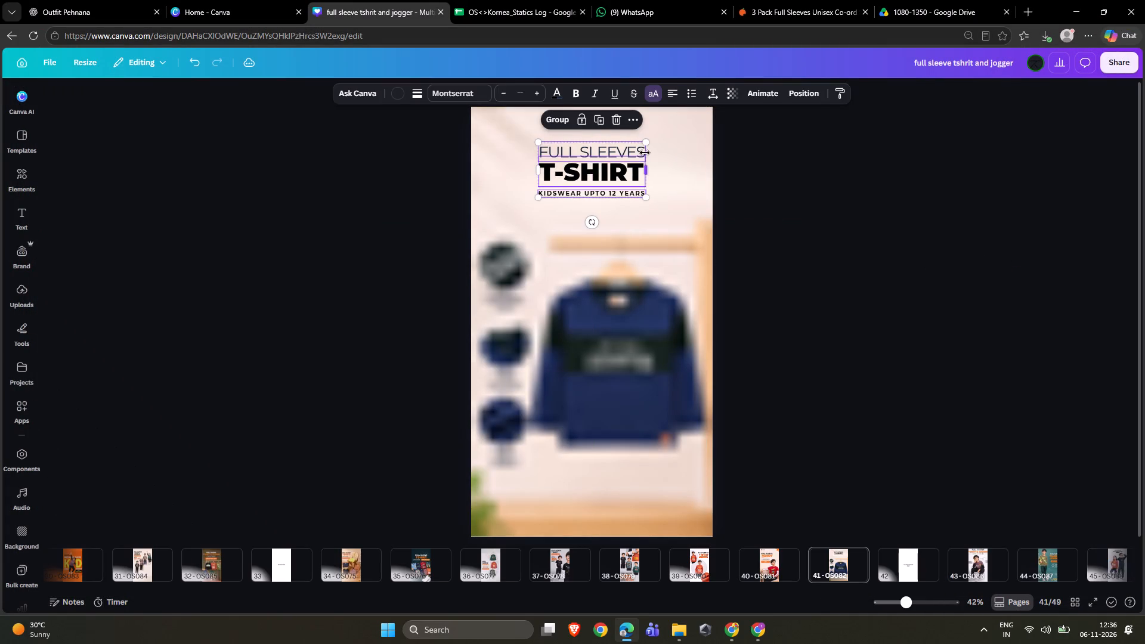
drag(643, 140, 670, 129)
drag(632, 155, 615, 163)
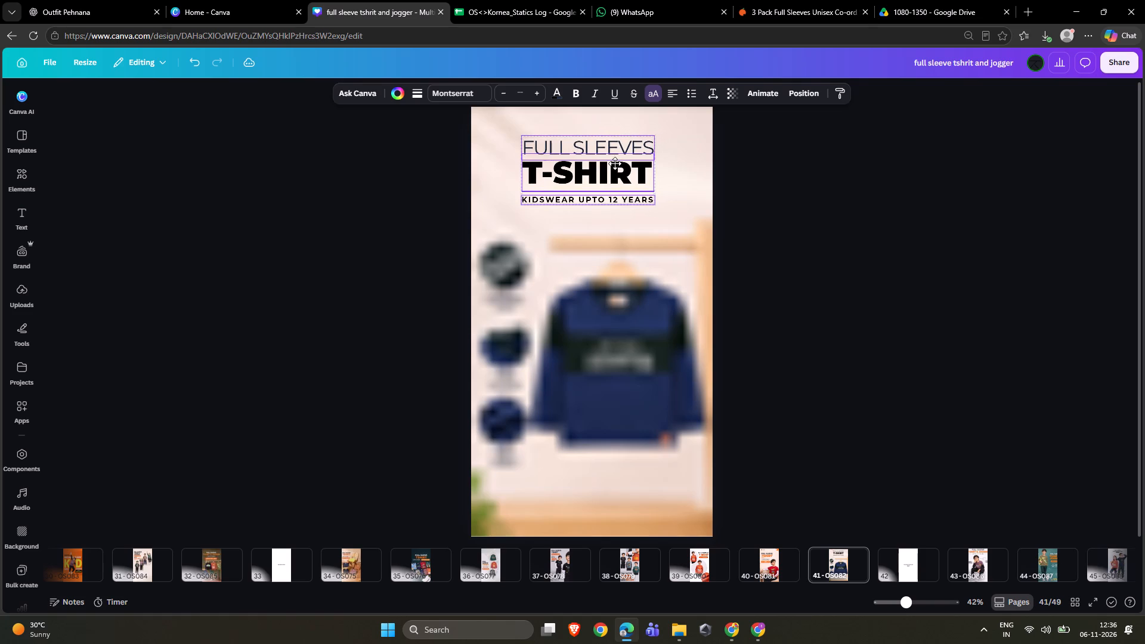
drag(615, 163, 618, 164)
click(1087, 182)
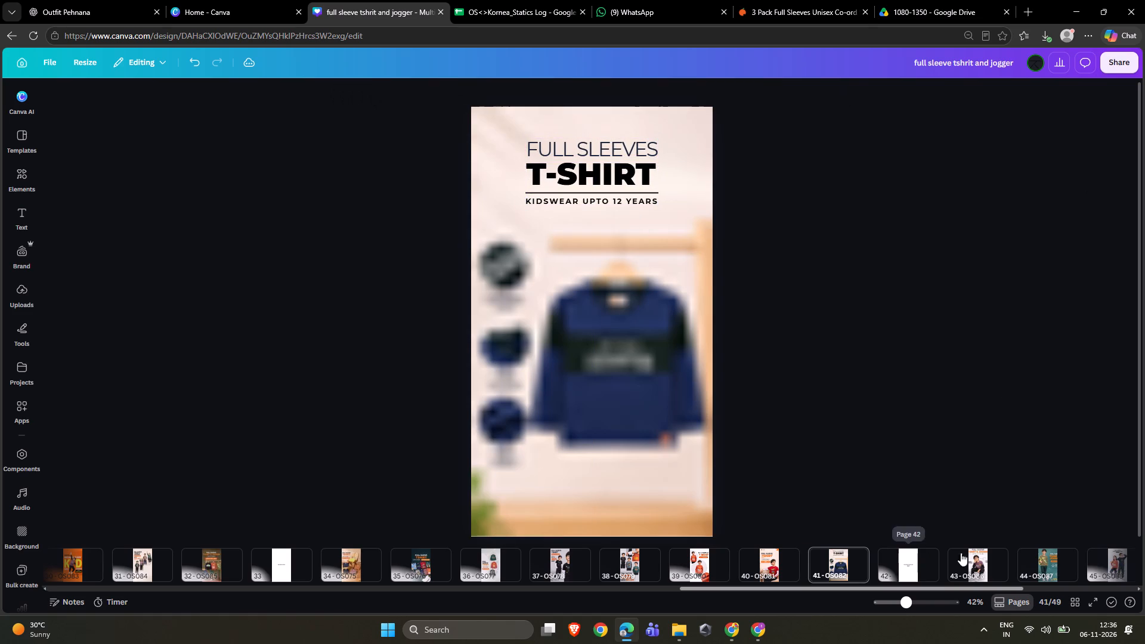
Detach the cropped "T-Shirt & Joggers" image from the background of page 43 and delete it.
click(968, 554)
click(564, 364)
right_click(564, 364)
click(643, 524)
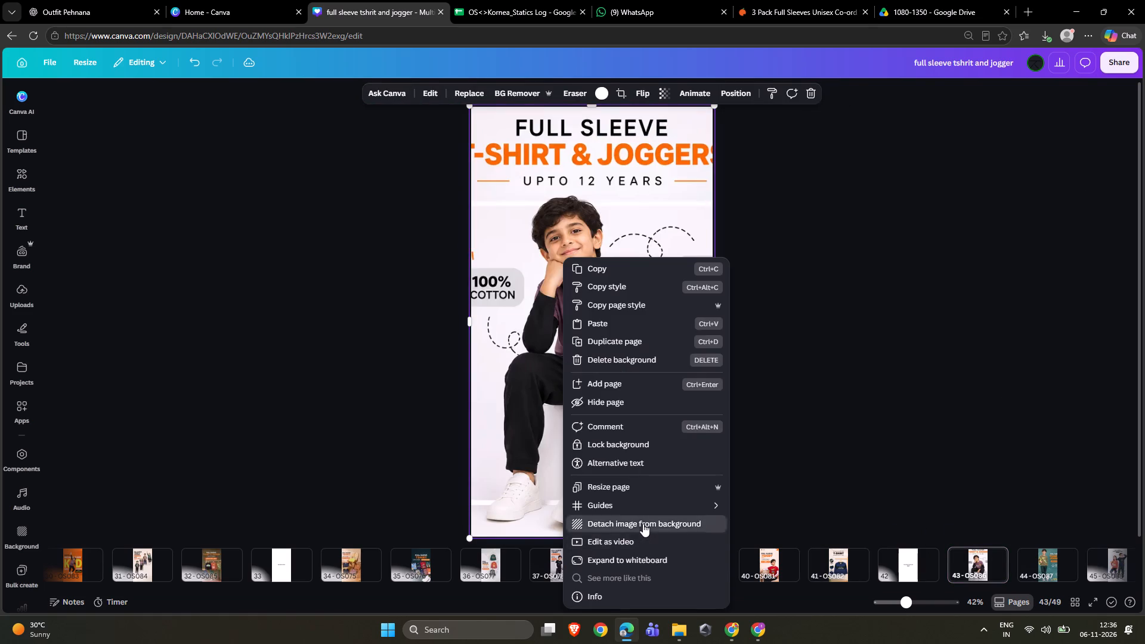
key(Delete)
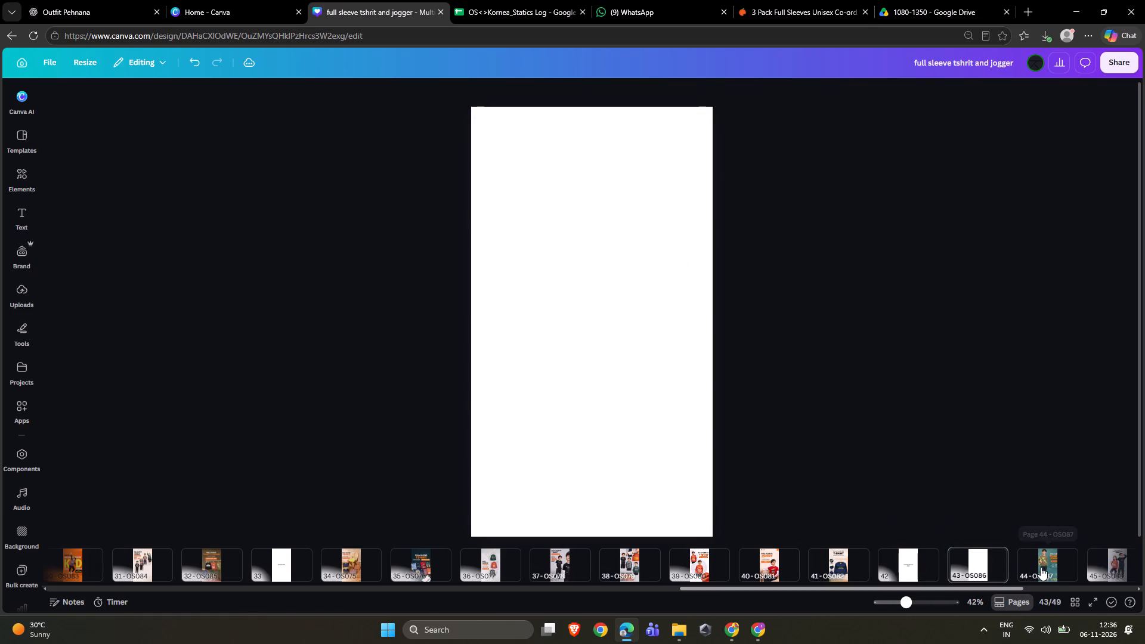
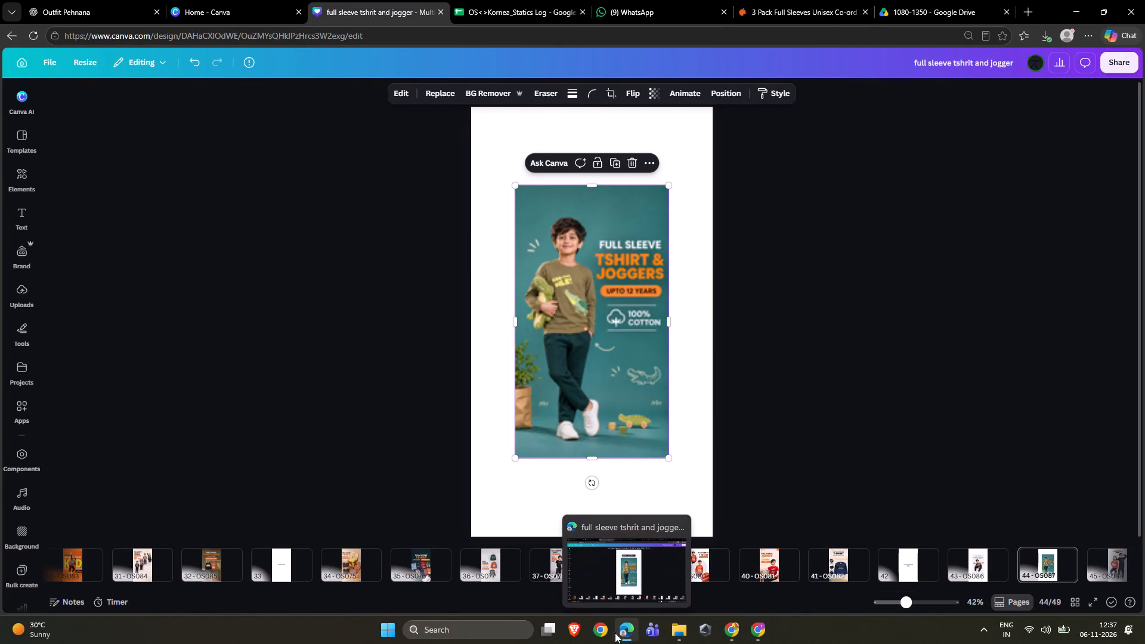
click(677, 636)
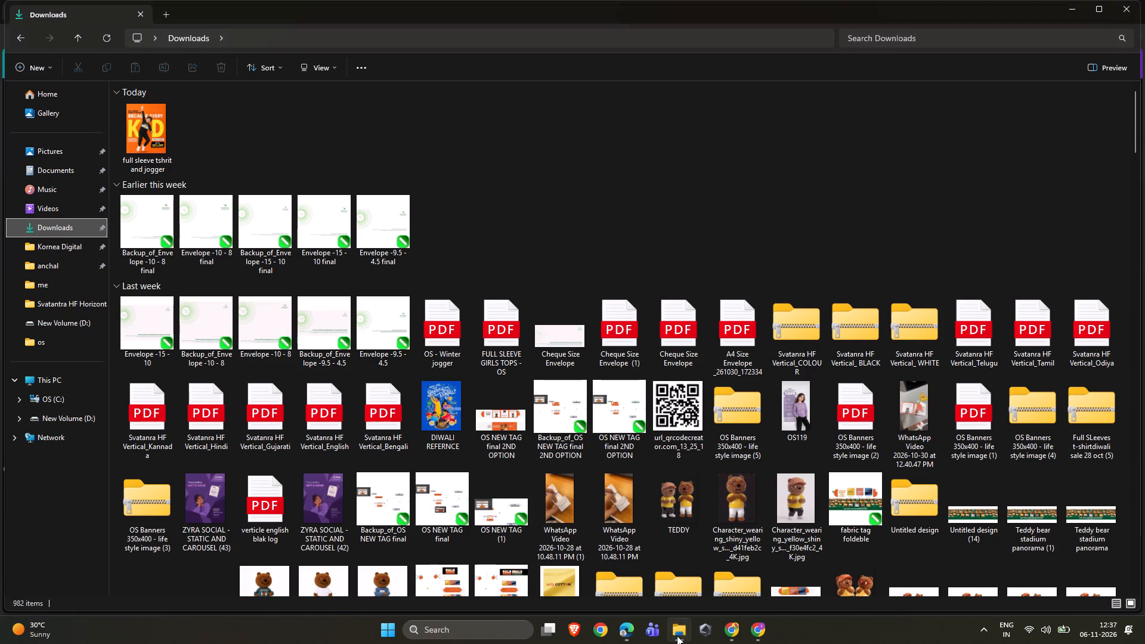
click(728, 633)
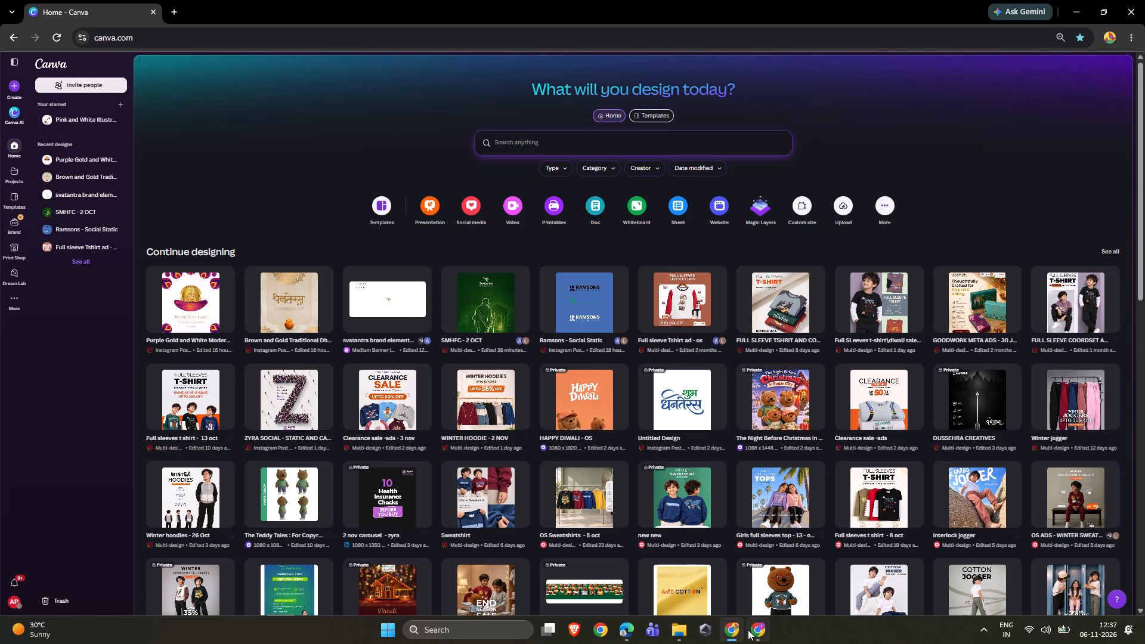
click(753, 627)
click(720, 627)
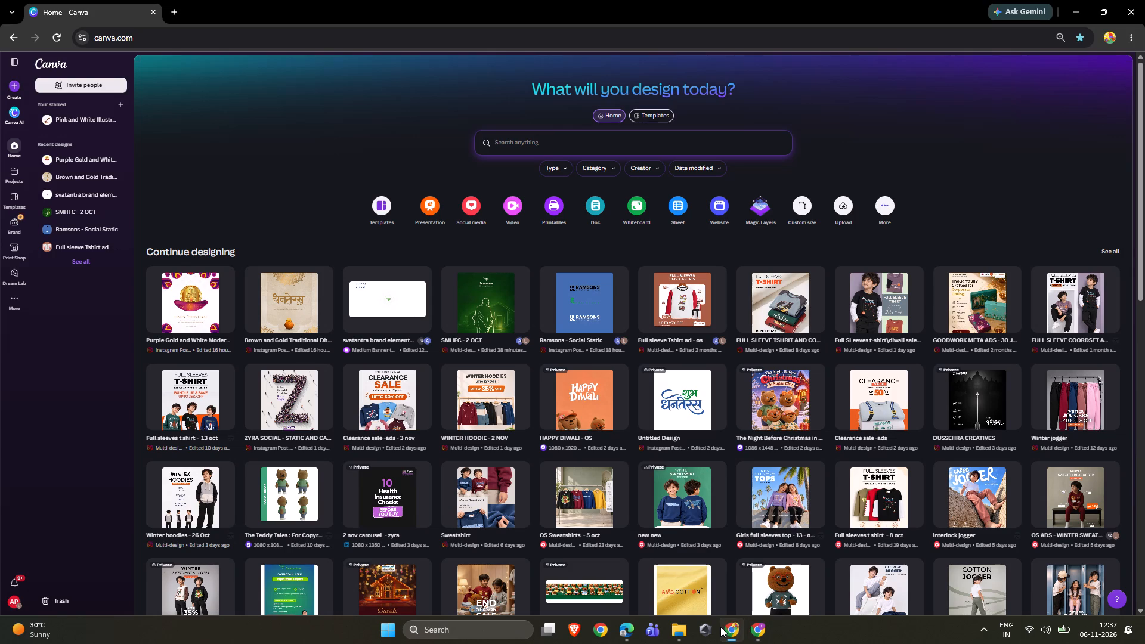
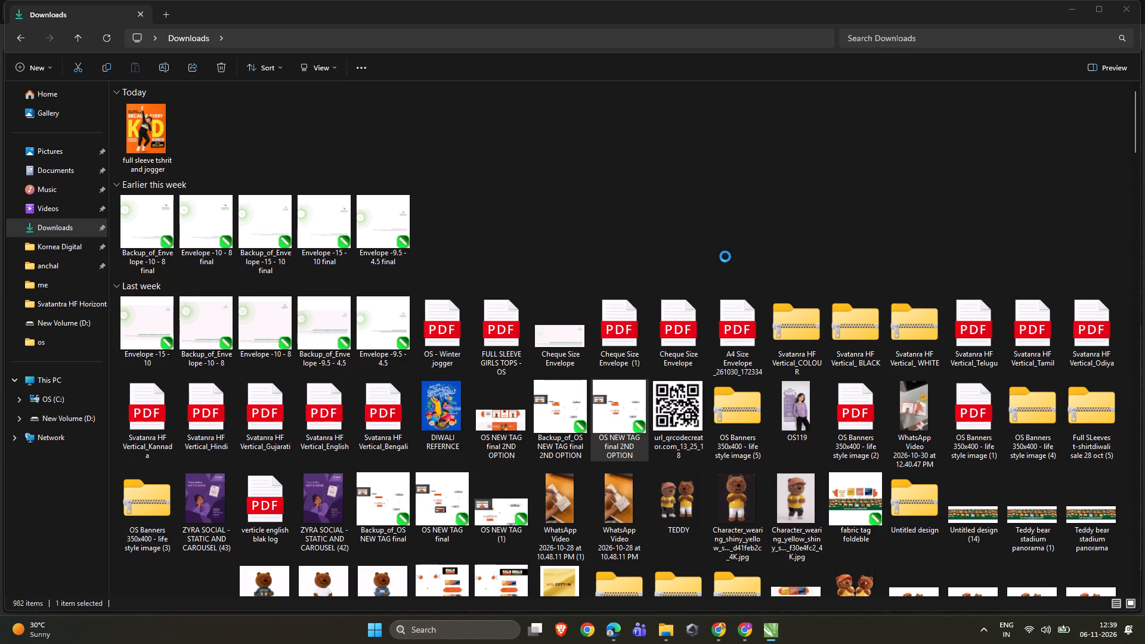
Switch to CorelDRAW and examine the two long tag strips in OS NEW TAG final 2ND OPTION, selecting the end panel with the half orange.
click(772, 634)
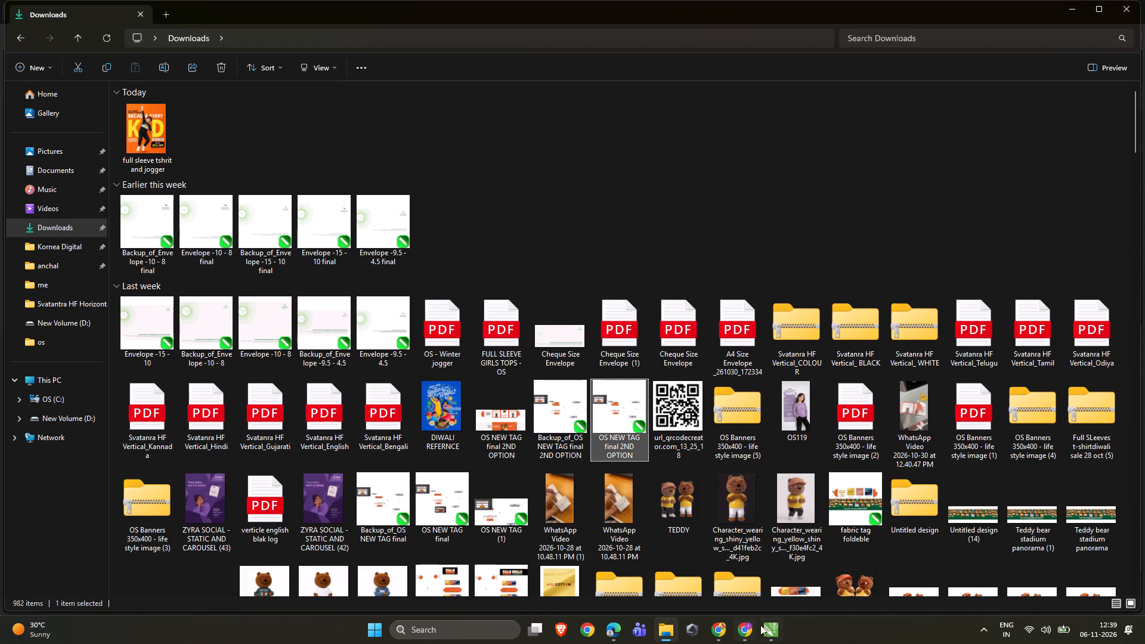
click(763, 626)
scroll(554, 355, down, 3)
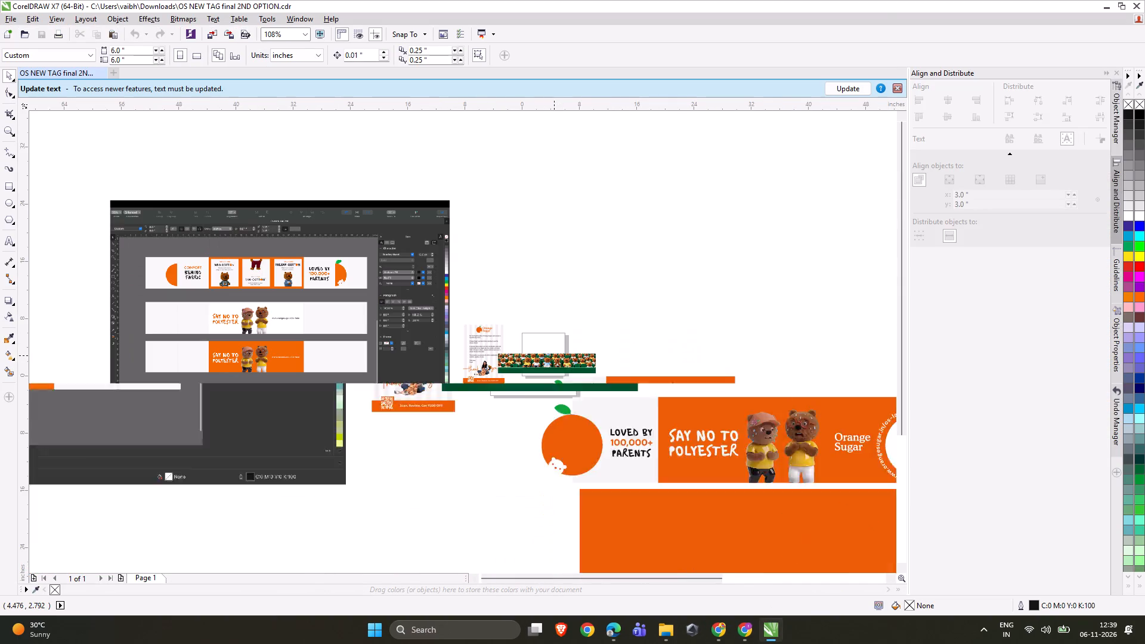
scroll(586, 375, down, 2)
scroll(614, 441, up, 3)
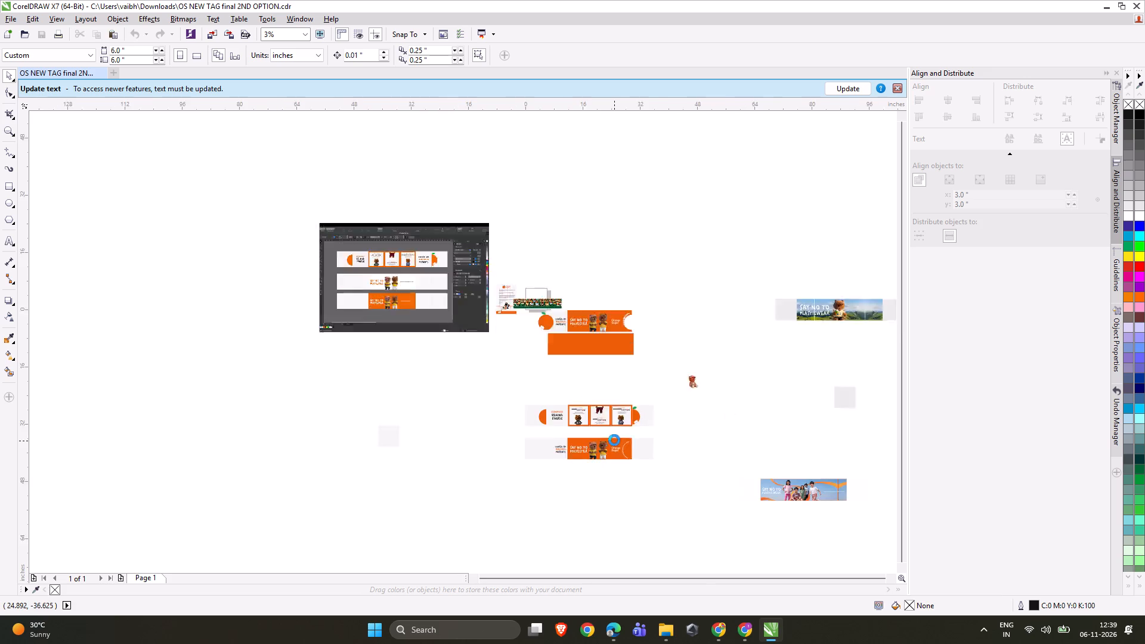
middle_drag(678, 472, 596, 335)
scroll(578, 343, up, 4)
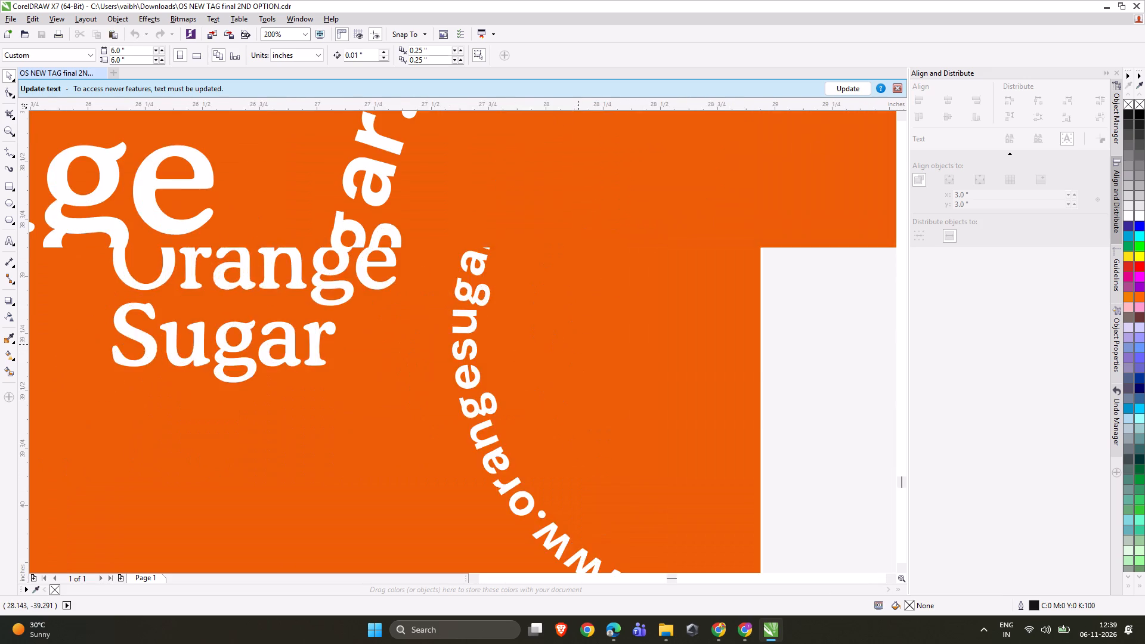
scroll(542, 355, down, 3)
middle_drag(542, 355, 658, 434)
scroll(542, 355, down, 1)
scroll(654, 431, down, 1)
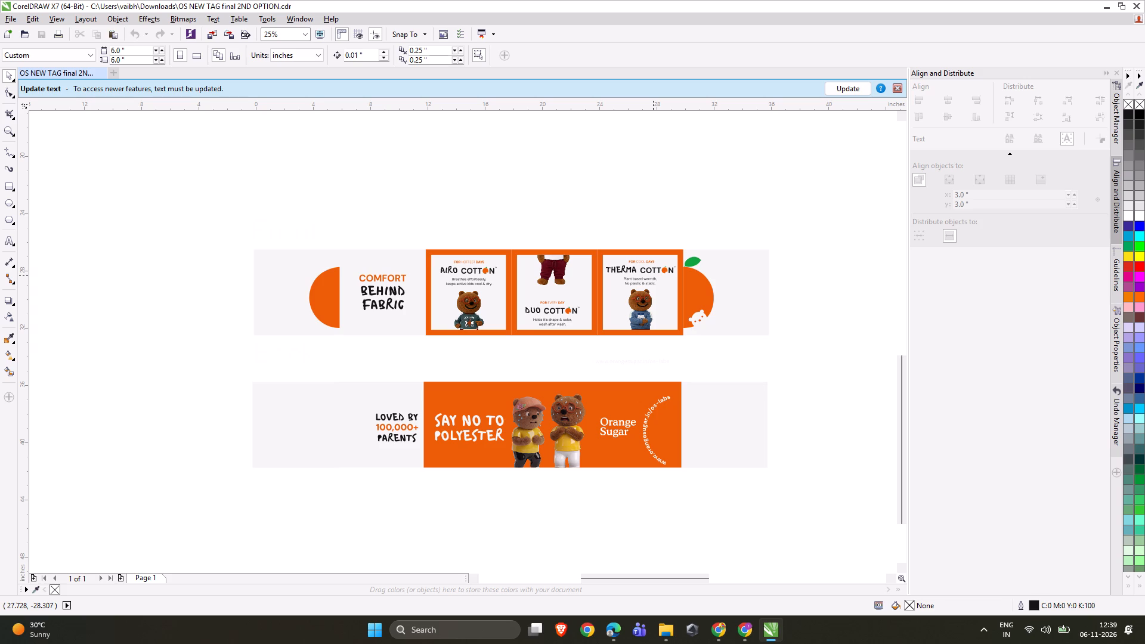
click(305, 293)
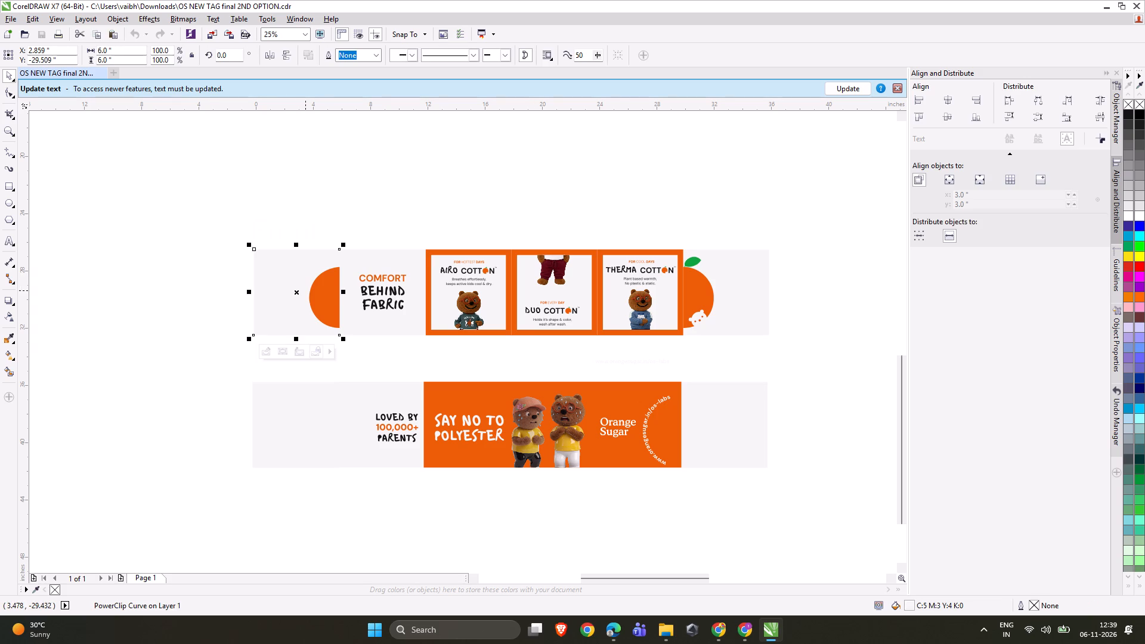
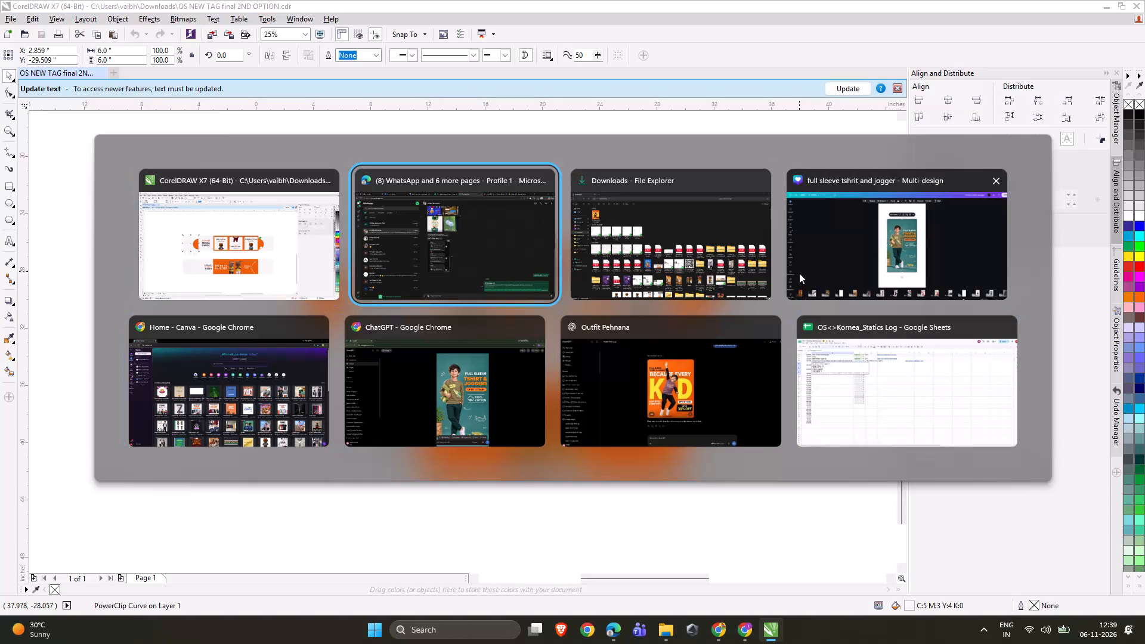
Switch to the Downloads folder in File Explorer and open the OS NEW TAG final drawing in CorelDRAW.
key(alt+Tab)
key(alt+Tab)
key(alt+Tab)
key(alt+Tab)
key(alt+Tab)
key(alt+Tab)
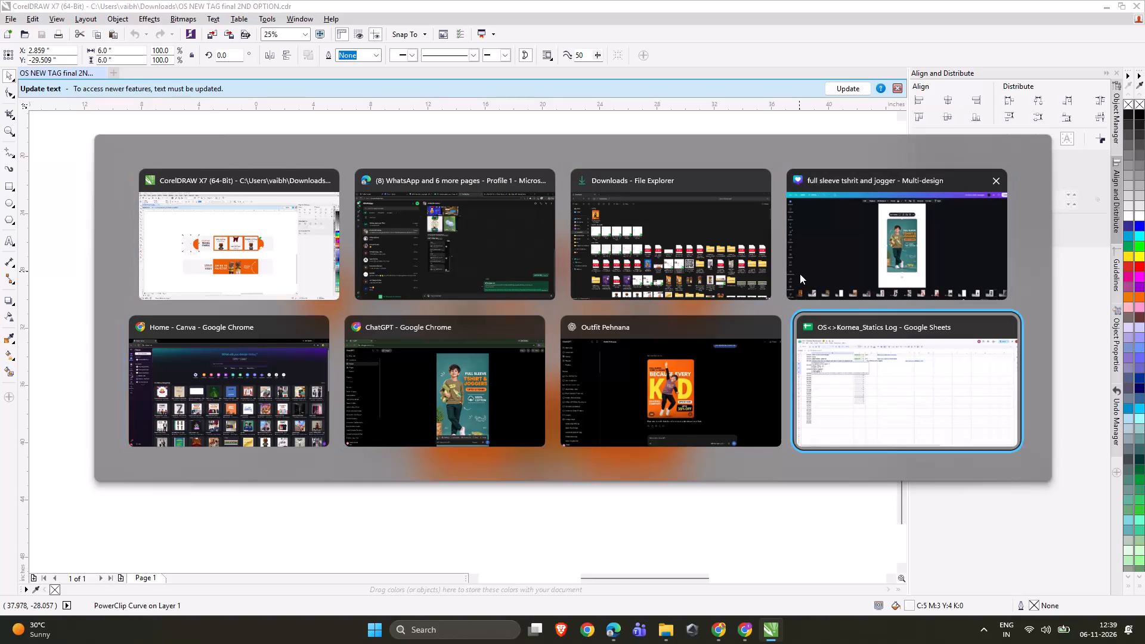
key(alt+Tab)
key(alt+Tab)
key(alt+Tab)
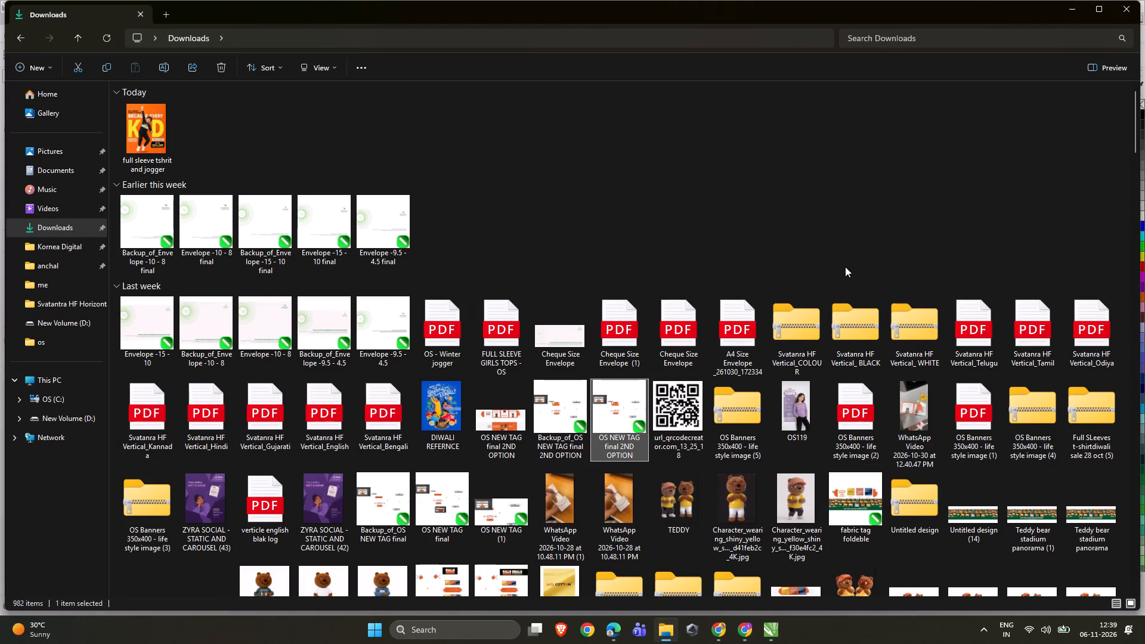
double_click(451, 493)
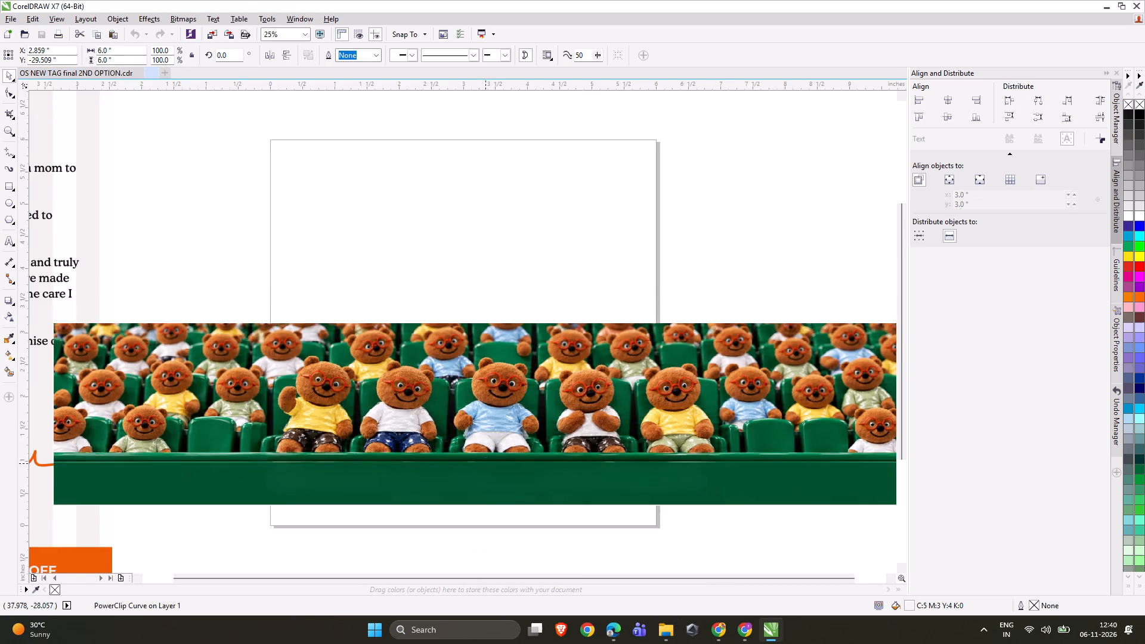
Examine the front and back tag strips and the reference artwork around them in OS NEW TAG final.
scroll(491, 454, down, 5)
middle_drag(478, 522, 474, 493)
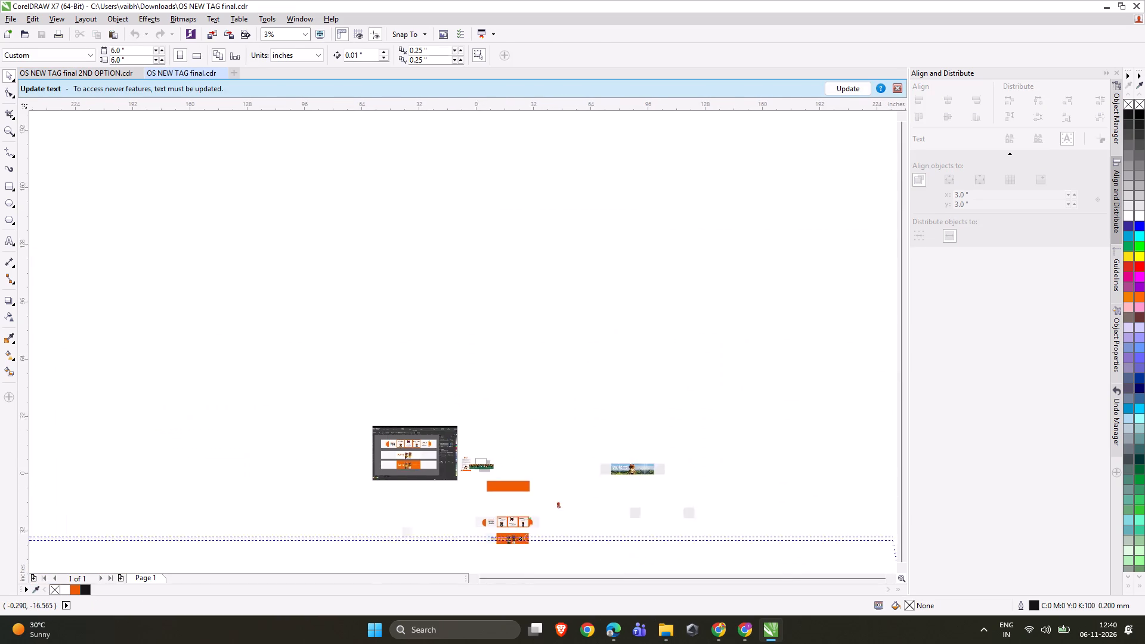
middle_drag(474, 493, 472, 417)
scroll(530, 451, up, 4)
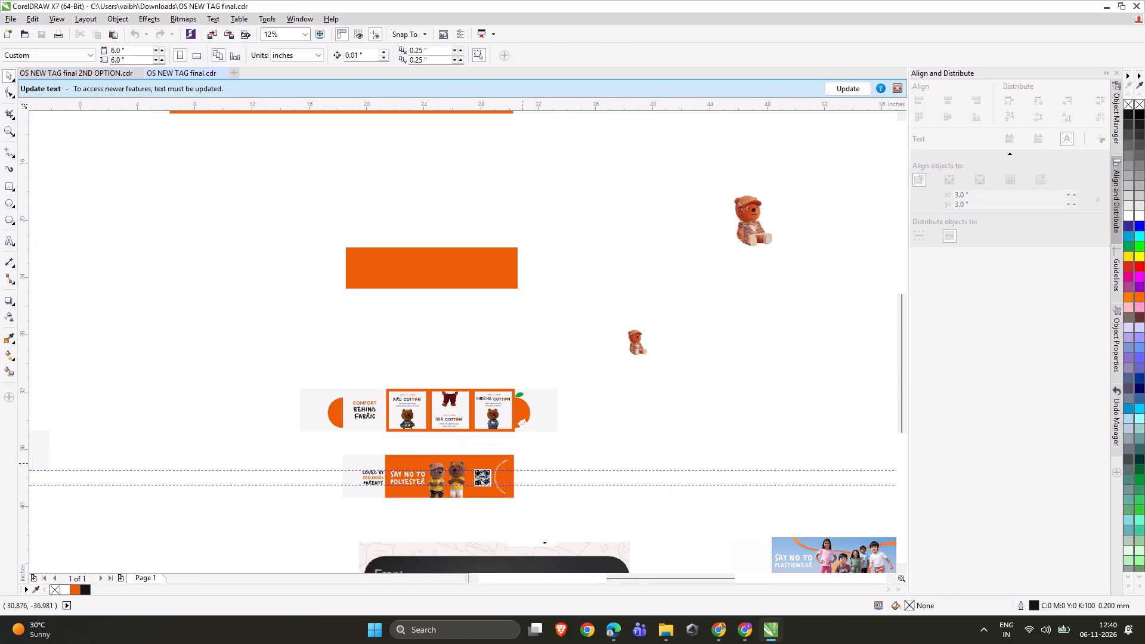
scroll(520, 464, up, 1)
middle_drag(528, 432, 585, 308)
scroll(588, 305, down, 1)
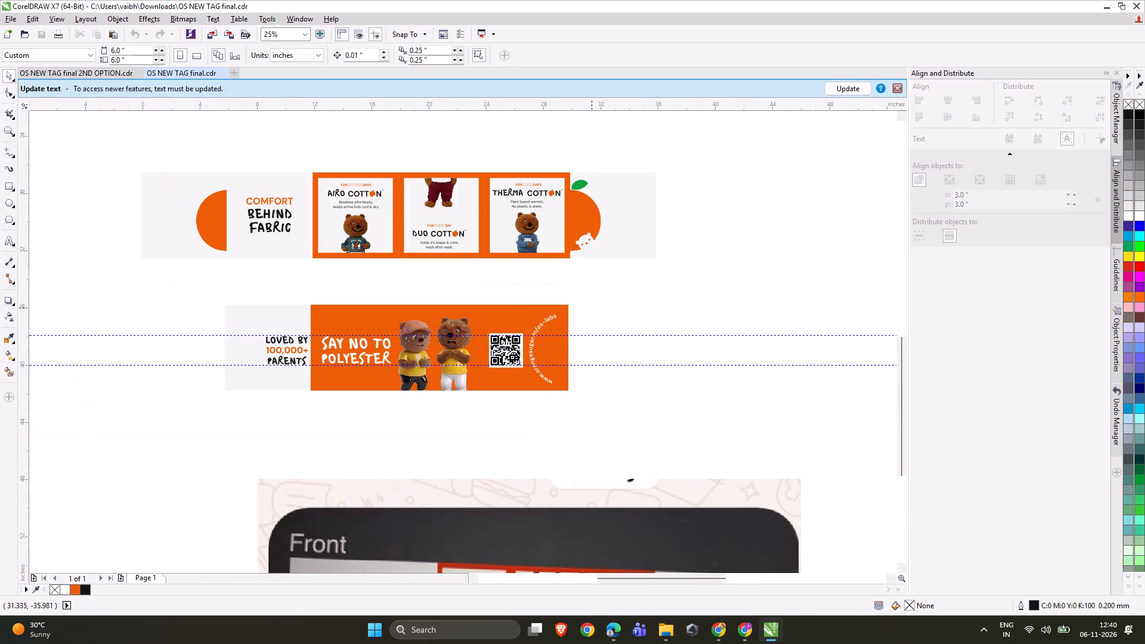
scroll(593, 312, down, 4)
Return to the Downloads folder and open the OS NEW TAG (1) drawing in CorelDRAW.
key(alt+Tab)
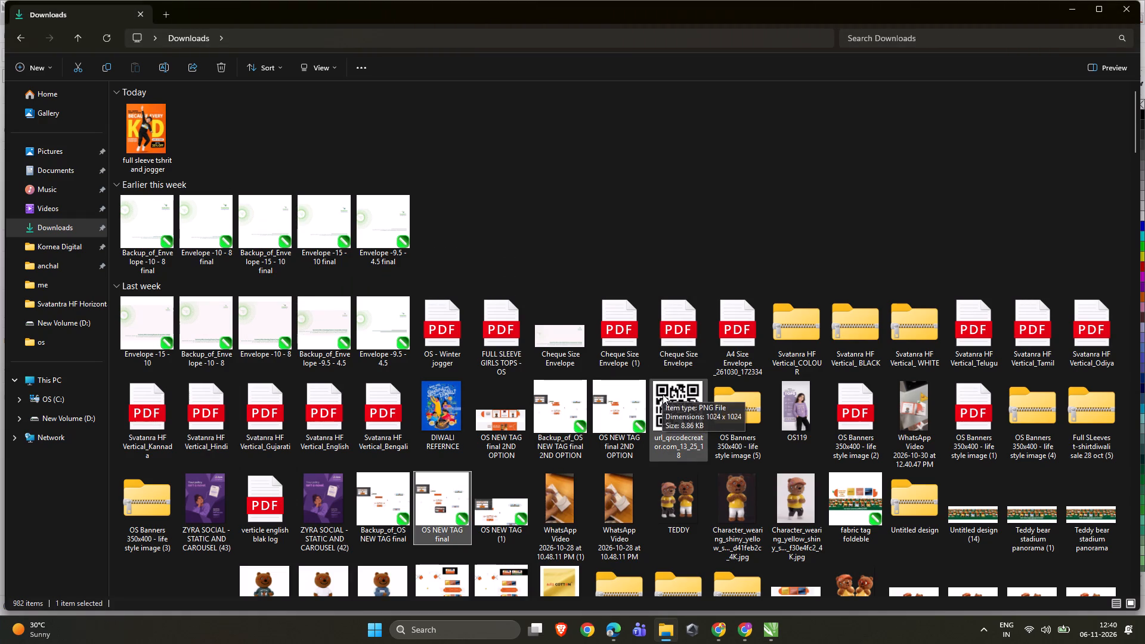
double_click(491, 491)
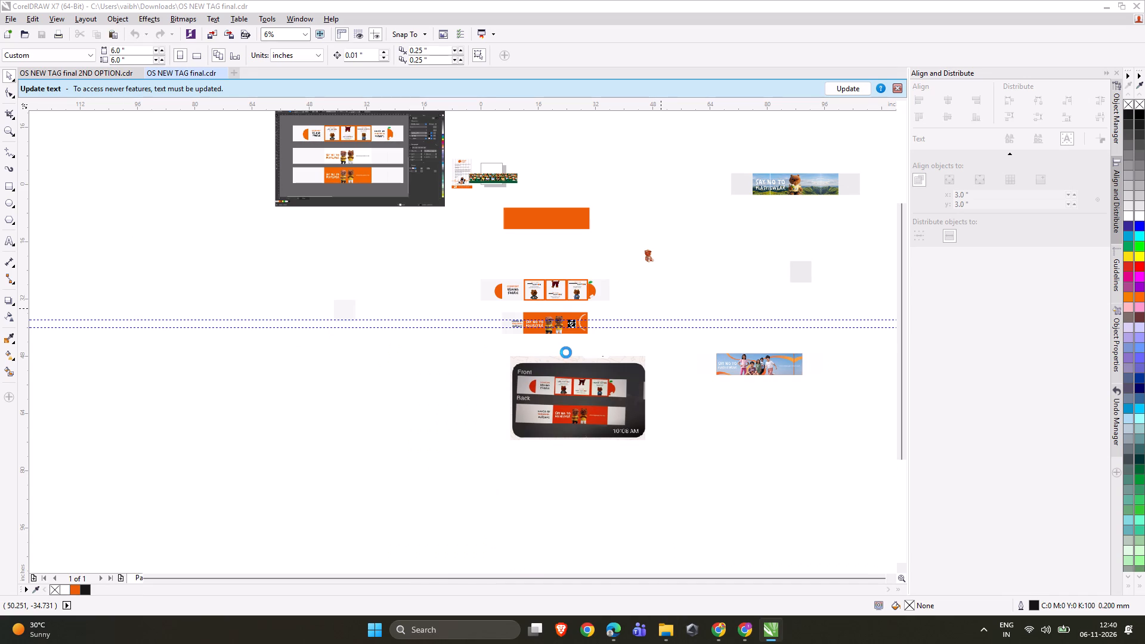
Examine the two long tag strips in OS NEW TAG (1), including the three cotton fabric panels.
scroll(574, 329, up, 4)
scroll(583, 338, down, 9)
scroll(586, 373, up, 3)
scroll(770, 417, up, 1)
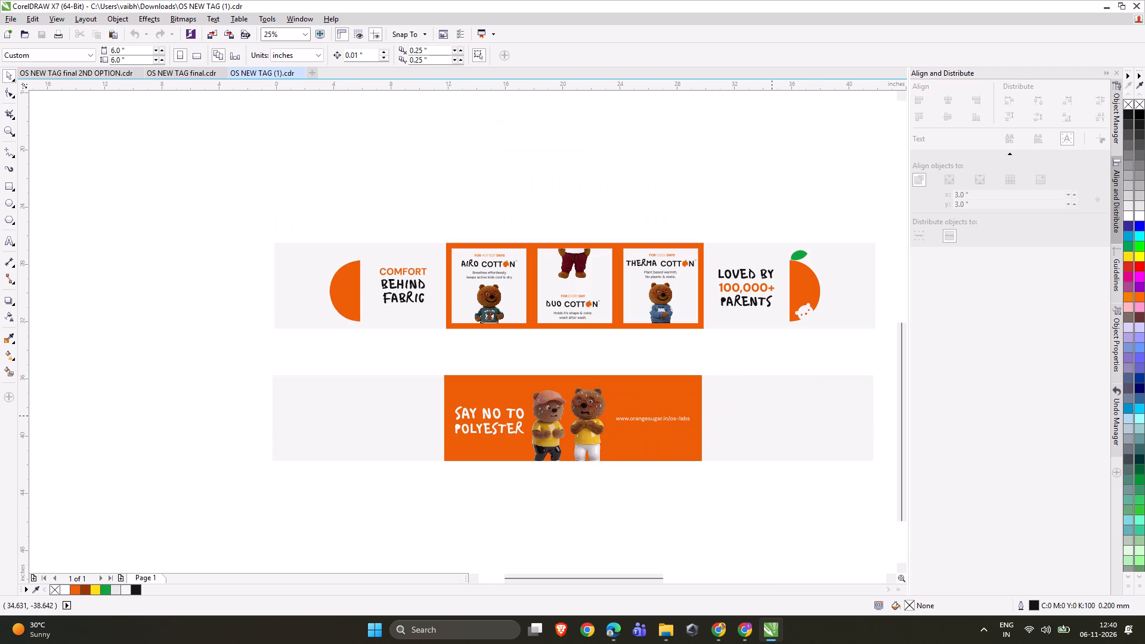
middle_drag(725, 421, 478, 421)
scroll(496, 421, up, 1)
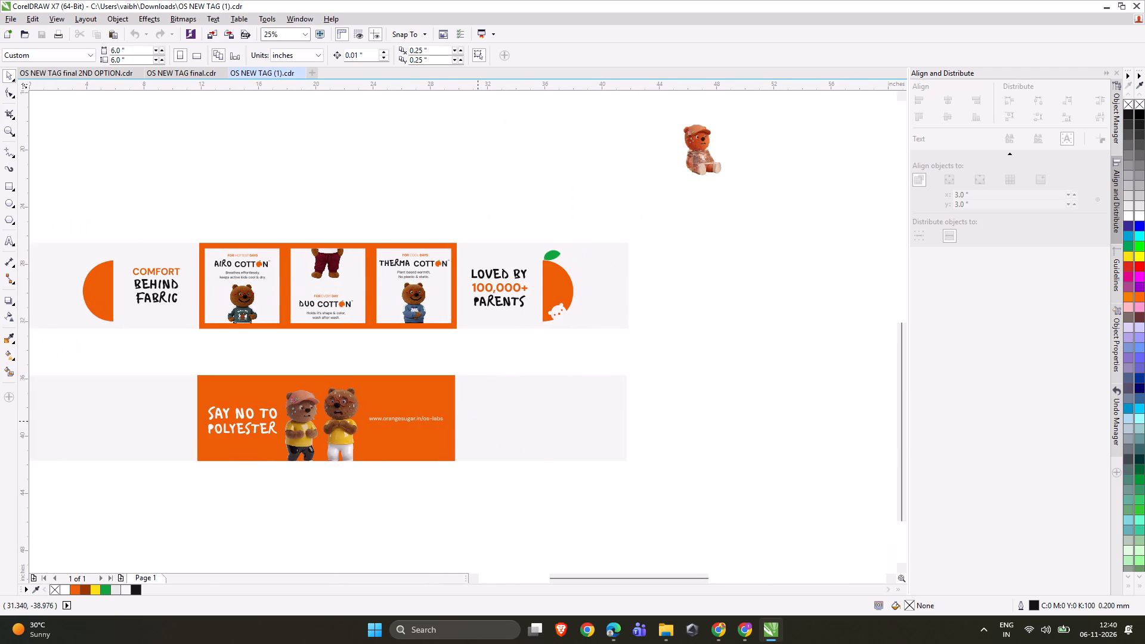
middle_drag(478, 421, 477, 421)
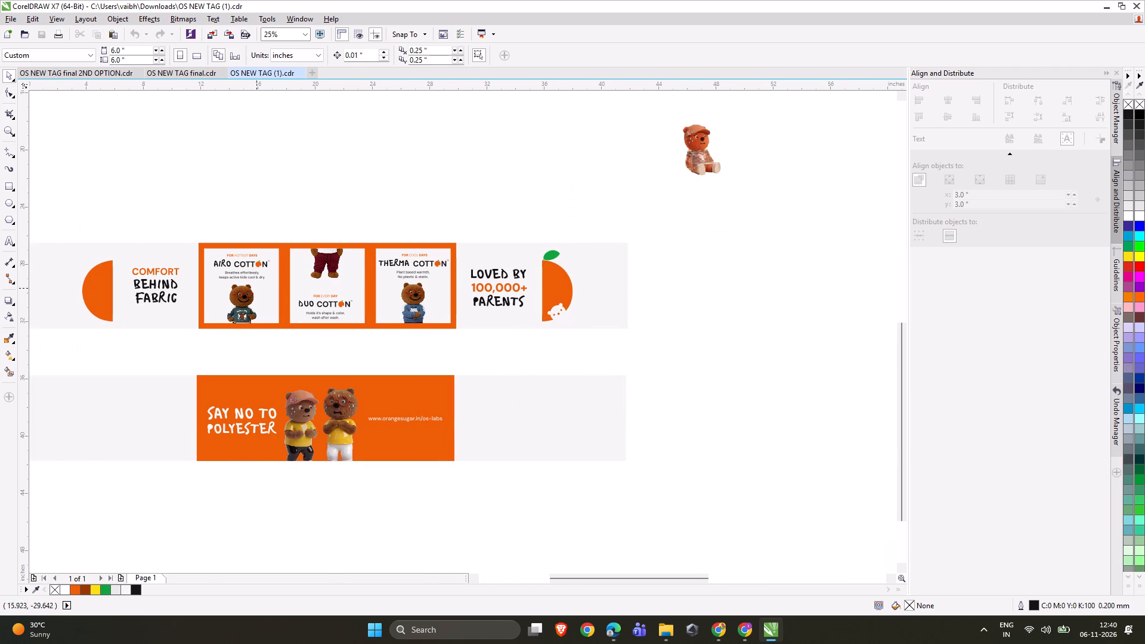
scroll(256, 288, up, 2)
scroll(479, 275, down, 3)
scroll(486, 279, up, 2)
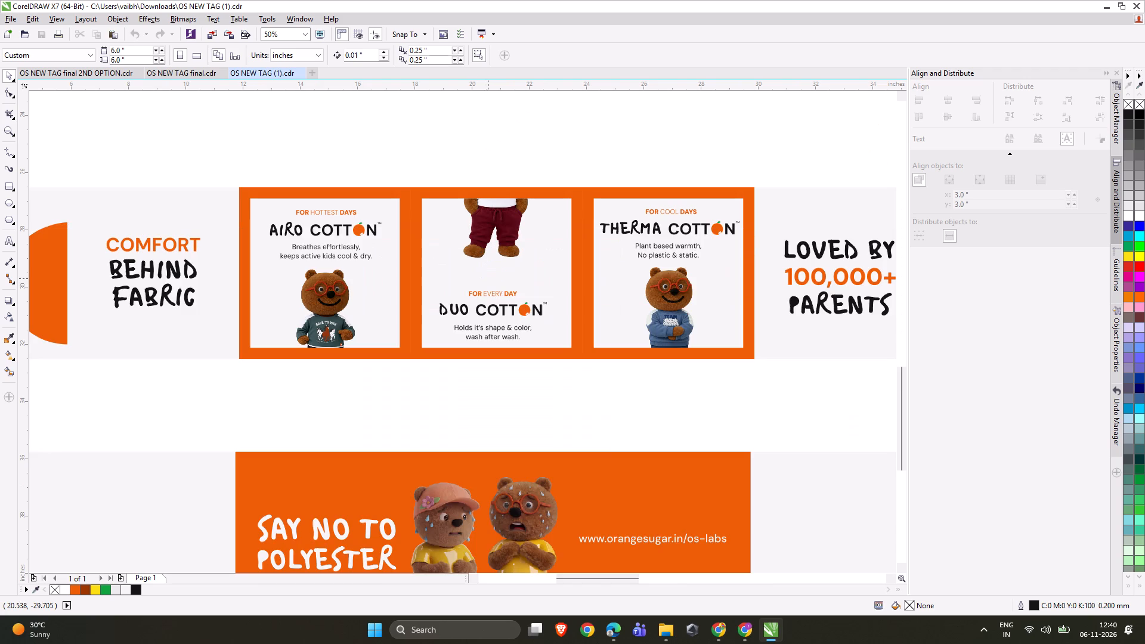
Select all objects of both long tag strips in OS NEW TAG (1), leaving out the separate seated bear.
scroll(490, 280, down, 1)
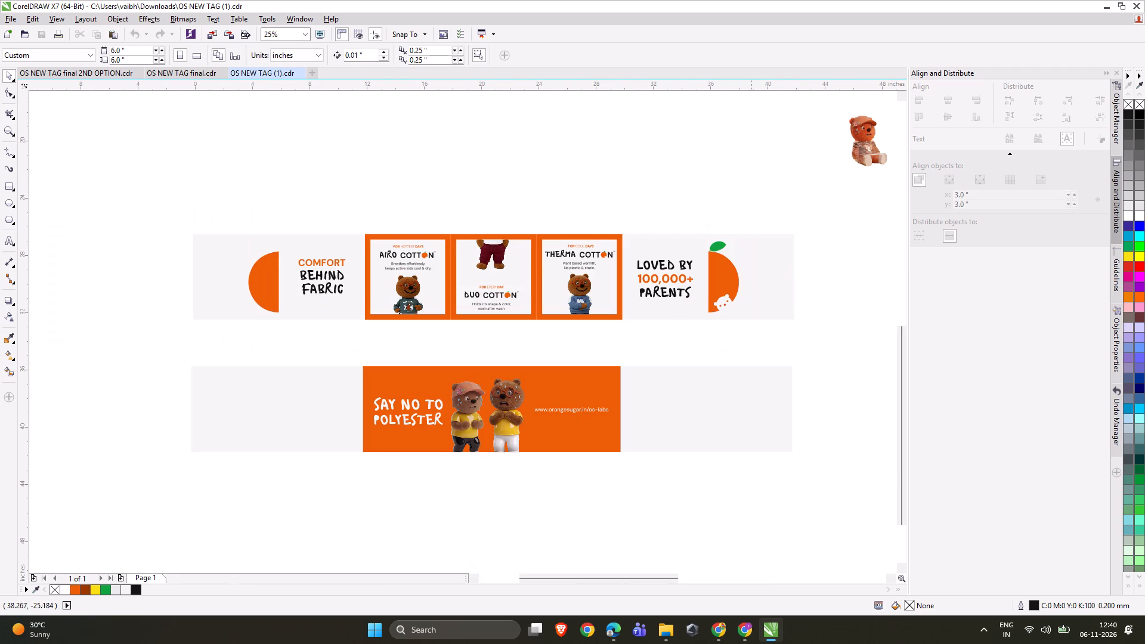
drag(794, 205, 181, 470)
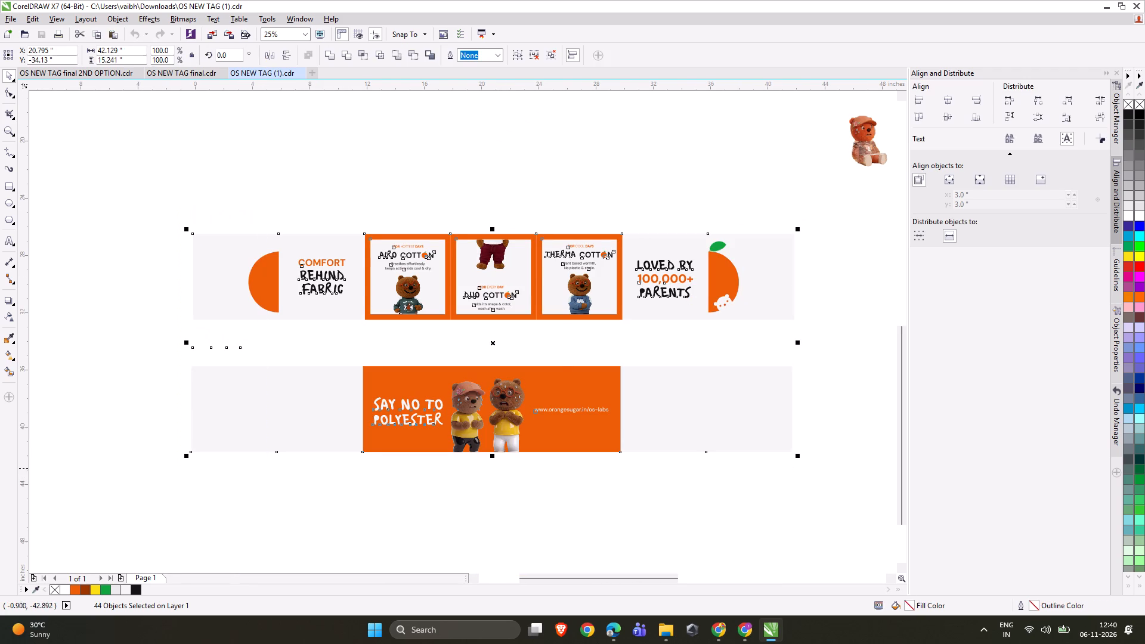
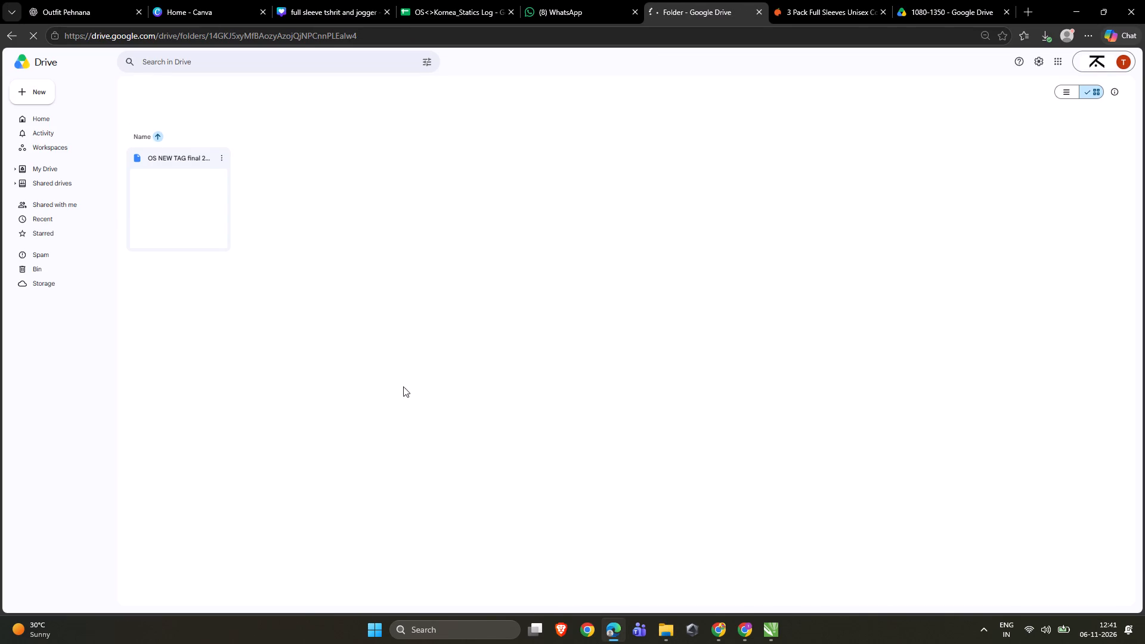
Take the tag file from File Explorer over to the OS TAG FILE folder in Google Drive for upload.
key(alt+Tab)
drag(493, 506, 578, 463)
key(alt+Tab)
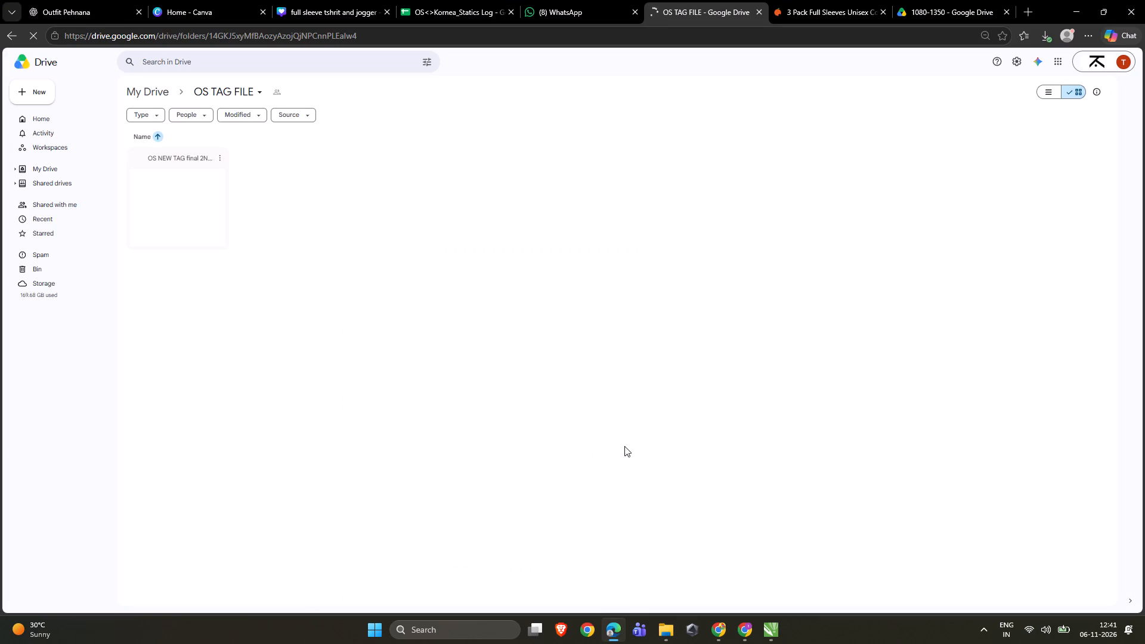
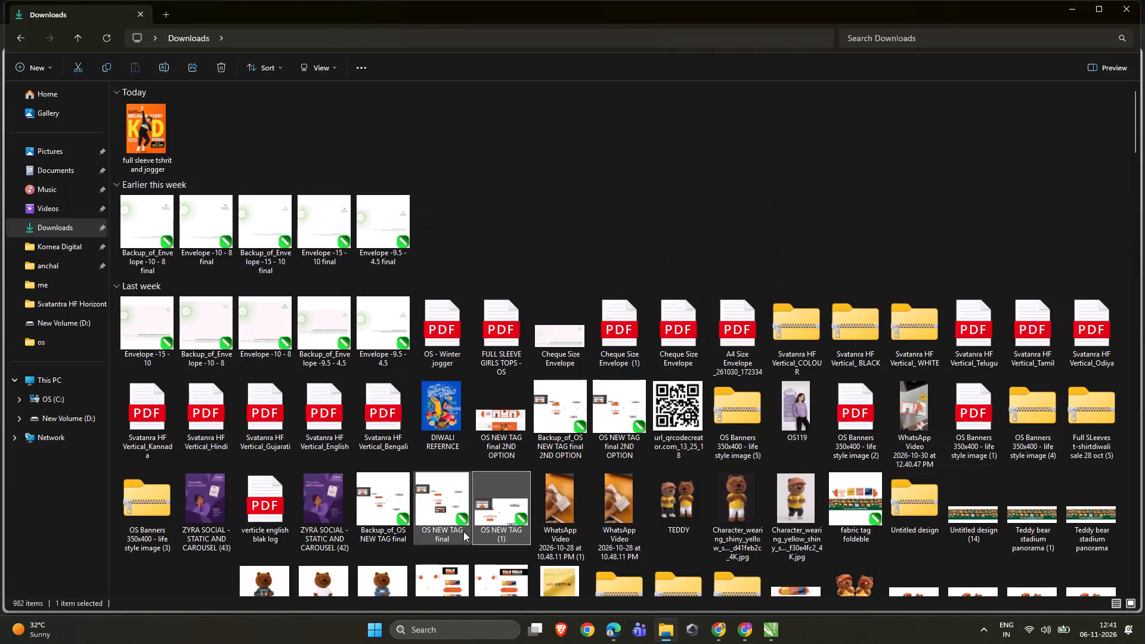
Try to upload the OS NEW TAG (1) file from the Downloads folder into the OS TAG FILE folder in Google Drive.
drag(479, 509, 525, 407)
key(alt+Tab)
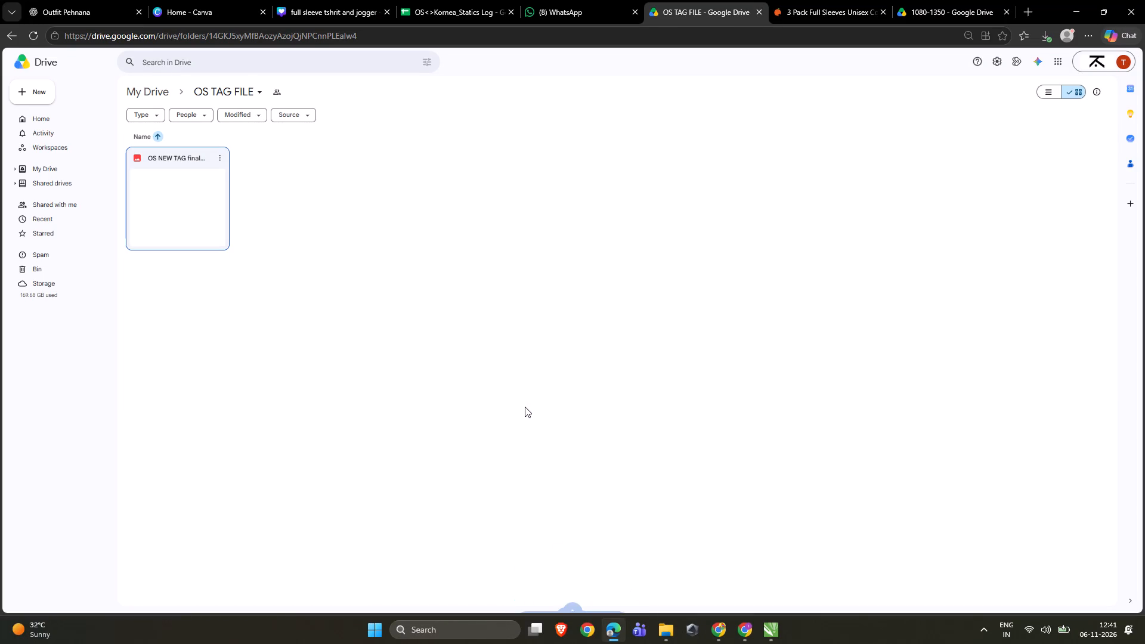
scroll(528, 406, down, 5)
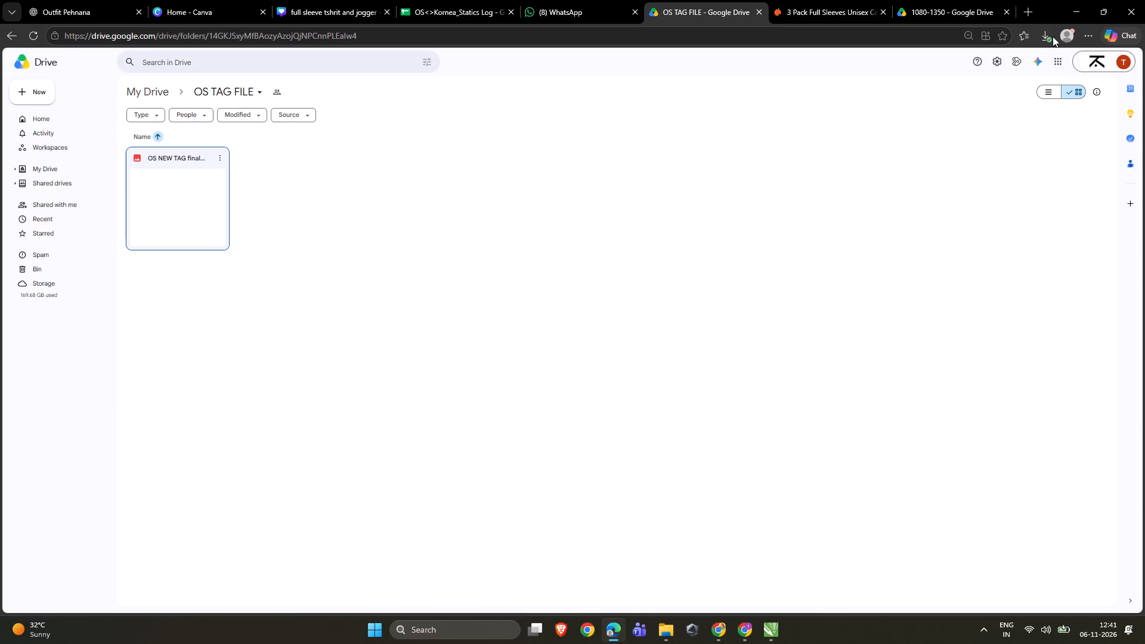
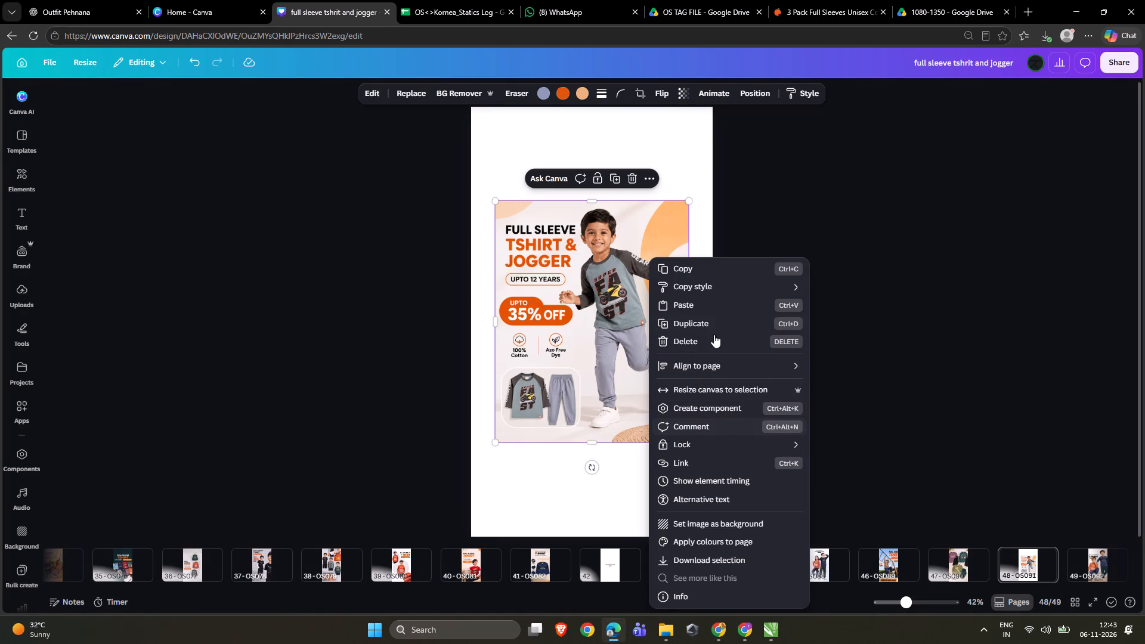
click(719, 302)
scroll(1062, 562, down, 4)
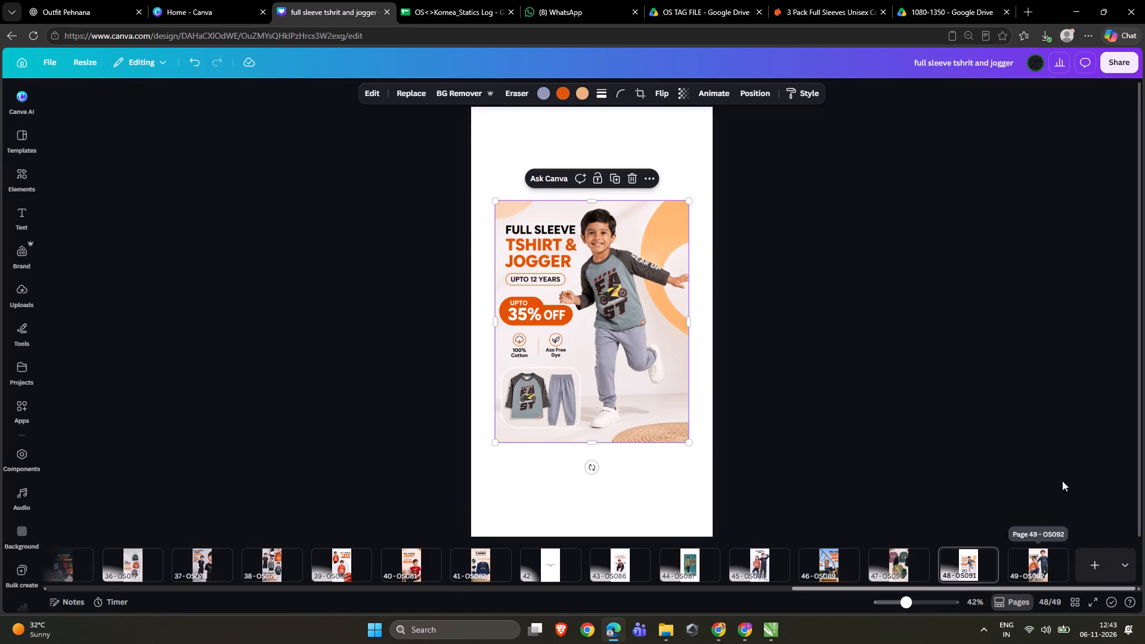
double_click(1088, 319)
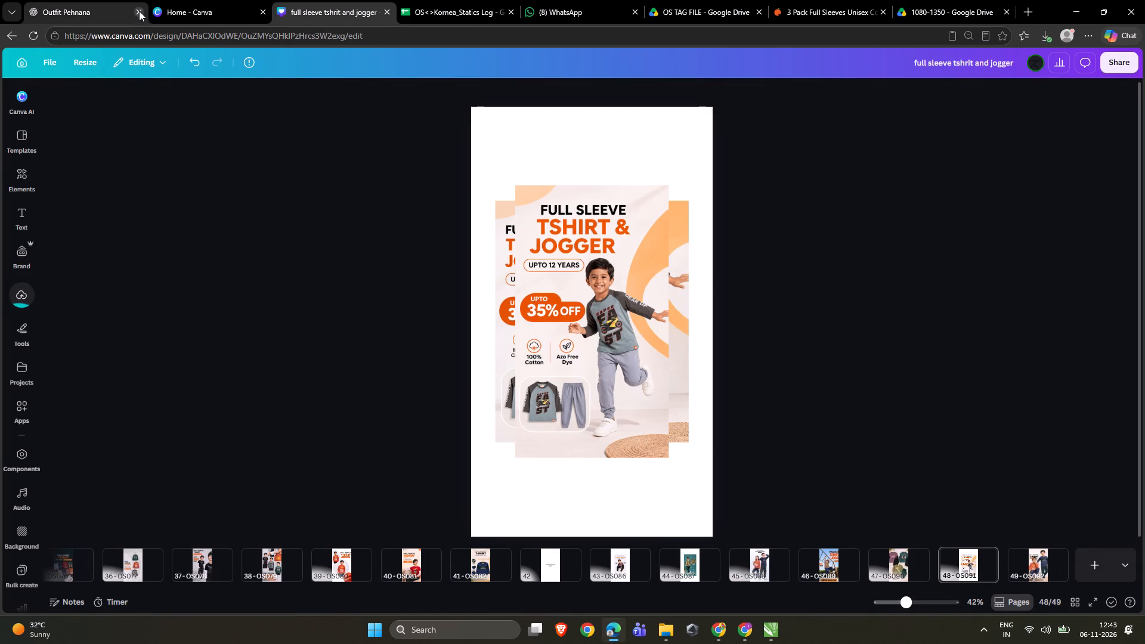
Close the Outfit Pehnana and Canva home pages and switch to the OS<>Kornea_Statics Log spreadsheet.
click(140, 11)
click(140, 11)
click(227, 0)
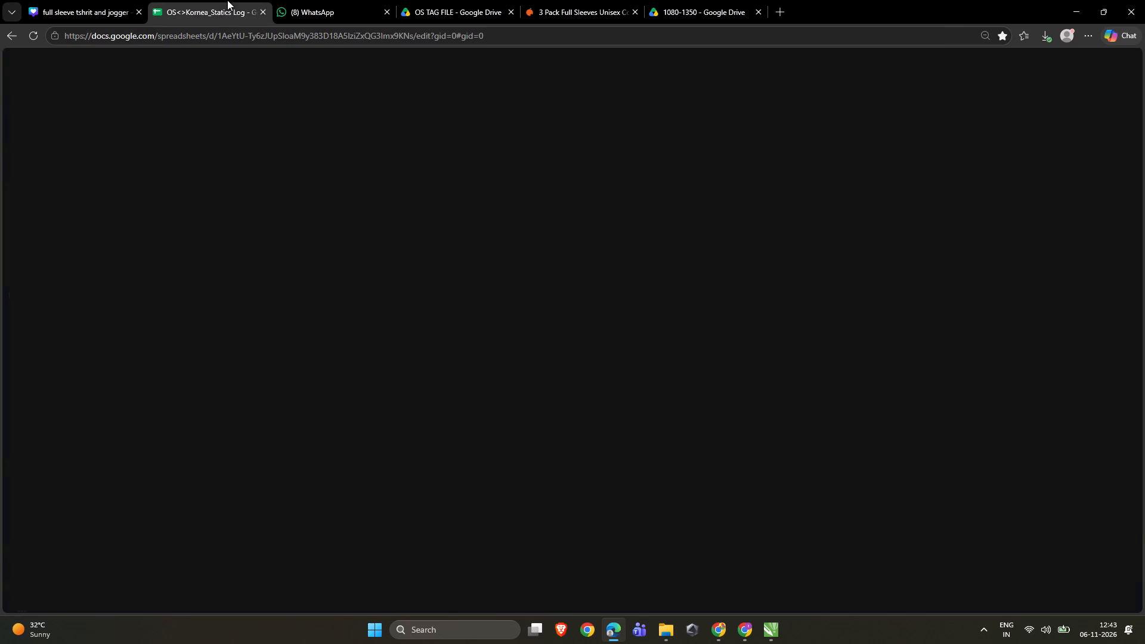
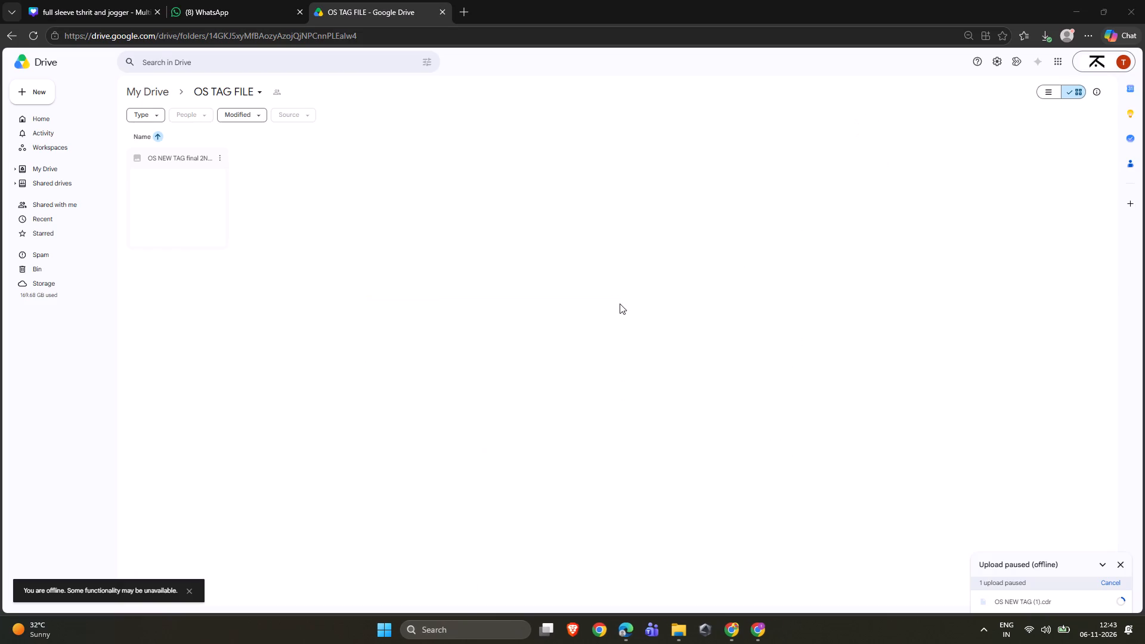
Close the ChatGPT library and the Chrome window showing the Canva home page.
click(761, 626)
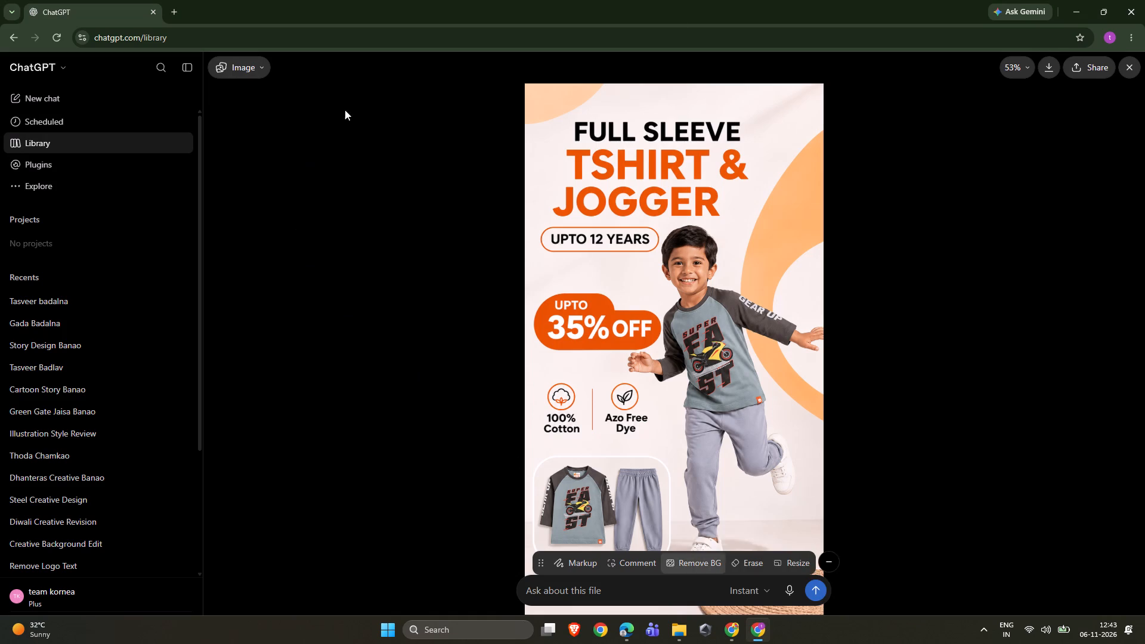
scroll(780, 254, down, 6)
click(153, 10)
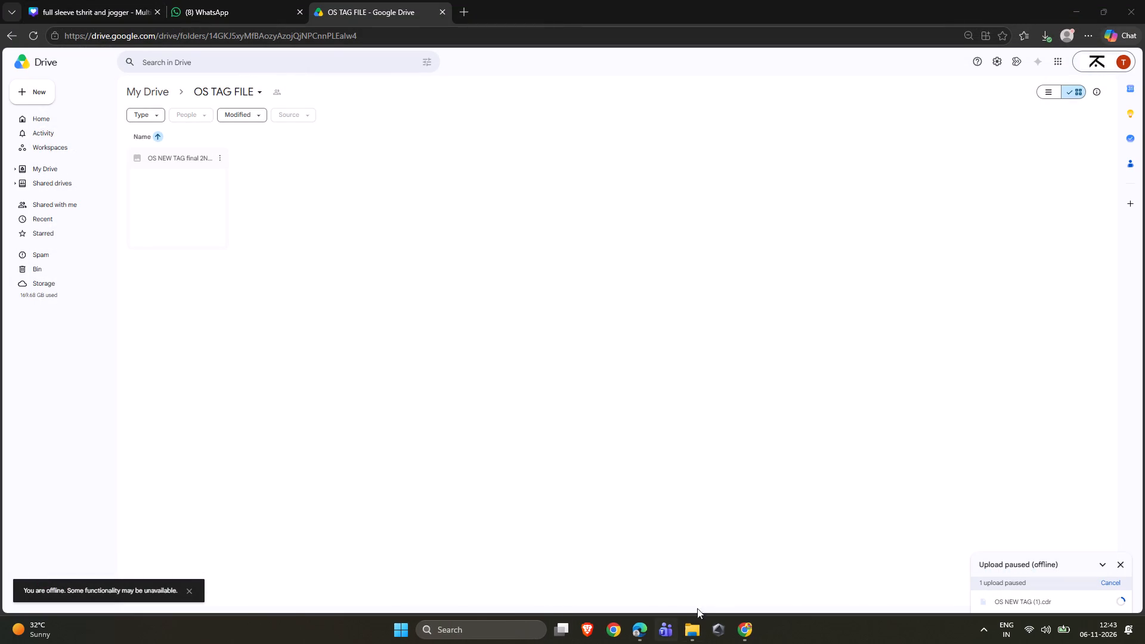
click(753, 640)
click(1144, 0)
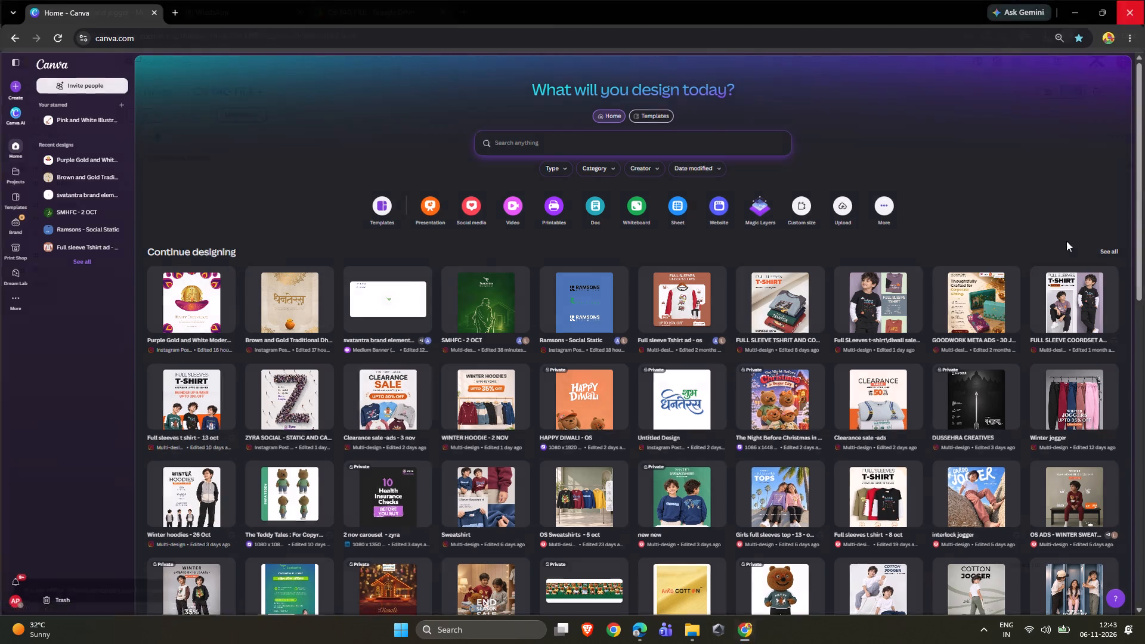
Switch to the Downloads folder in File Explorer.
click(712, 627)
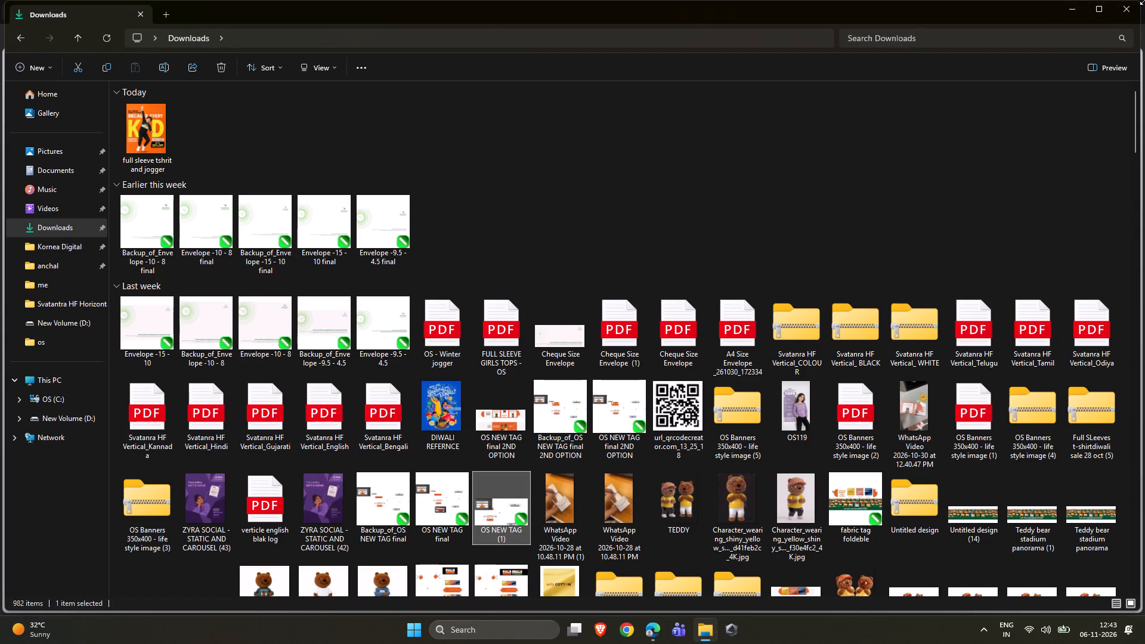